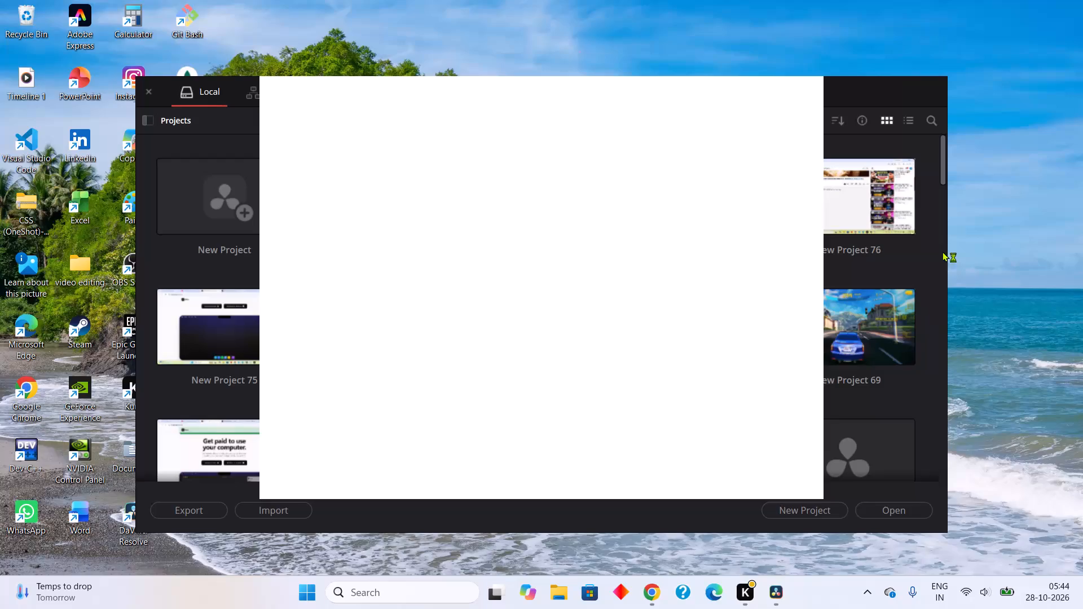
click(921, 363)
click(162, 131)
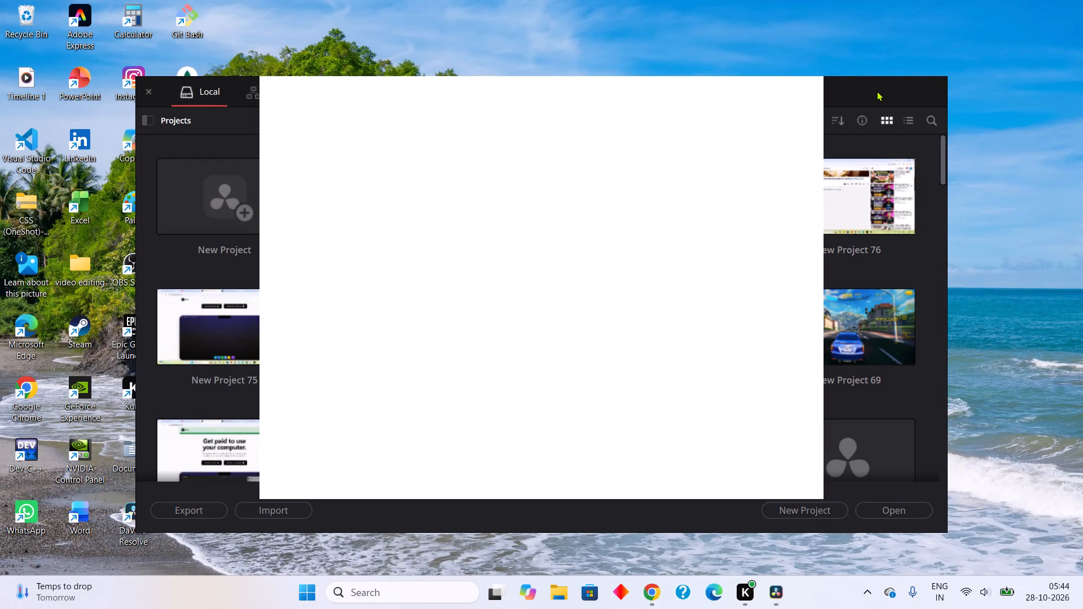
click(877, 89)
Switch to DaVinci Resolve's Project Manager and skip the DaVinci Resolve 21.1.2 software update.
click(773, 602)
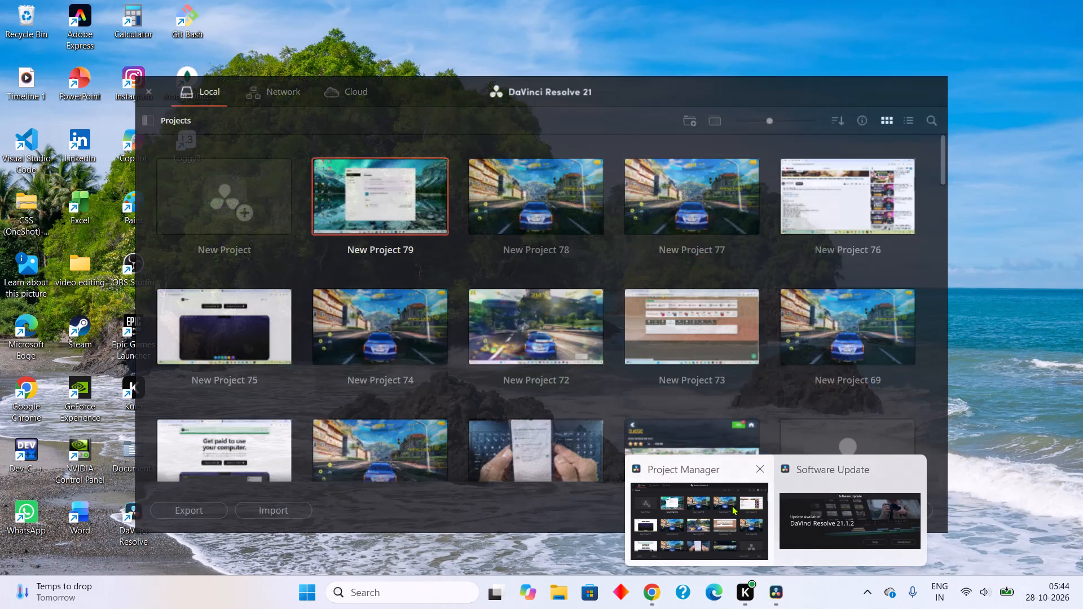
click(732, 505)
click(615, 366)
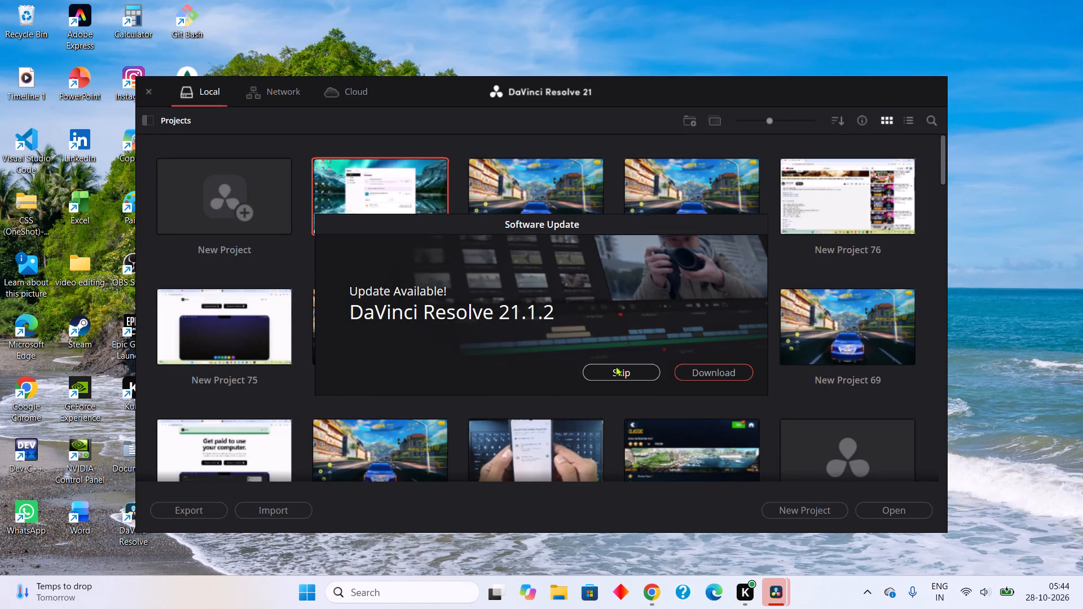
Open the existing project New Project 79 from the local projects.
click(245, 184)
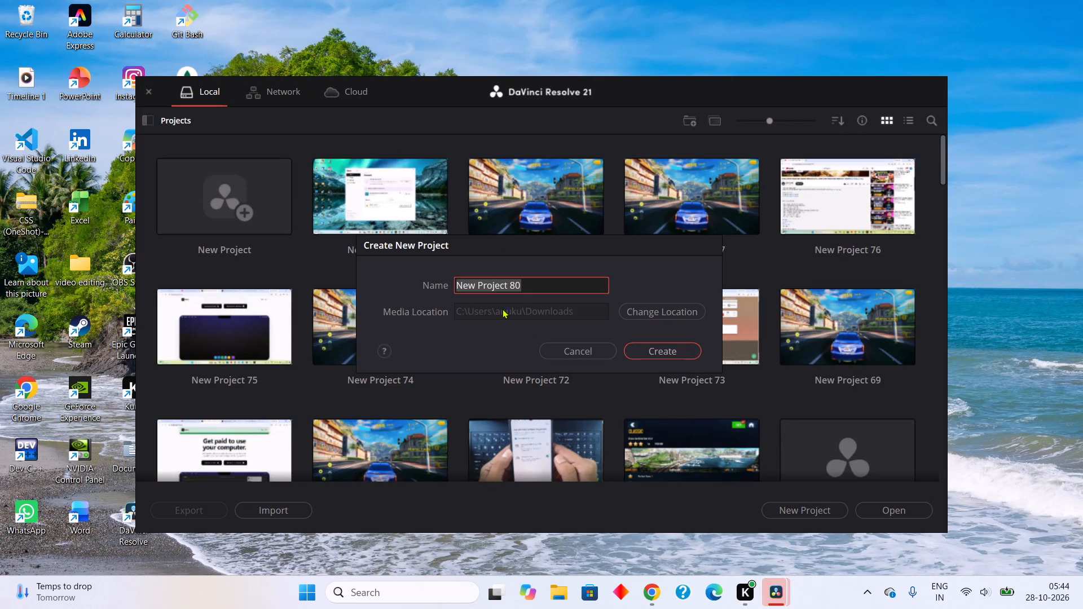
click(585, 350)
click(403, 196)
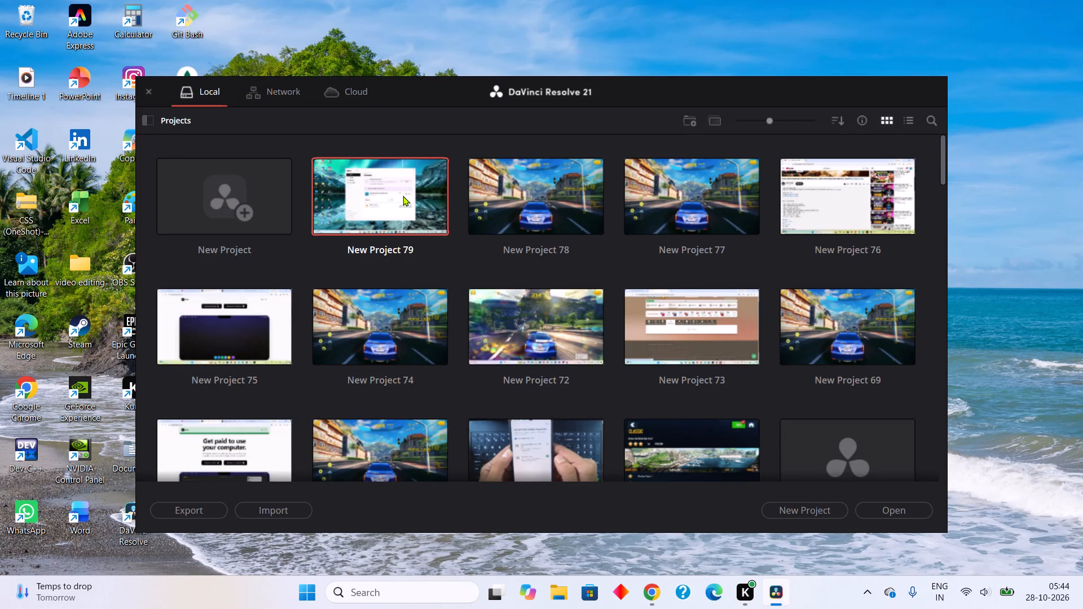
double_click(883, 511)
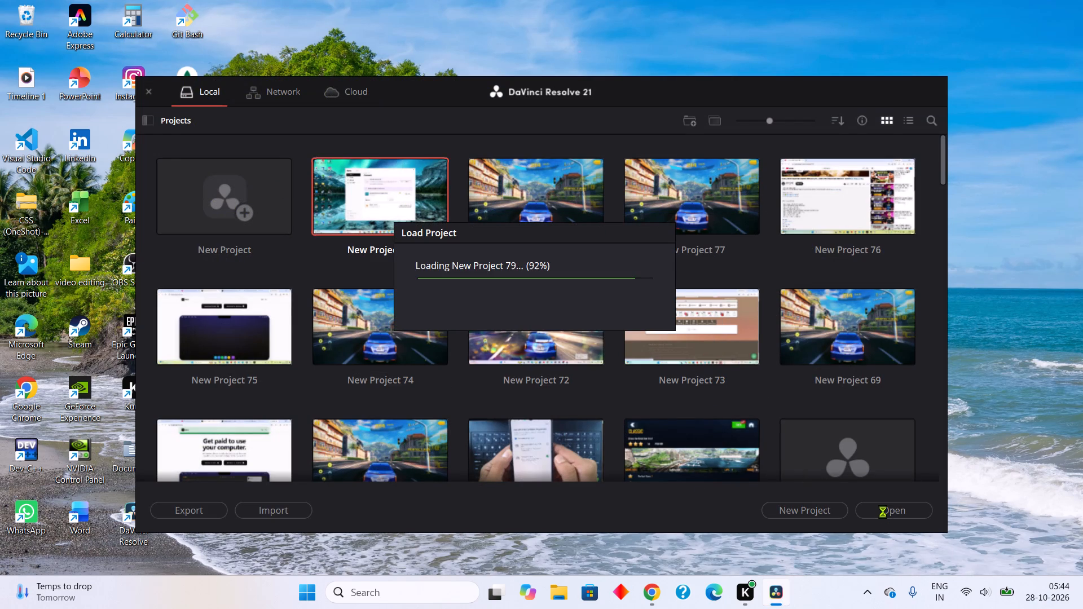
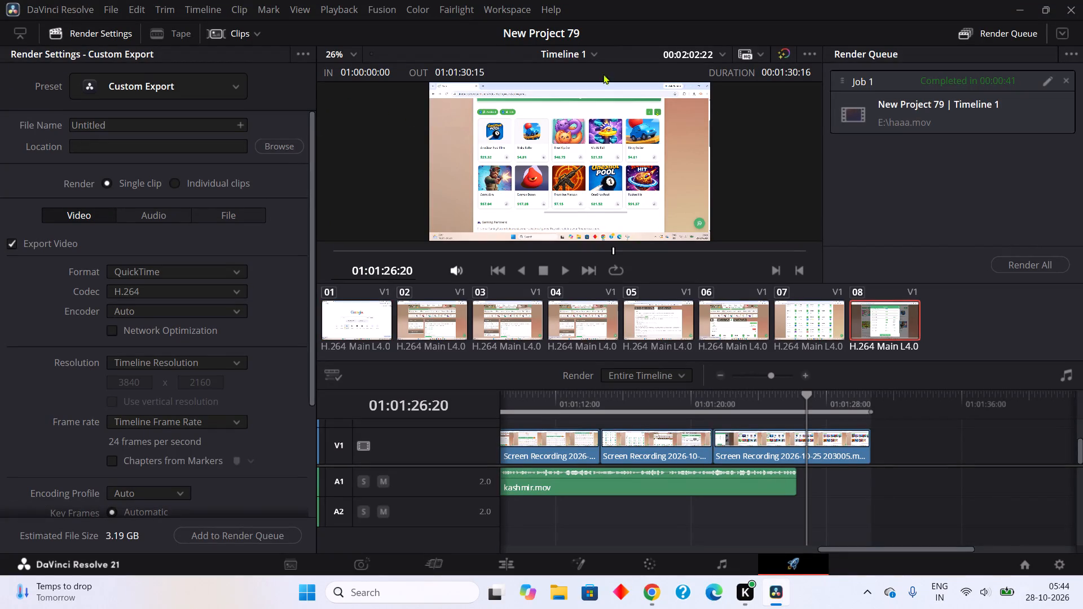
Open the recent project New Project 76 to check its timeline.
click(116, 10)
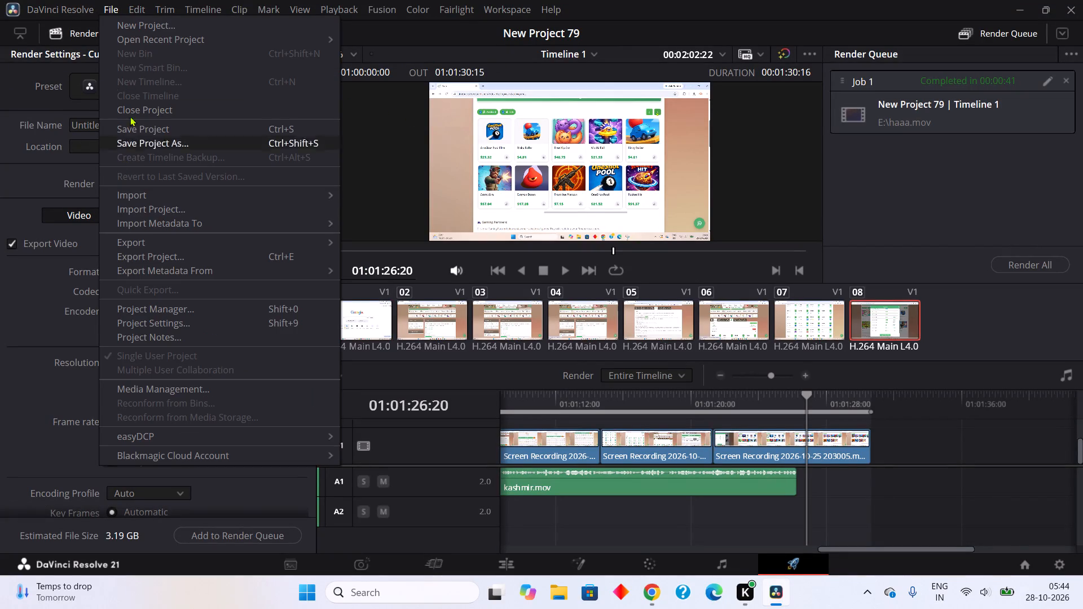
click(162, 37)
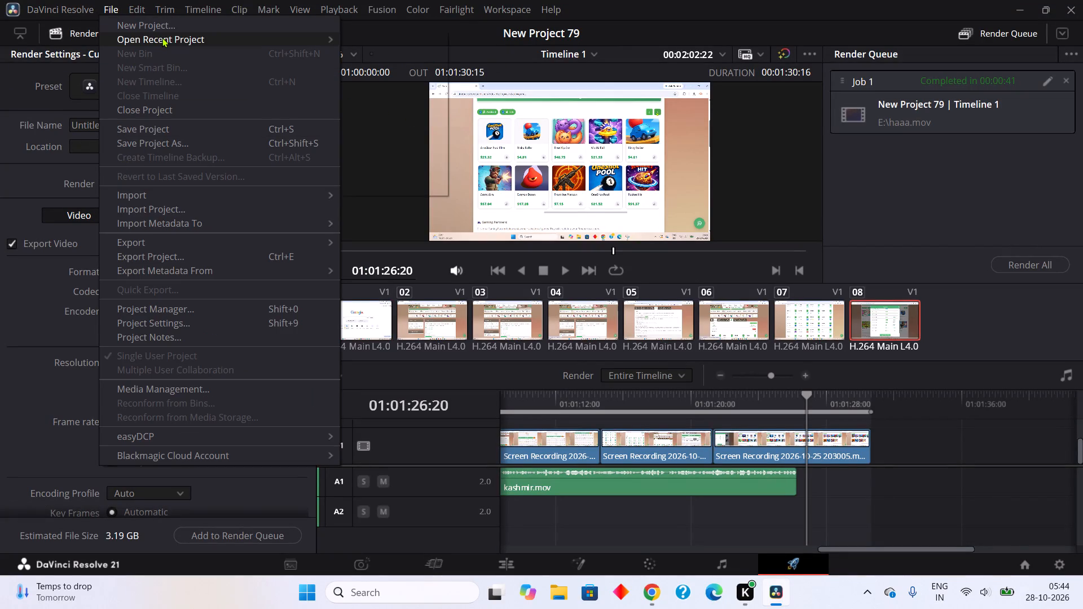
double_click(414, 67)
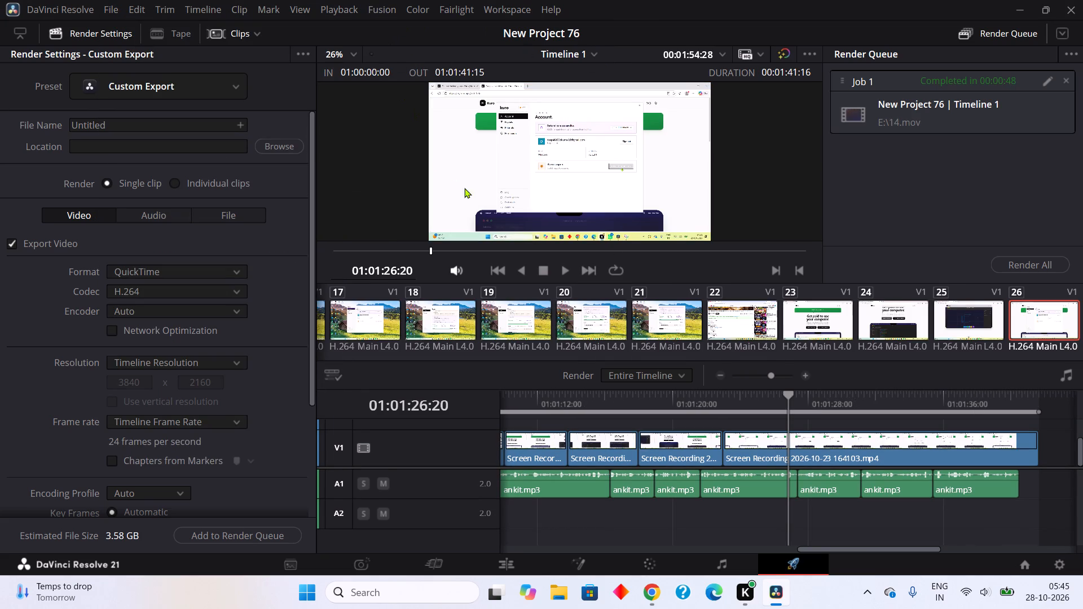
Open the recent project New Project 74 and move the playhead to the start of its timeline.
click(108, 6)
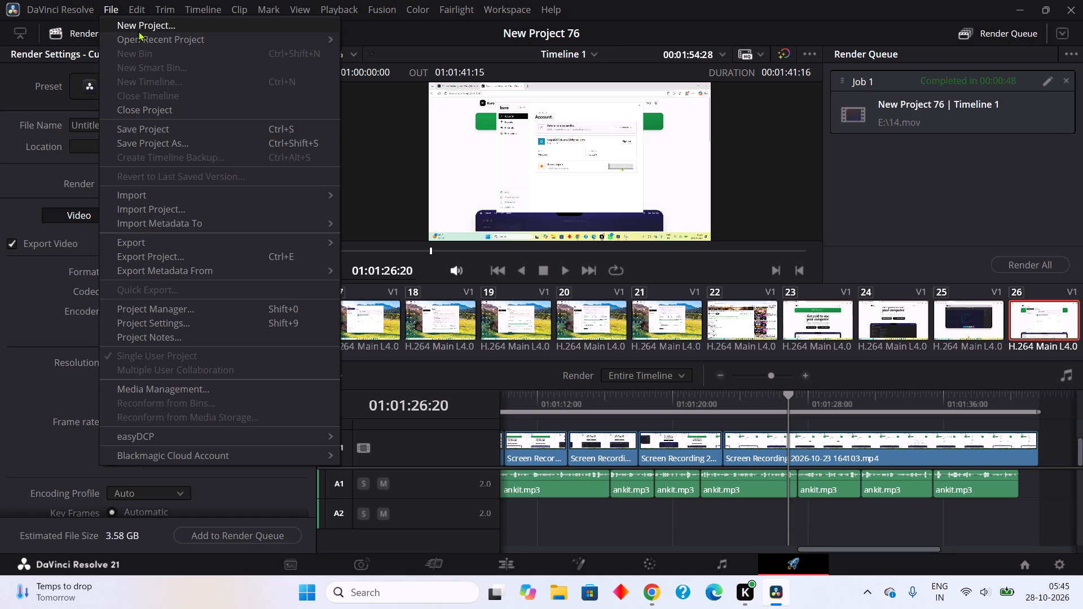
click(133, 38)
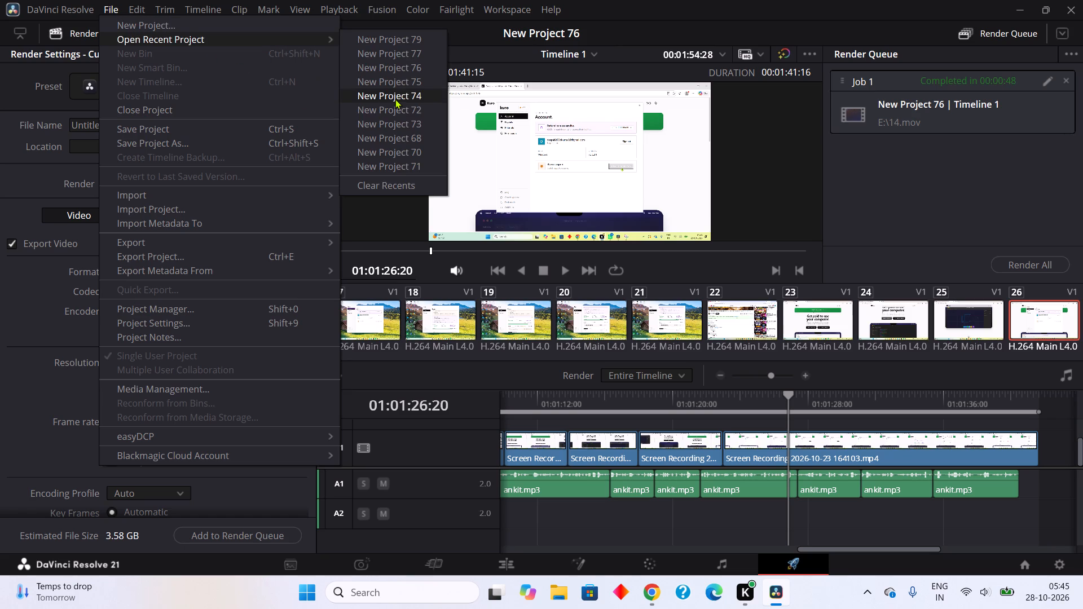
click(395, 99)
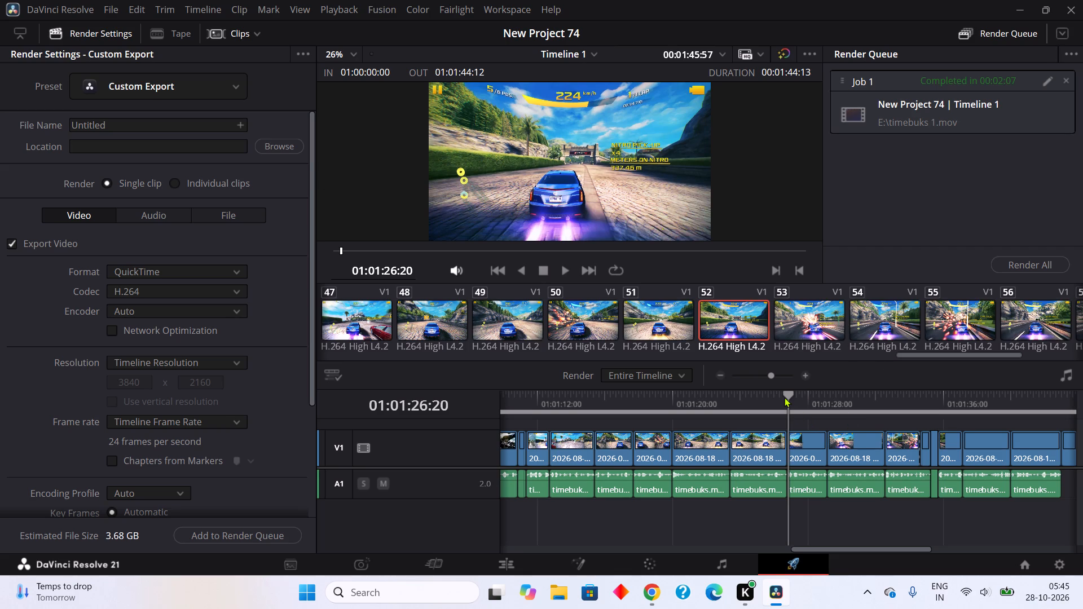
drag(785, 396, 342, 410)
click(338, 410)
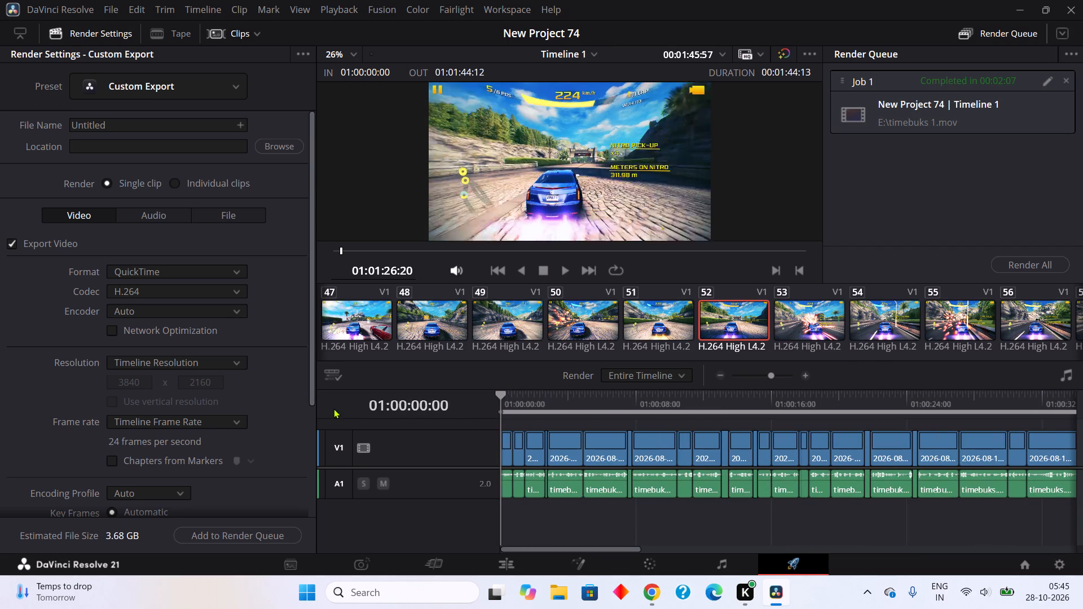
Create a new project, keeping the suggested name and media location.
click(106, 11)
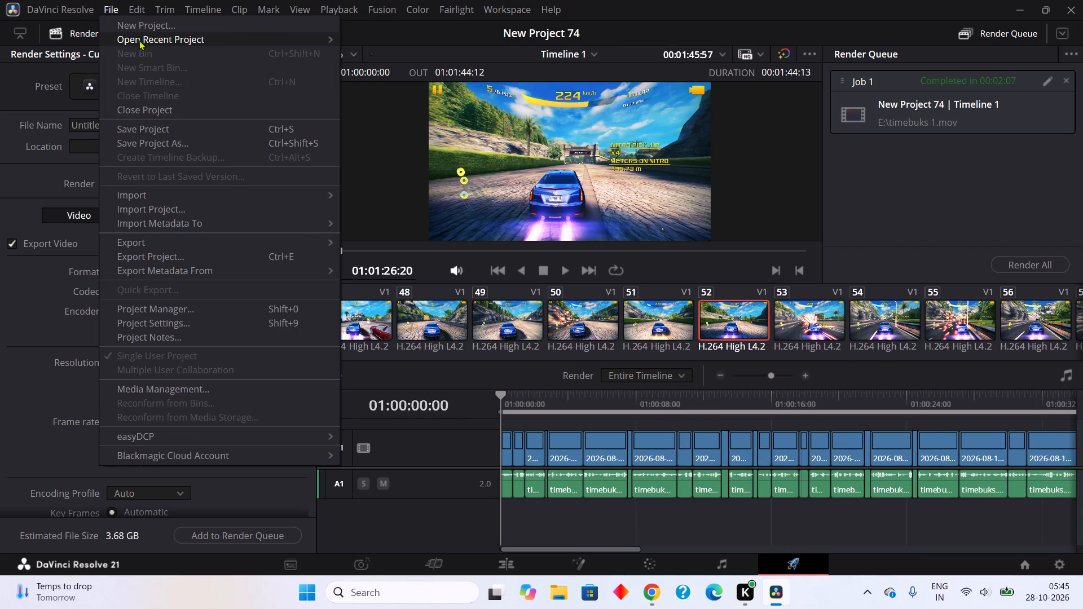
click(138, 27)
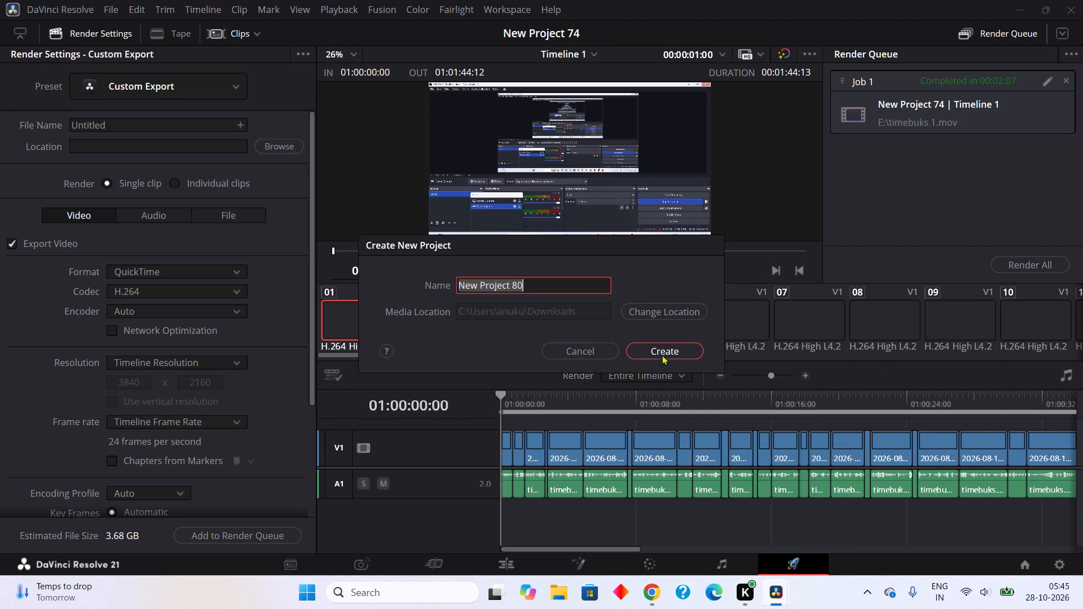
click(665, 351)
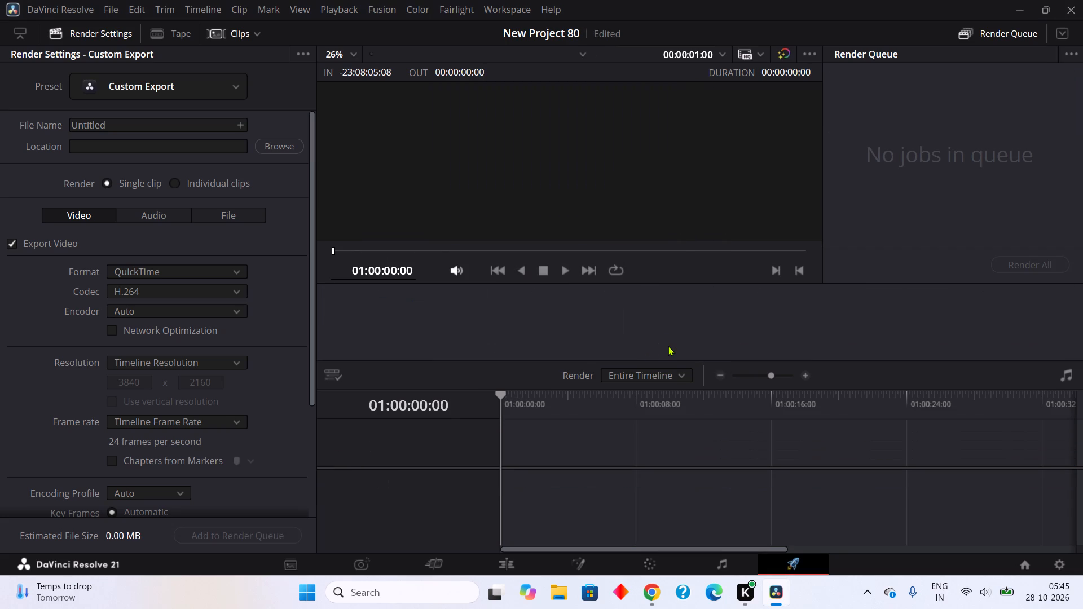
click(445, 562)
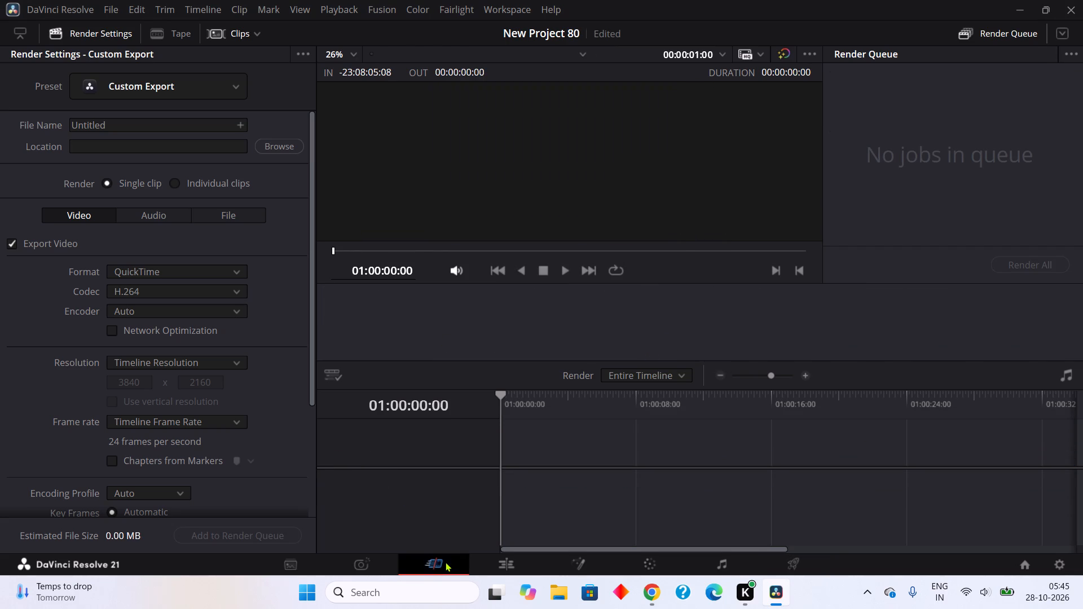
click(108, 10)
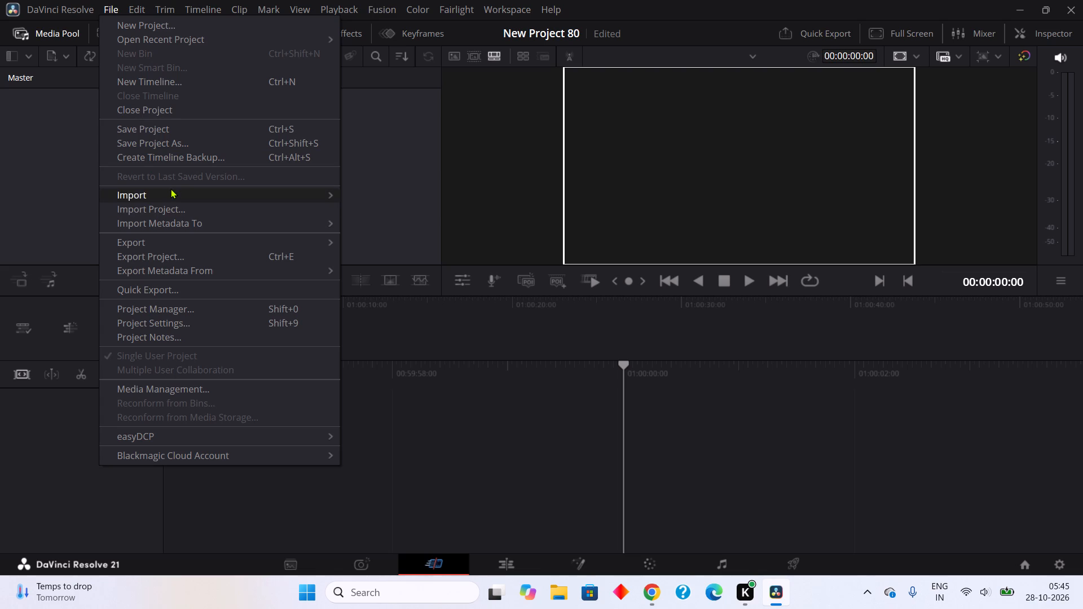
click(170, 188)
double_click(443, 206)
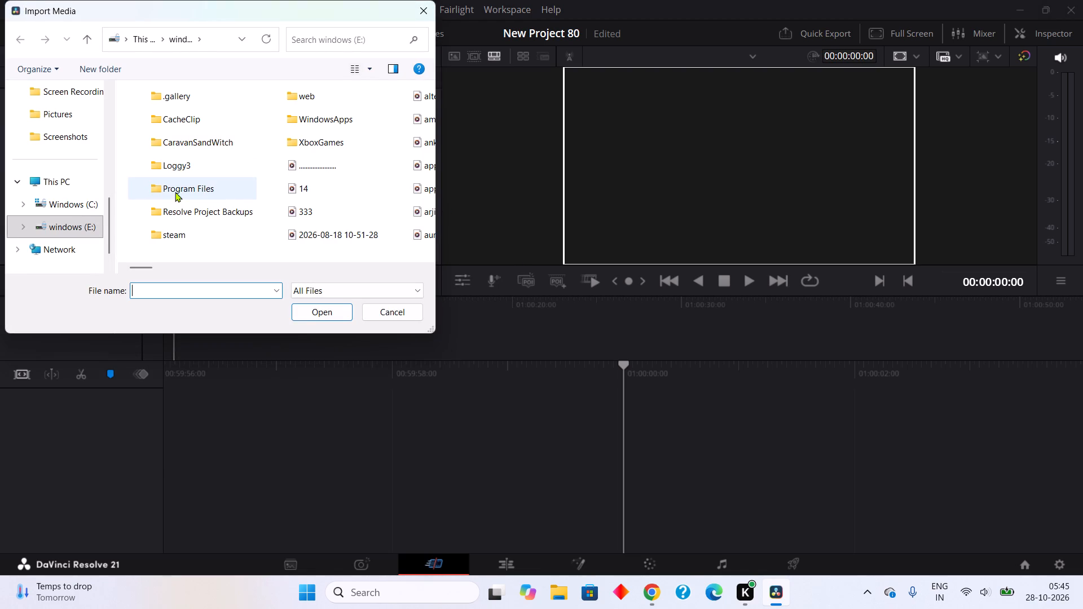
scroll(250, 196, down, 1)
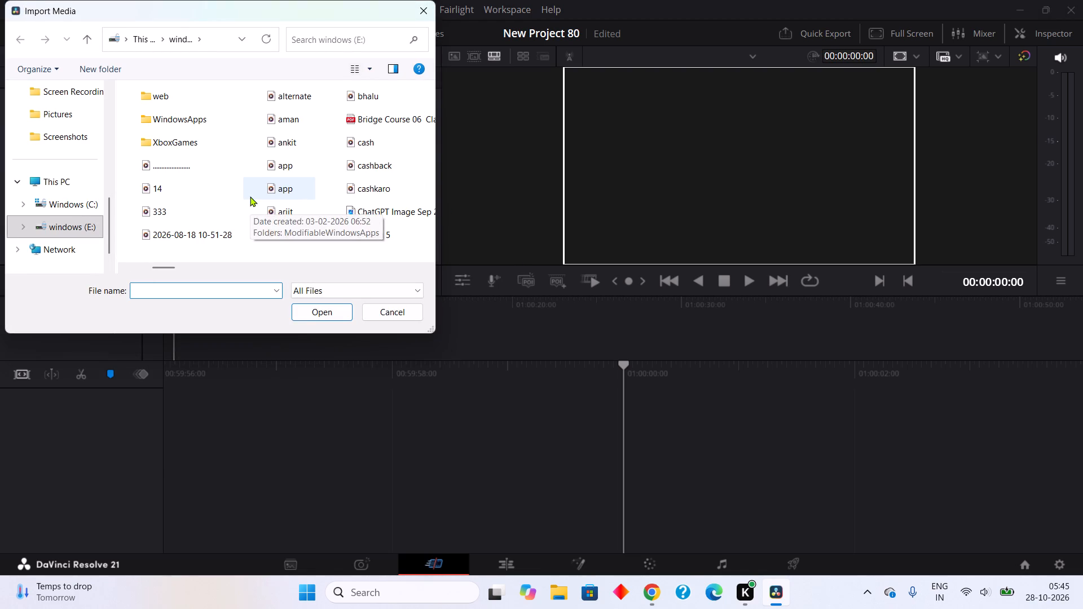
click(205, 230)
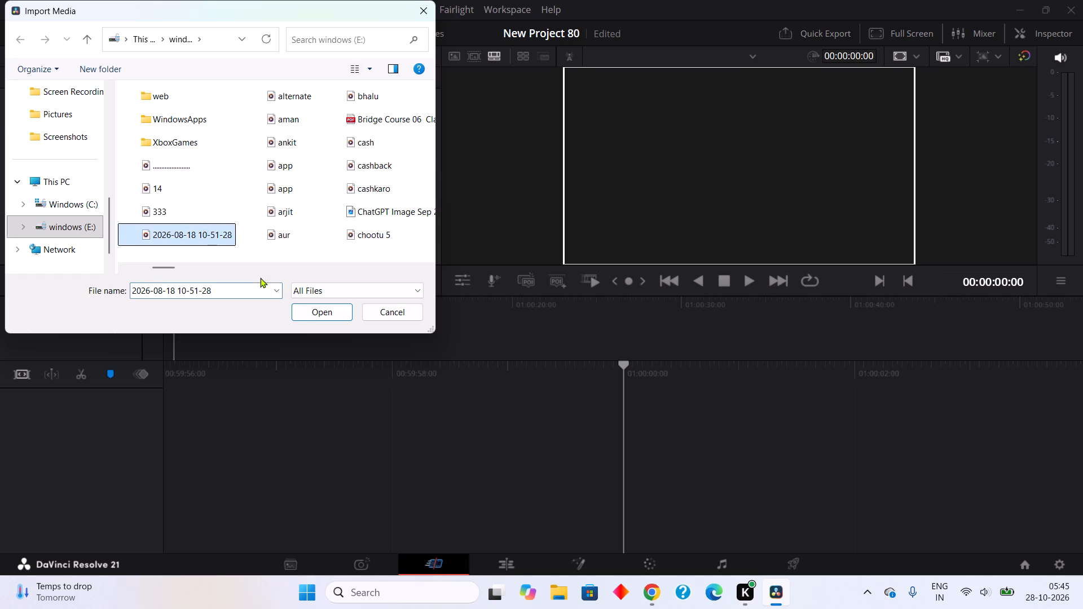
click(310, 320)
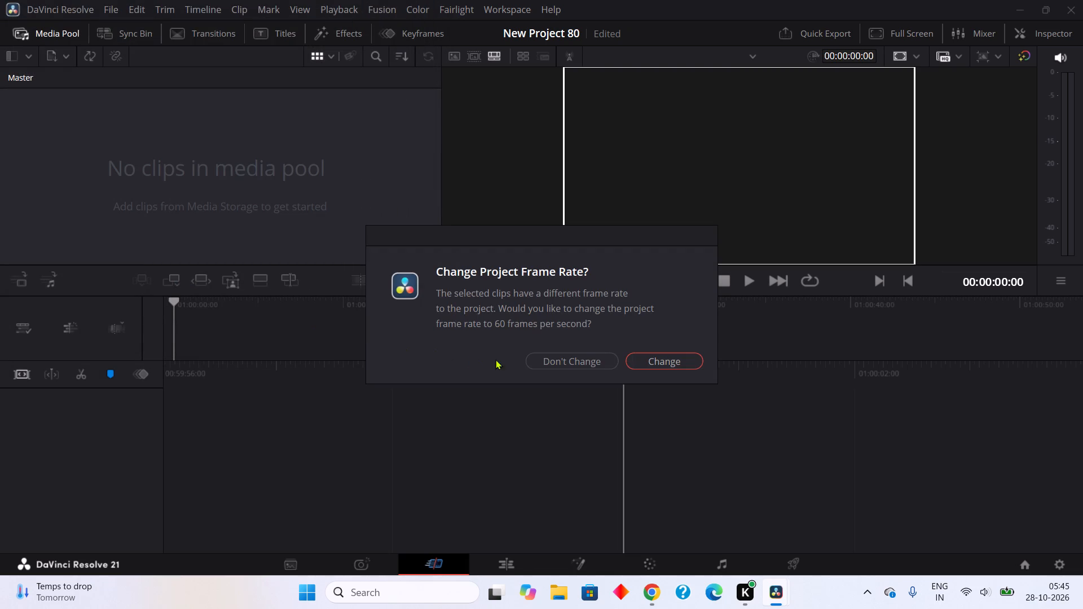
click(549, 368)
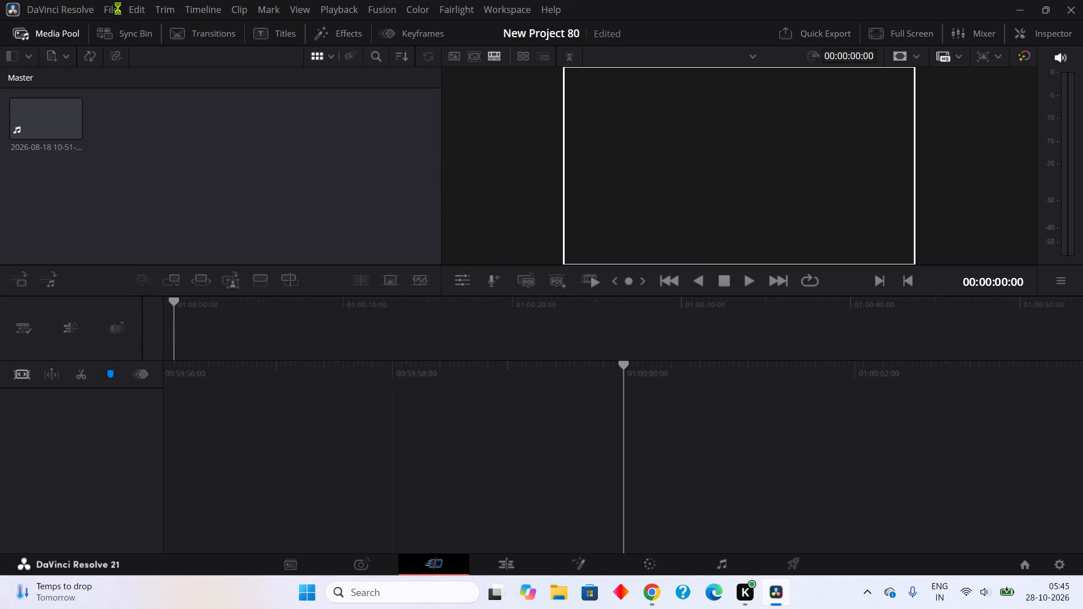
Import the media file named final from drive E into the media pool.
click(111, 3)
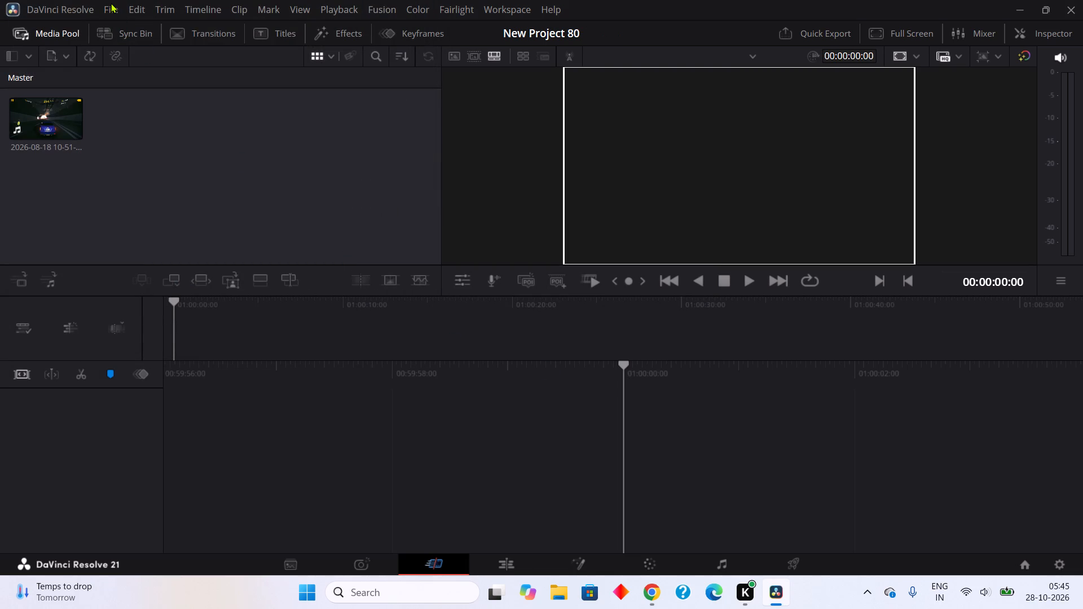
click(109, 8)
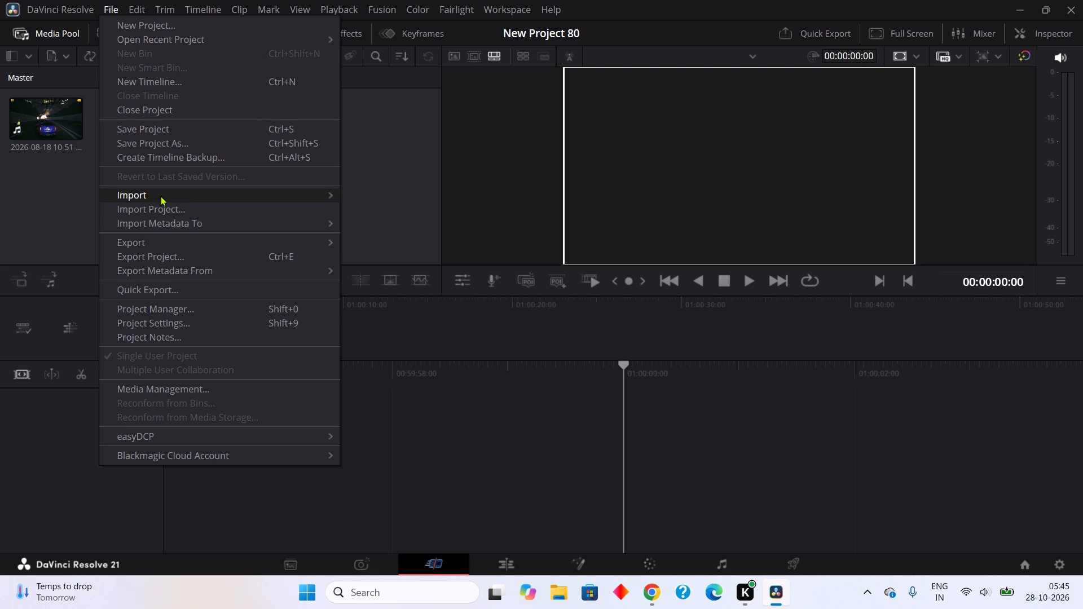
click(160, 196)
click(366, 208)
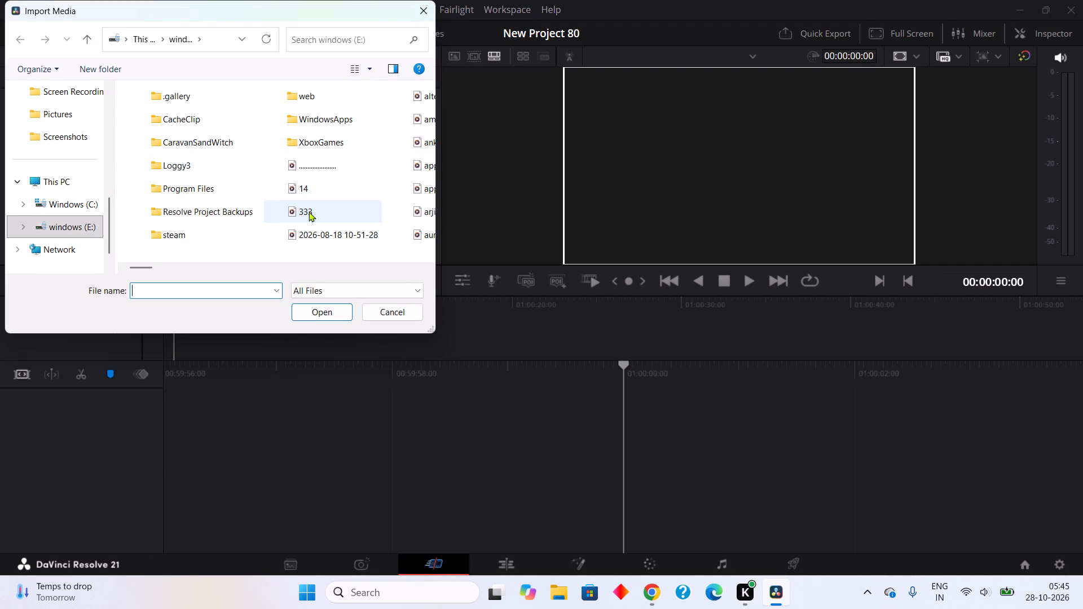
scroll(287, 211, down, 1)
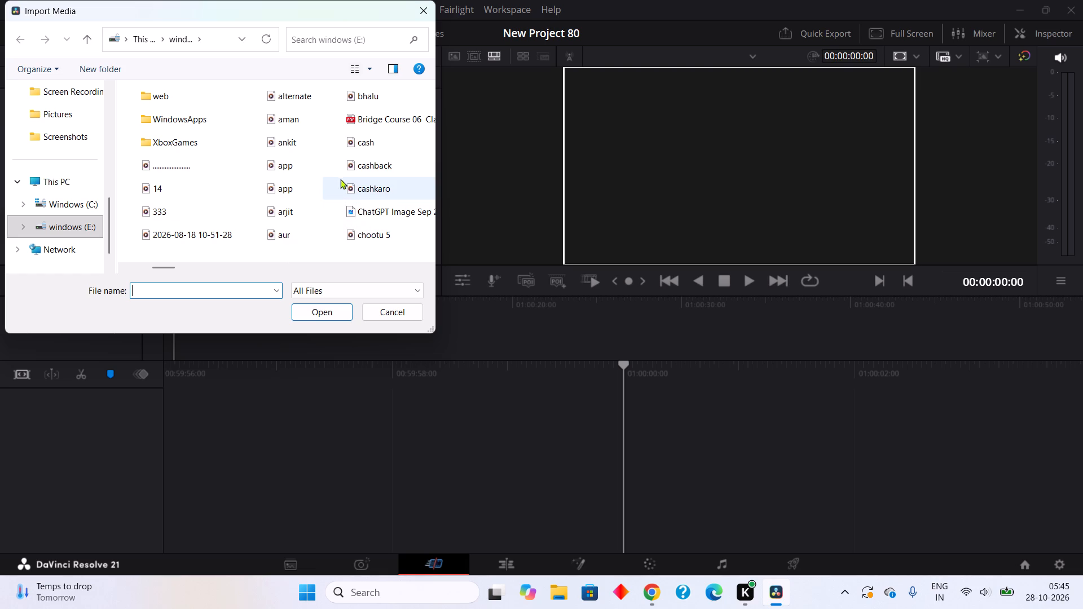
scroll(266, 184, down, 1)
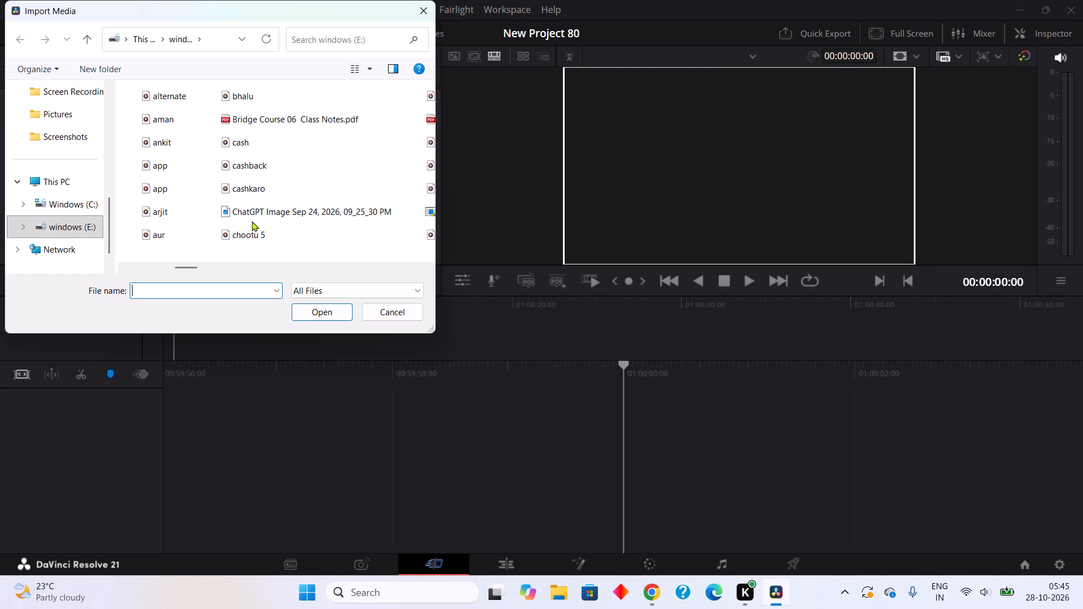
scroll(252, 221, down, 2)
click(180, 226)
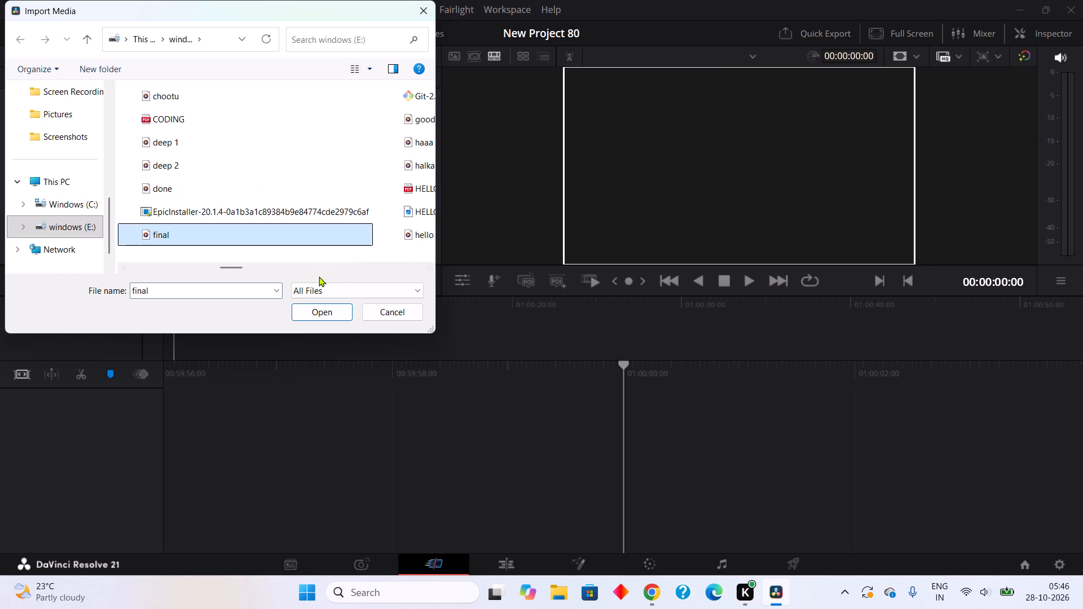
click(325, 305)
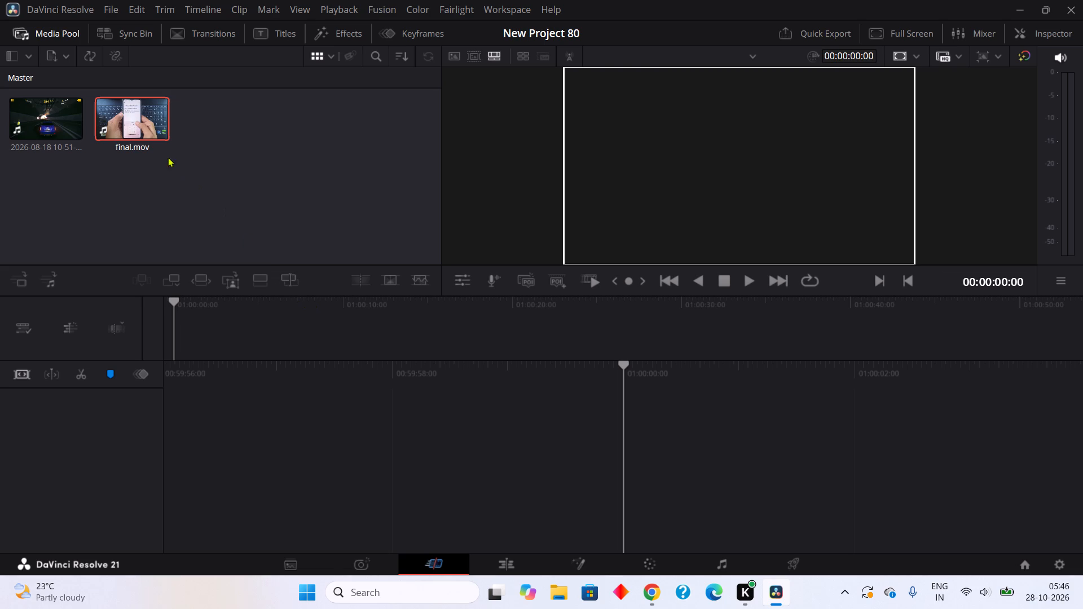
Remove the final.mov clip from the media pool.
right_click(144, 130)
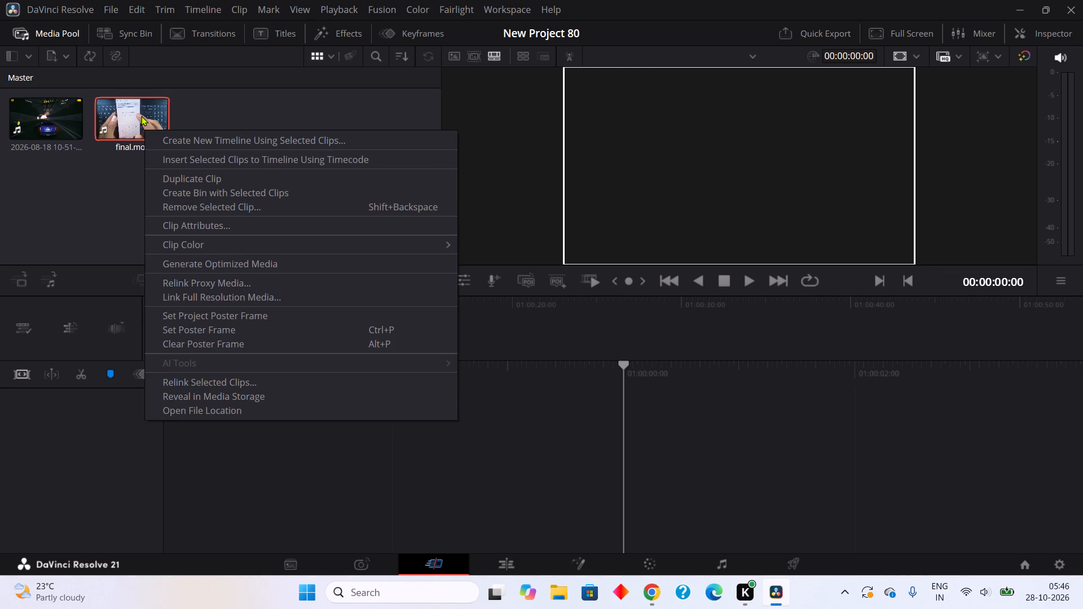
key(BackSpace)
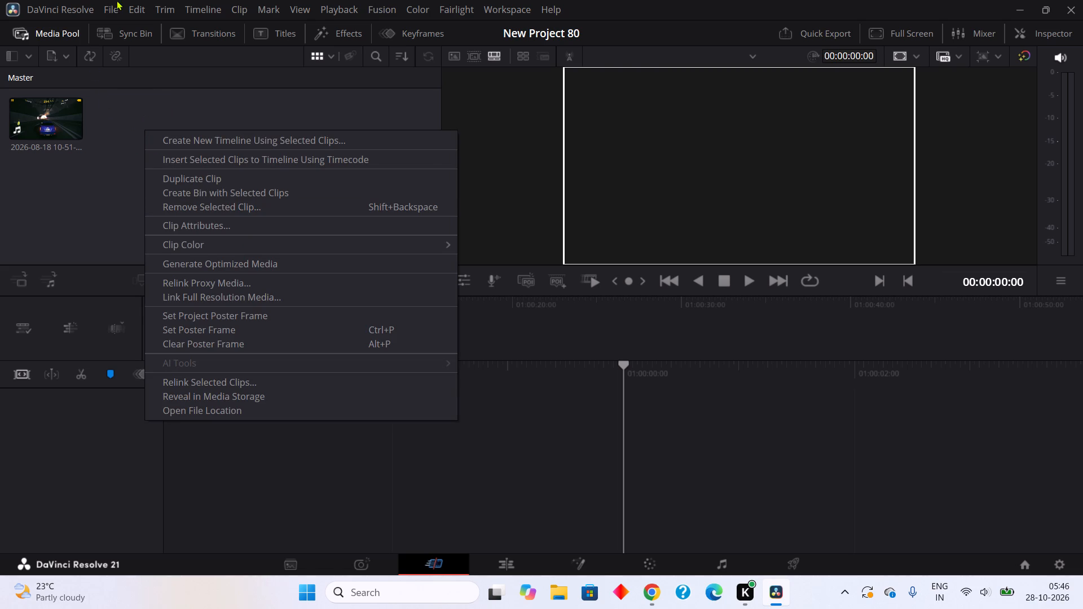
Import the media file login phonepe from drive E into the media pool.
double_click(107, 5)
click(107, 5)
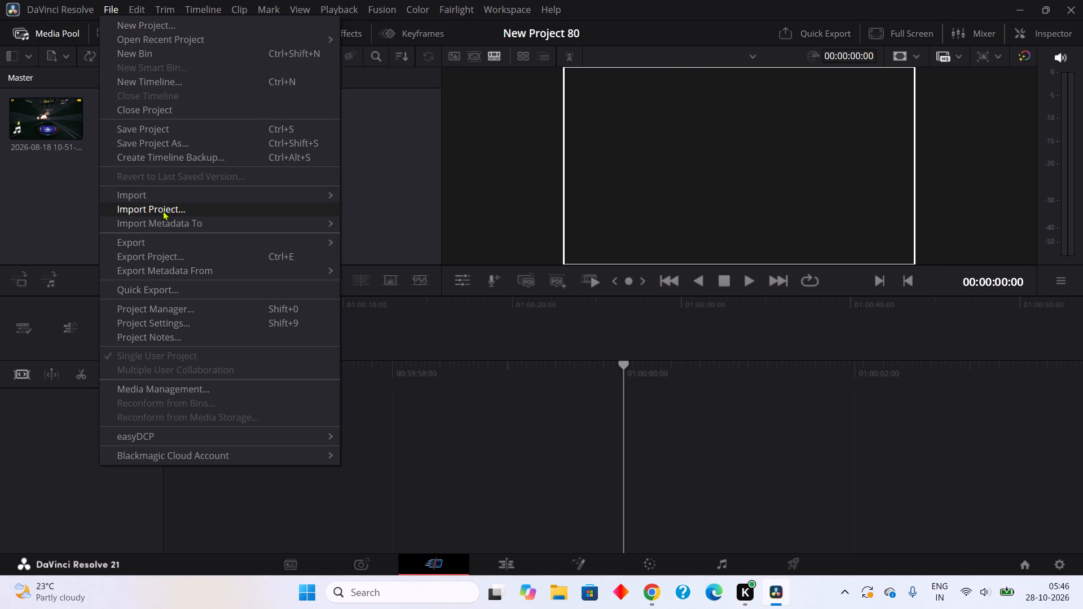
click(159, 191)
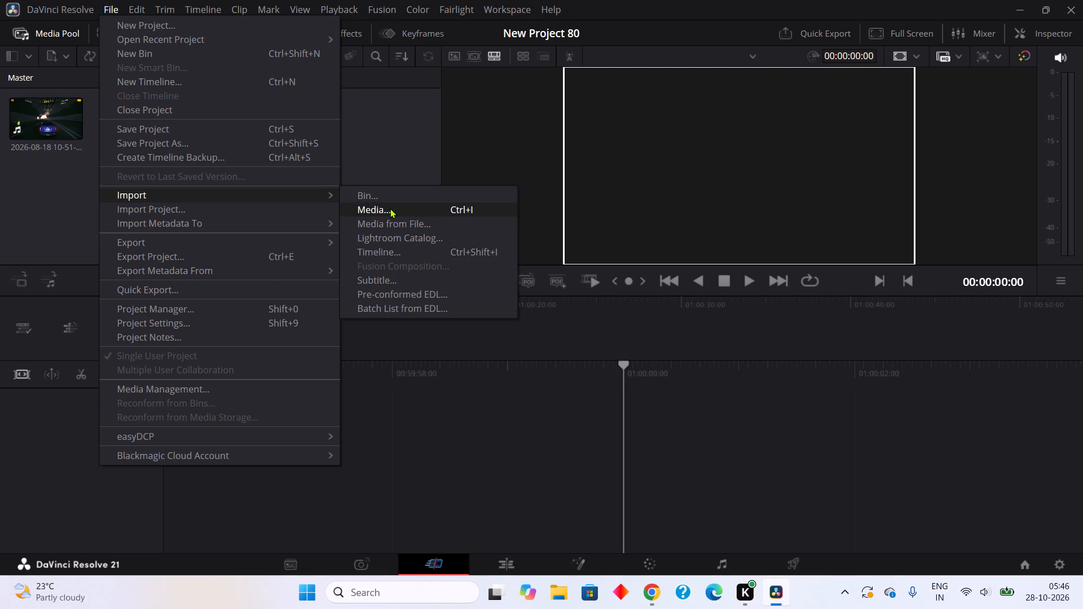
click(390, 208)
scroll(213, 225, down, 6)
scroll(360, 214, down, 1)
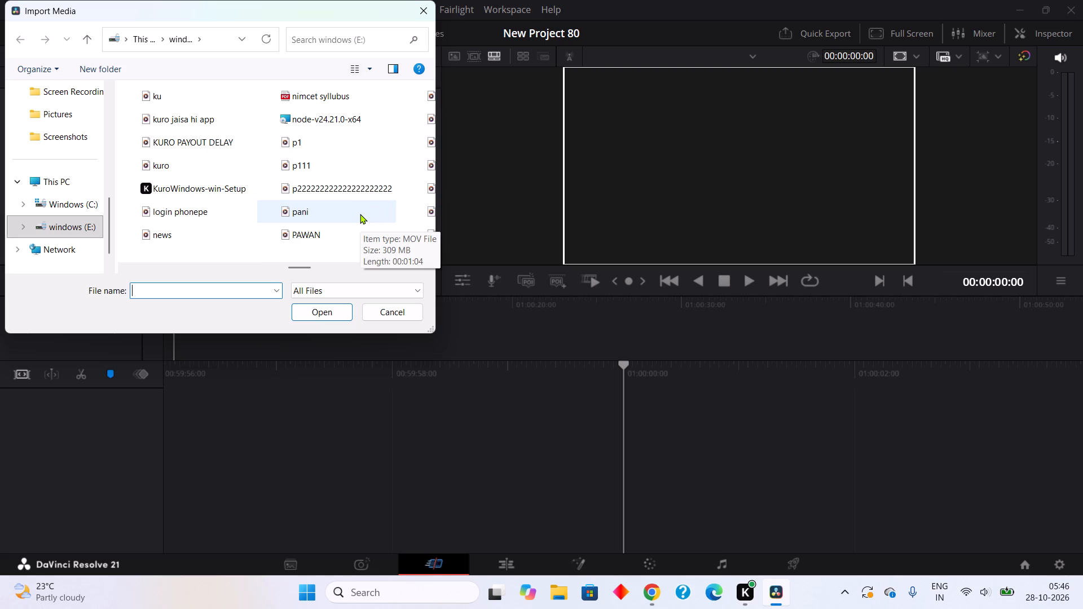
click(215, 218)
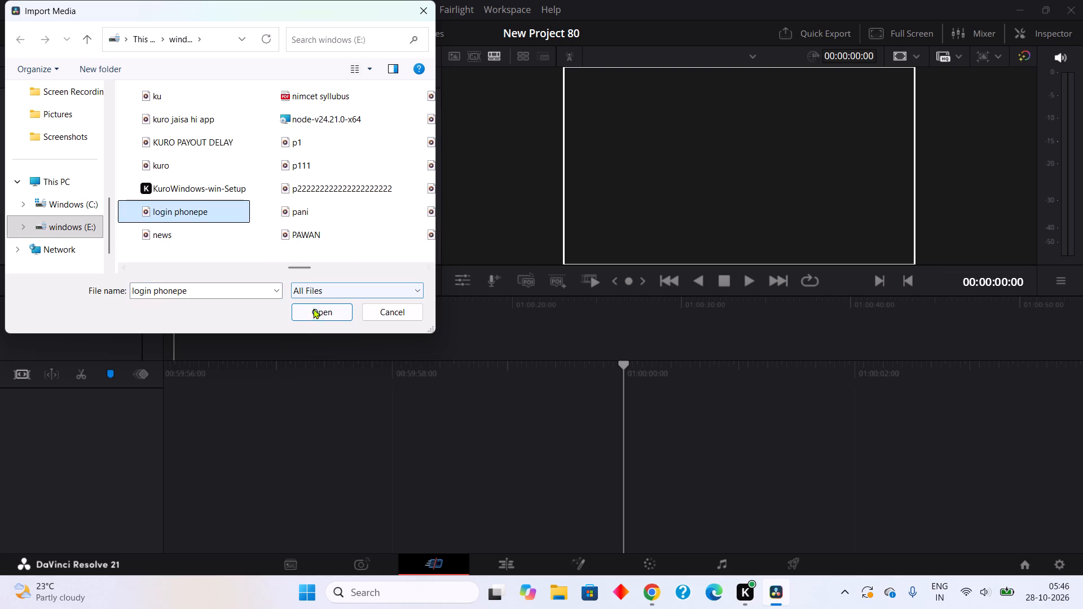
click(313, 310)
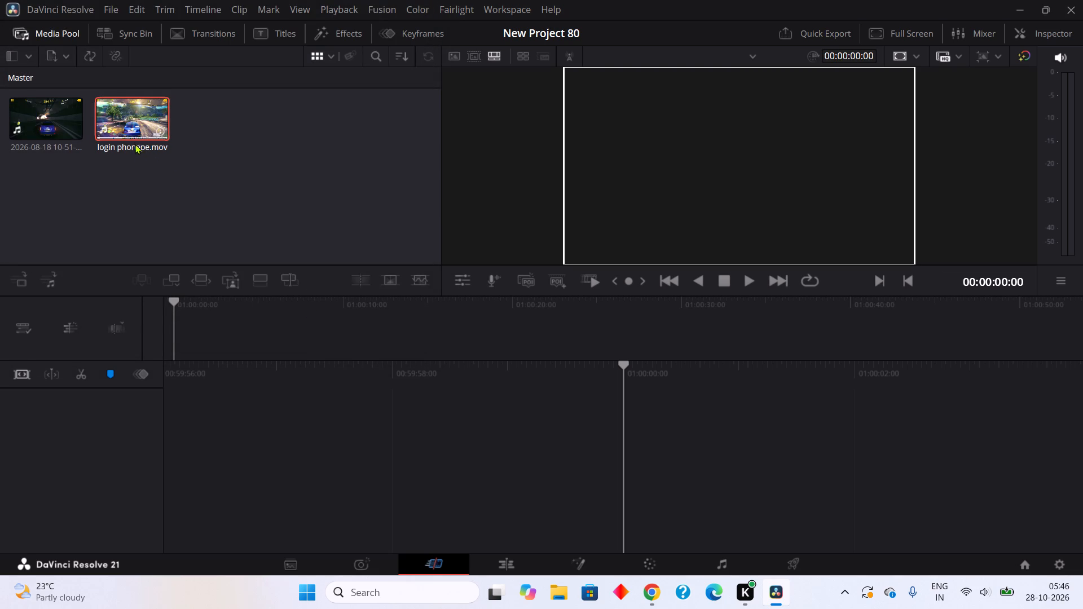
Place the login phonepe.mov clip at the start of a new timeline.
drag(134, 142, 606, 404)
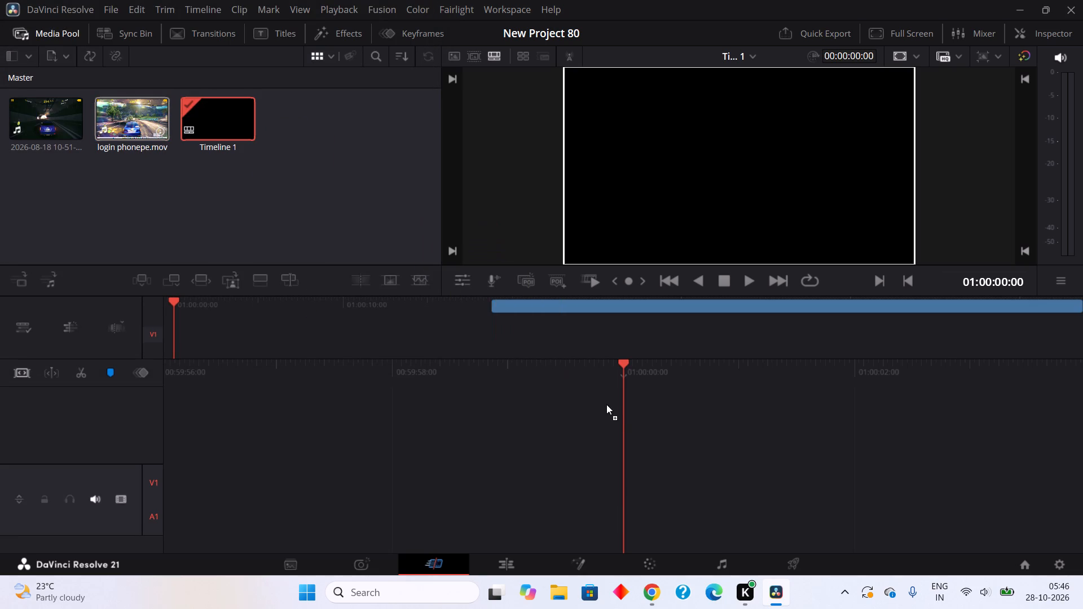
drag(606, 404, 632, 426)
click(623, 452)
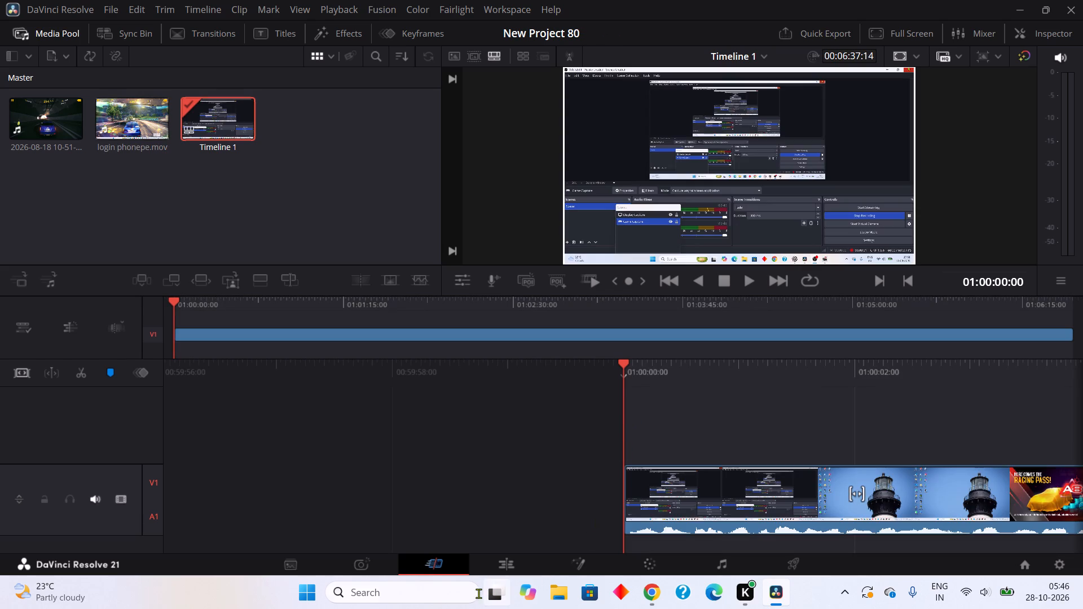
On the Edit page, blade the login phonepe.mov audio around 01:00:00:13 and cut out the one-frame piece, leaving a gap.
click(523, 558)
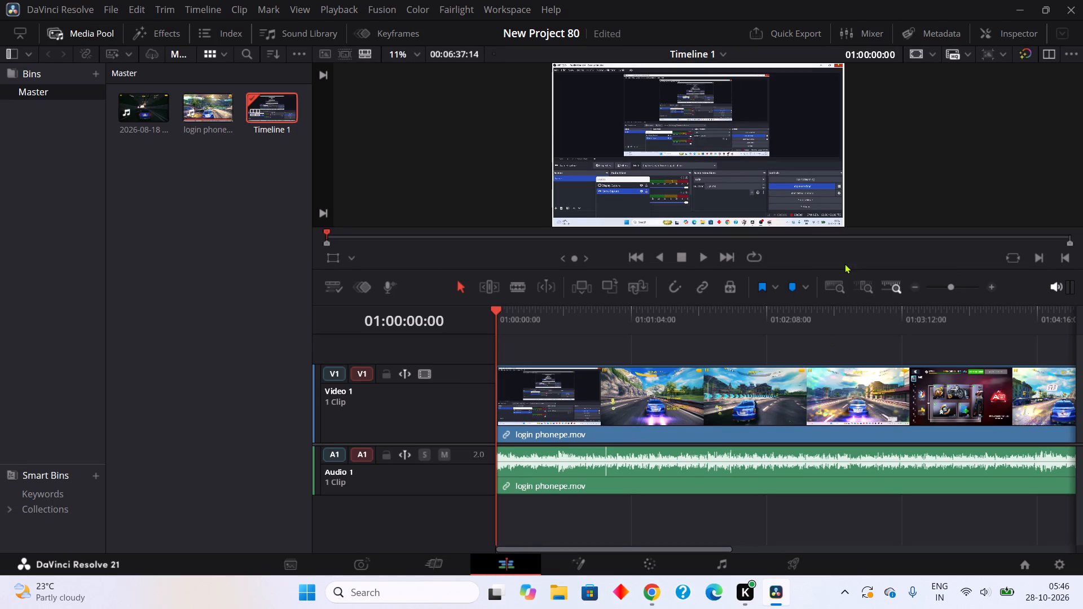
triple_click(992, 288)
click(992, 288)
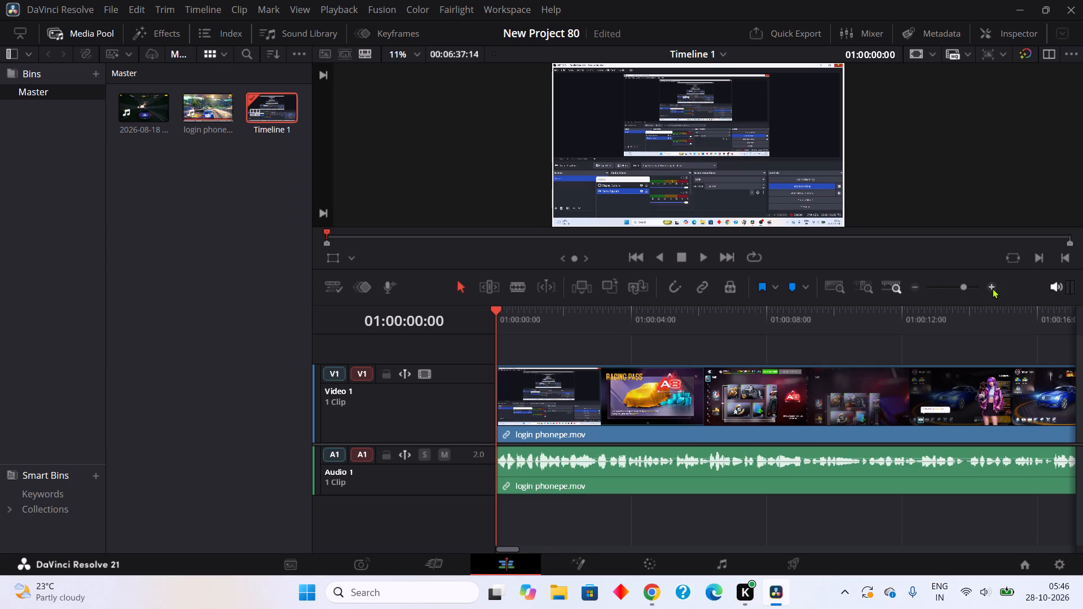
click(992, 288)
click(992, 288)
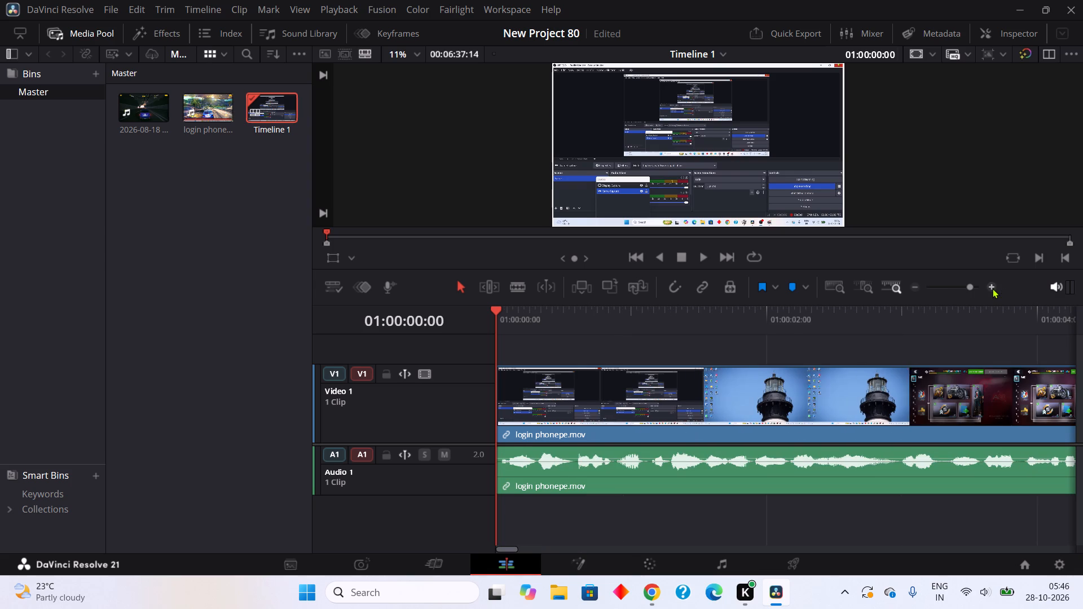
click(992, 288)
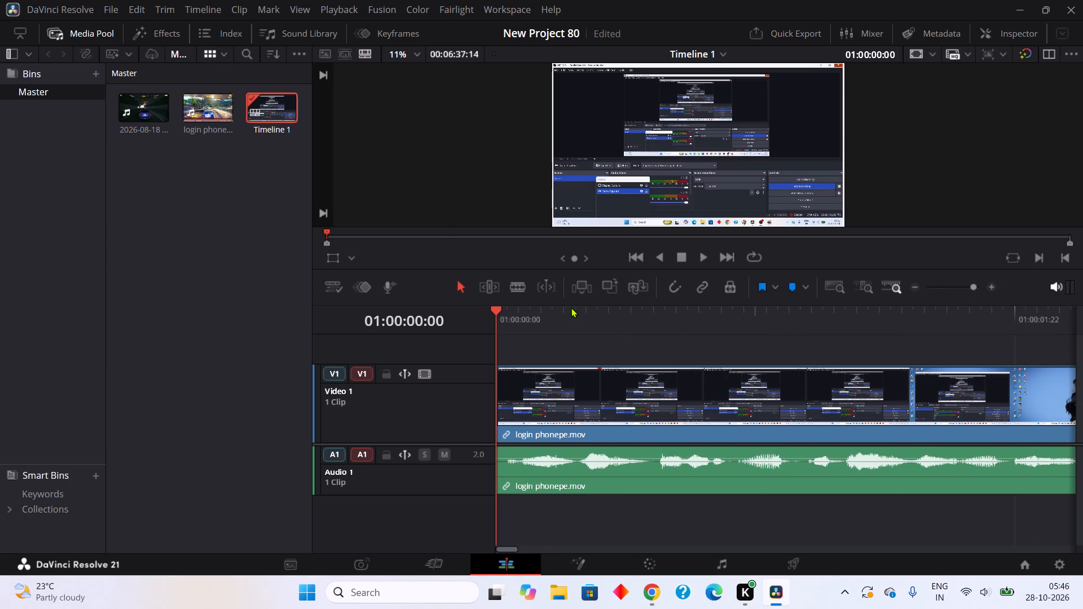
click(513, 289)
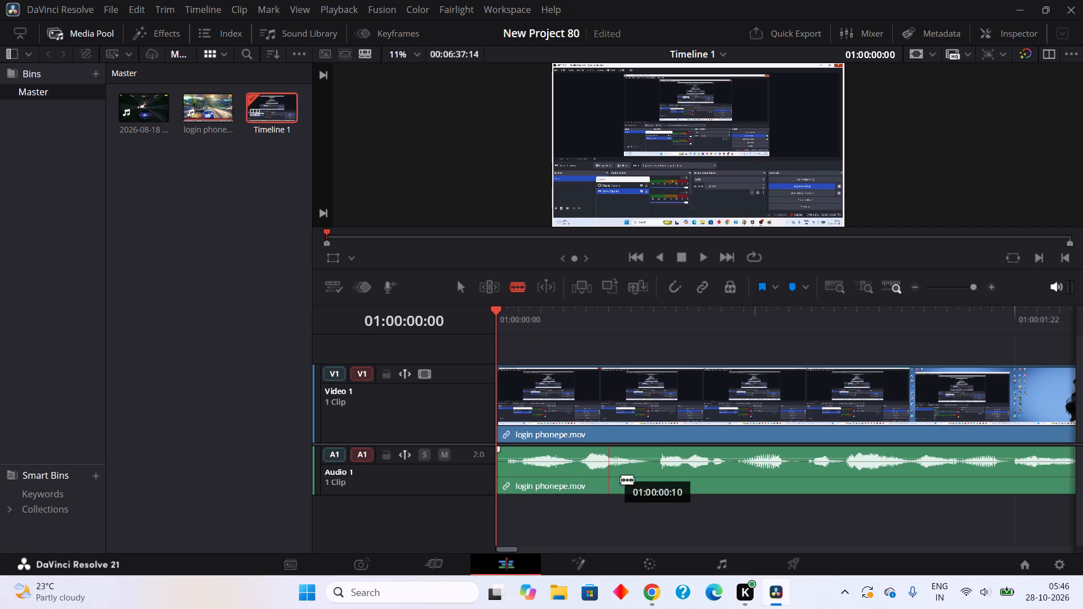
click(653, 488)
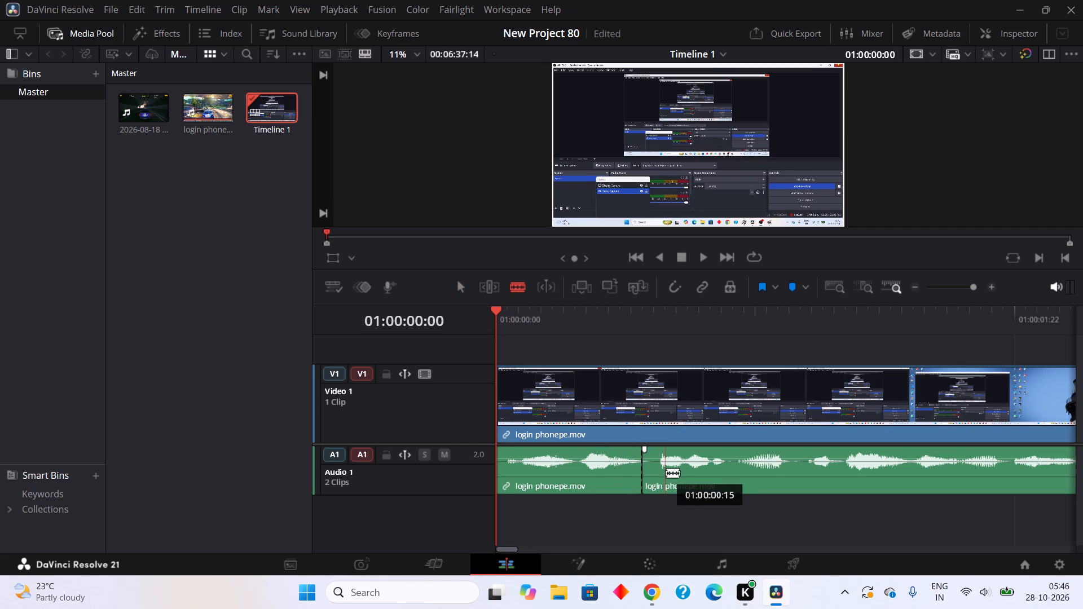
click(663, 474)
right_click(650, 475)
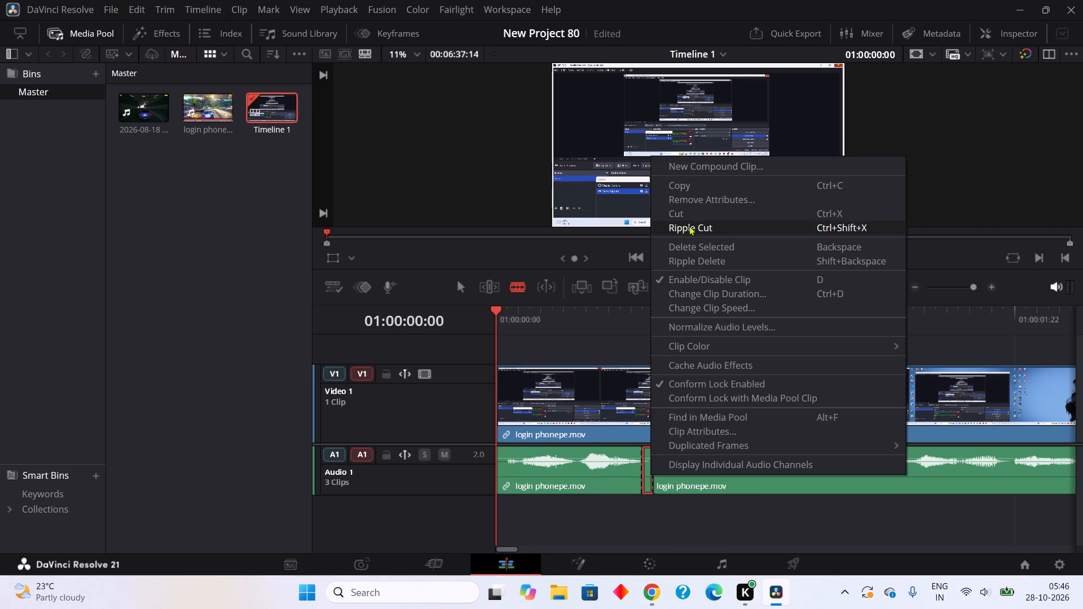
click(688, 220)
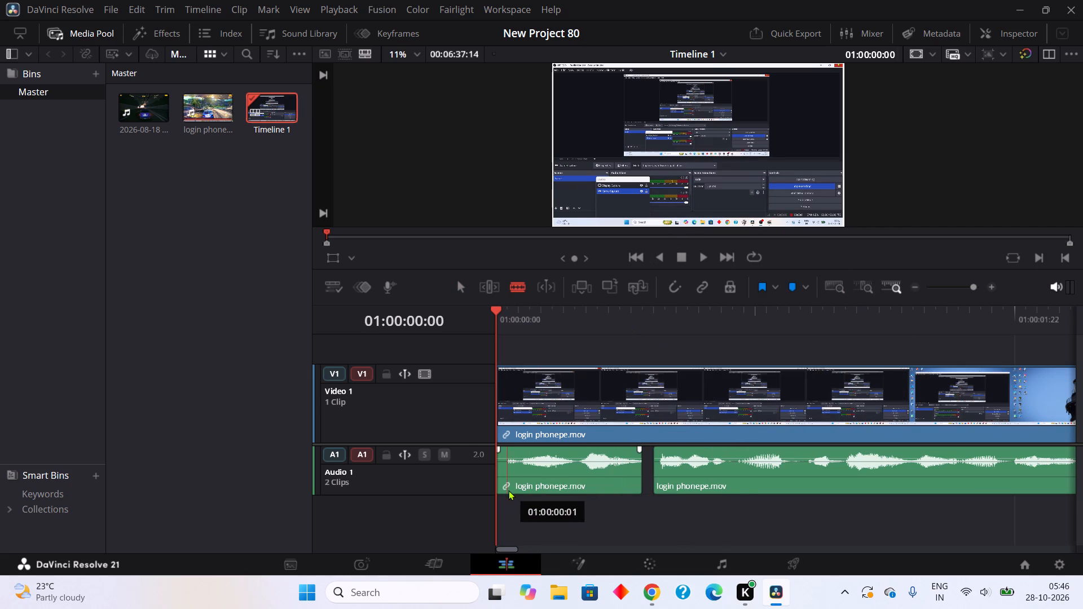
Split the audio at 01:00:00:01 and cut out the one-frame piece at its very start.
click(508, 490)
right_click(501, 481)
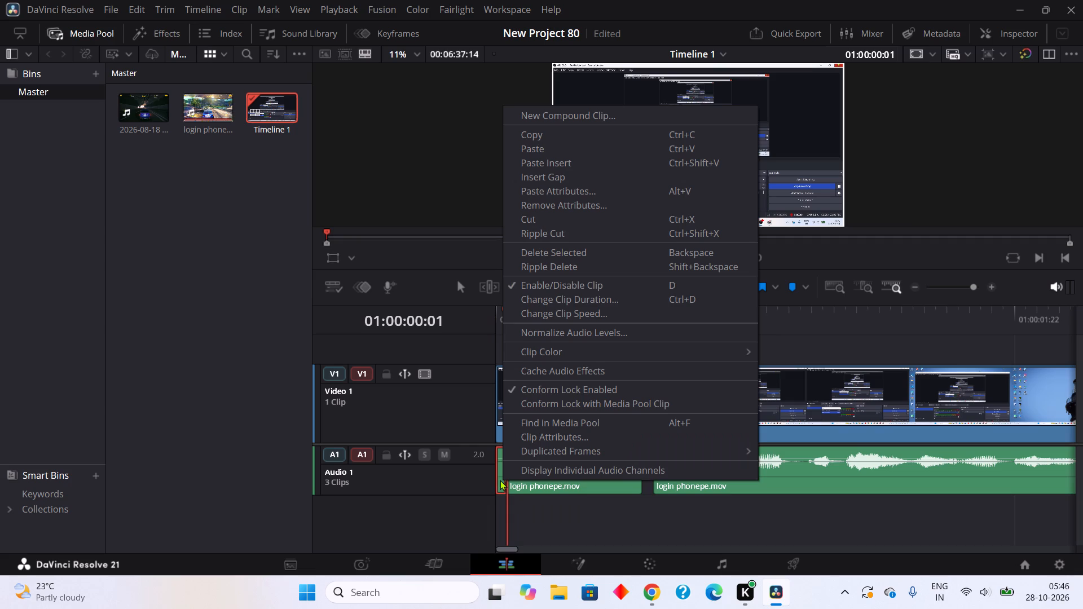
click(526, 215)
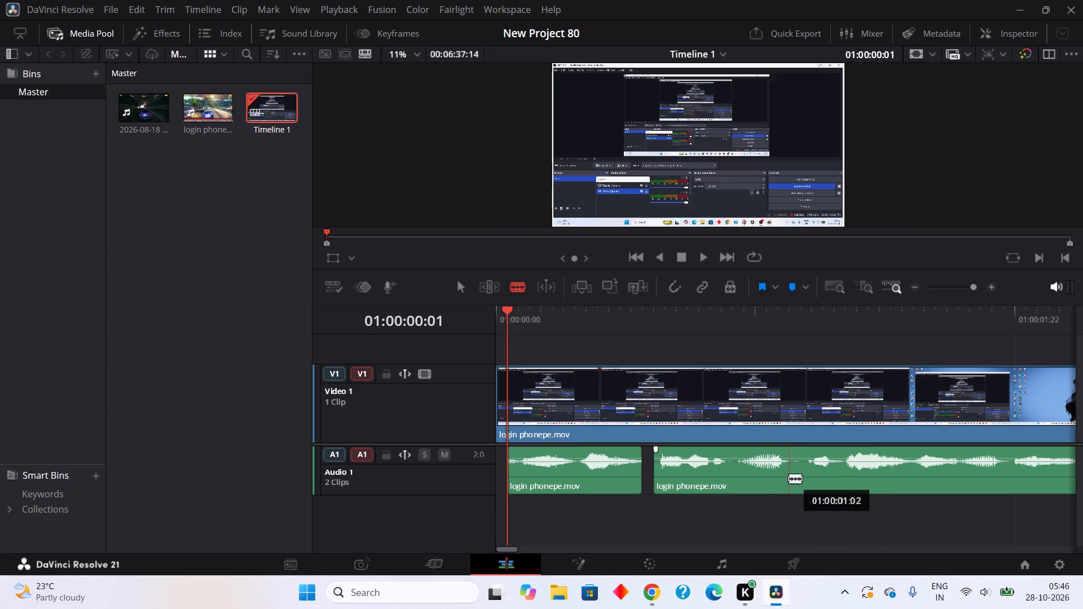
Blade the audio at 01:00:00:20 and about one frame after, and cut out the short piece between.
click(732, 484)
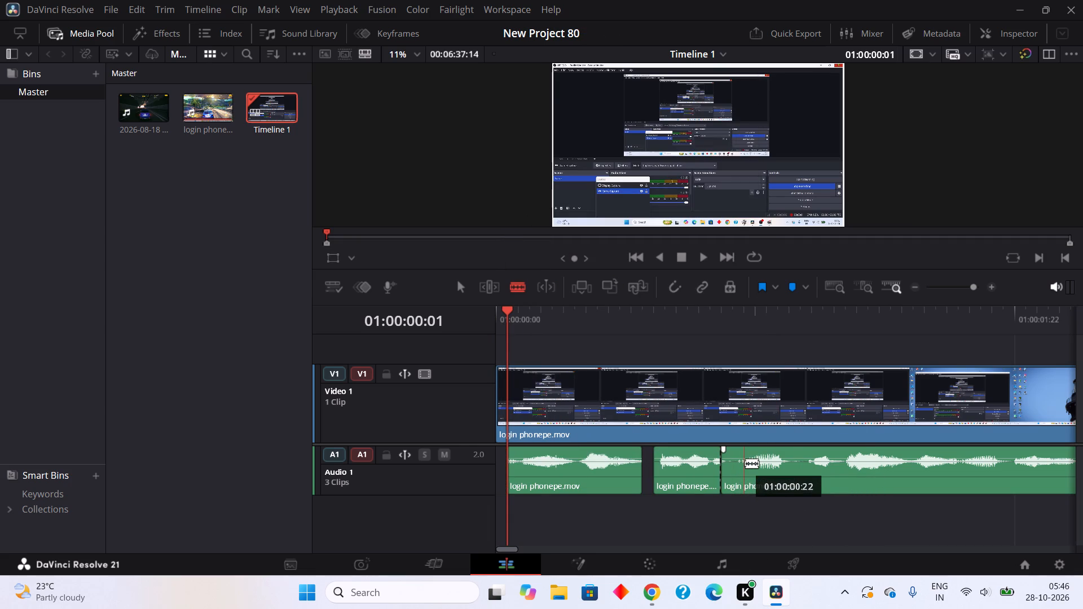
click(741, 465)
right_click(723, 476)
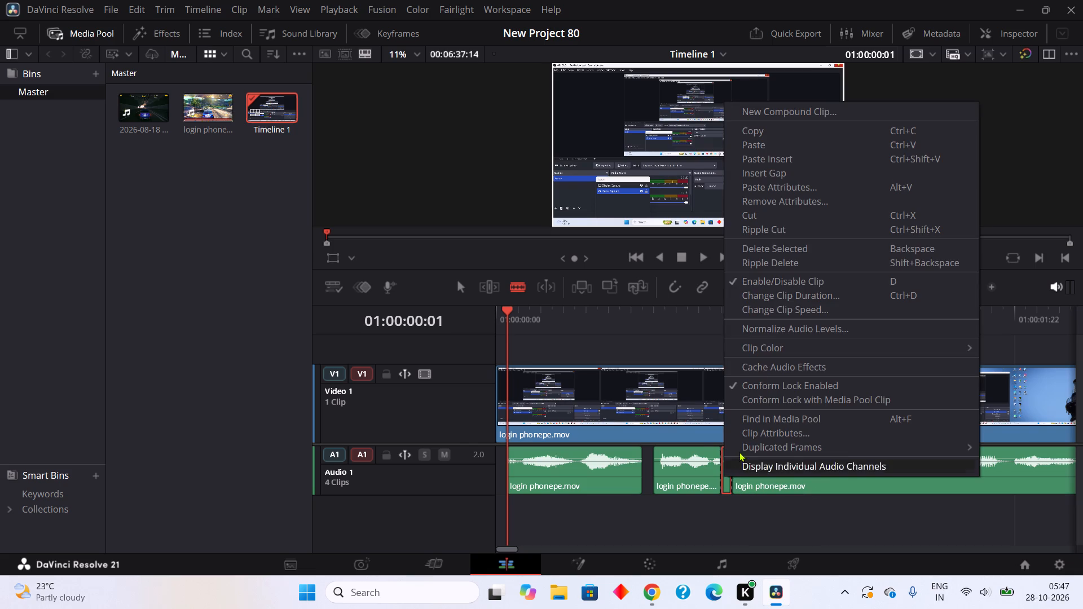
double_click(765, 218)
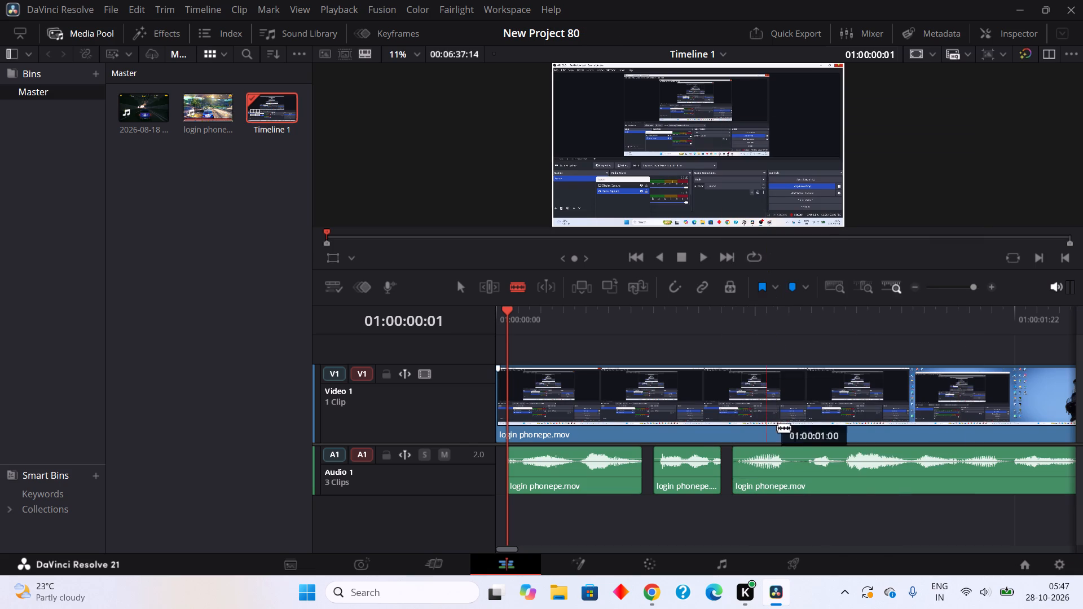
Blade the audio at about 01:00:01:02 and 01:00:01:04, and cut out the short piece between.
click(793, 479)
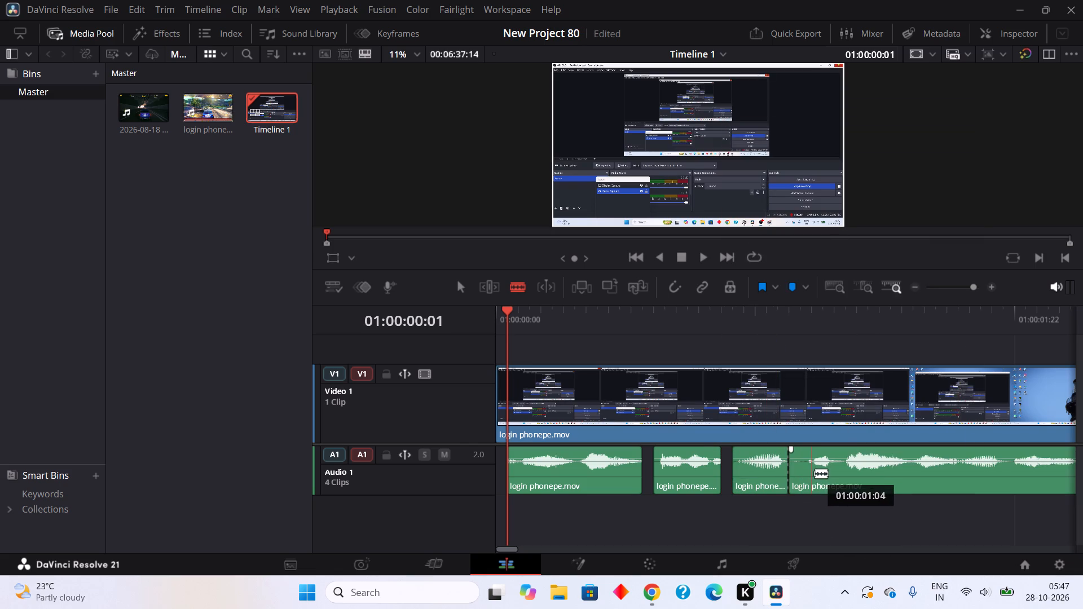
click(814, 474)
right_click(807, 475)
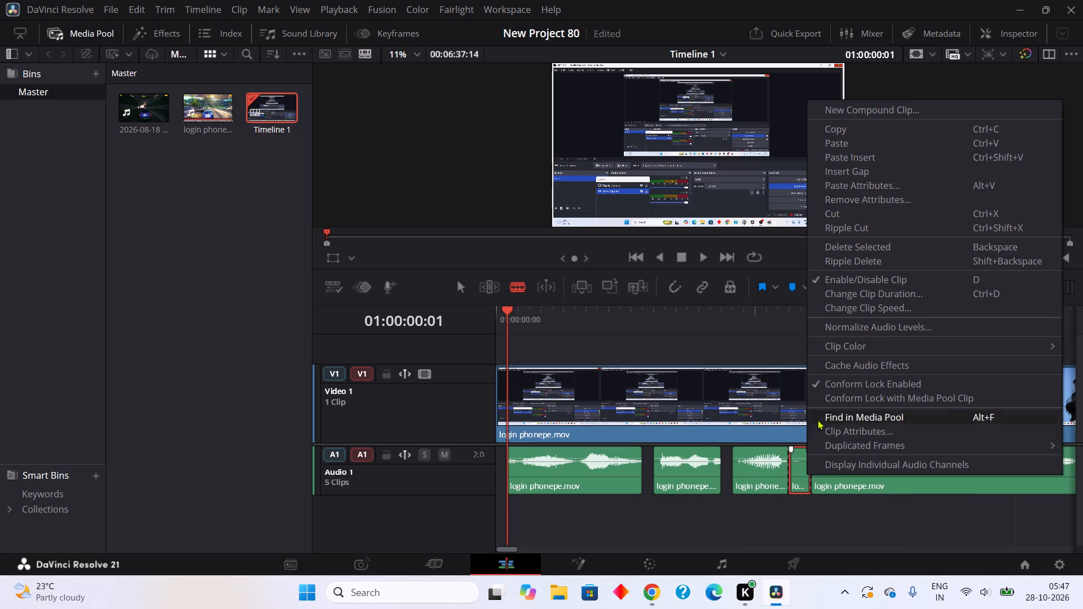
click(842, 211)
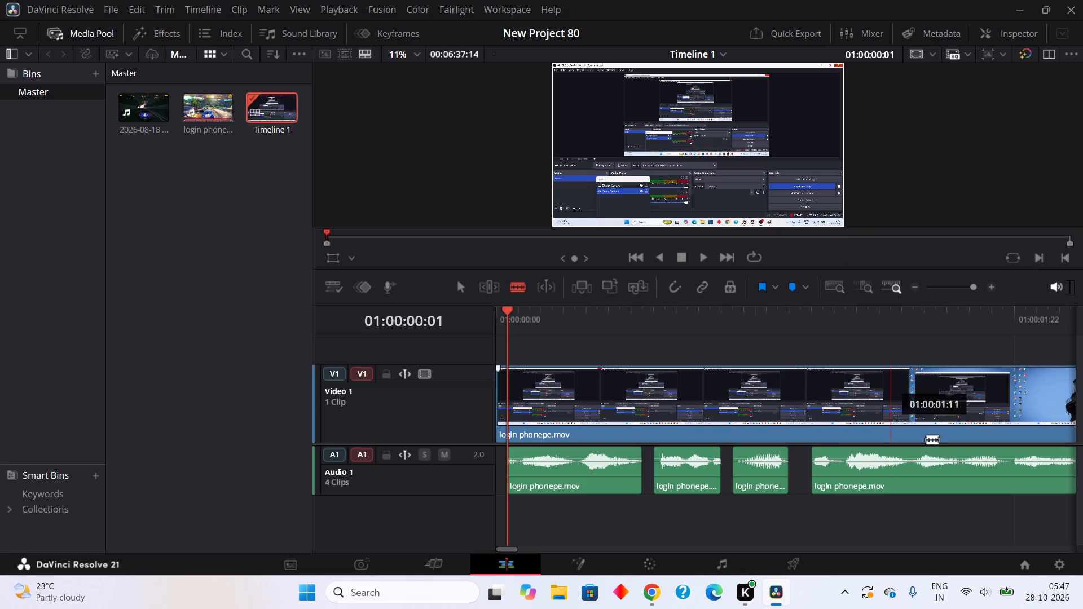
Blade the audio at 01:00:01:21 and about one frame after, and cut out the short piece between.
click(1008, 476)
click(1016, 469)
right_click(1012, 473)
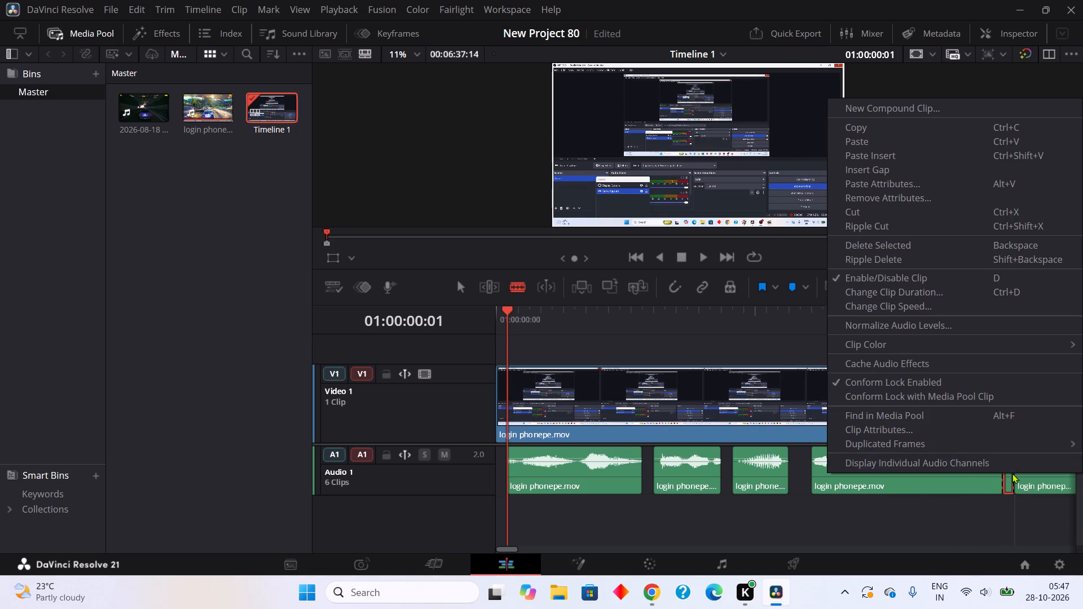
click(891, 213)
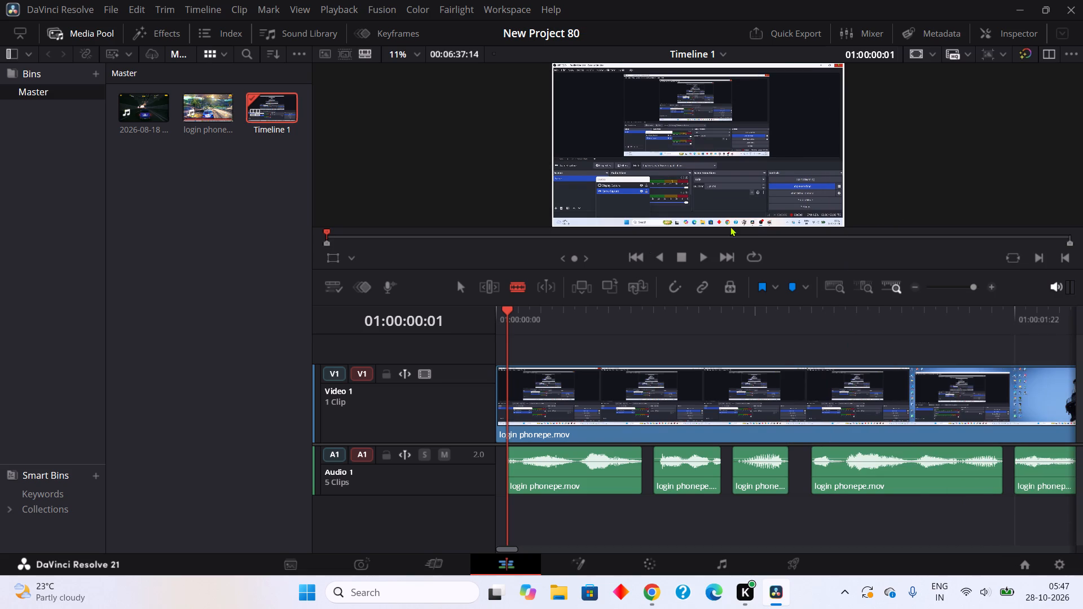
With the Selection tool, move the second audio segment about two frames earlier to close the gap after the first segment.
click(458, 290)
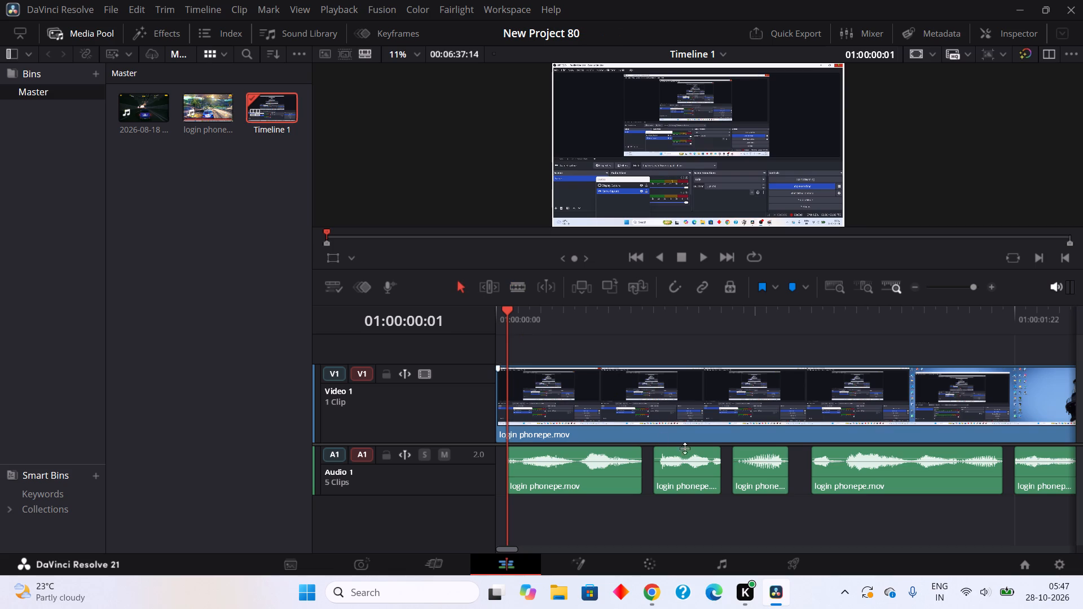
drag(707, 477, 683, 482)
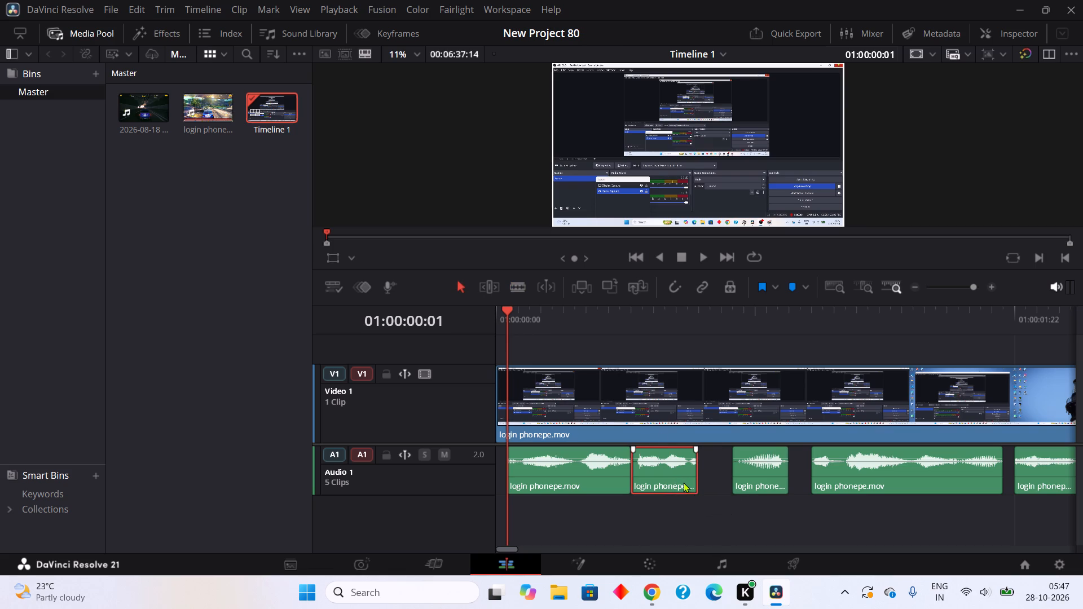
Move the third, fourth and fifth audio segments about 3, 5 and 6 frames earlier, closing the gaps between them.
drag(752, 471, 715, 471)
click(715, 471)
drag(840, 469, 781, 471)
drag(1050, 471, 966, 475)
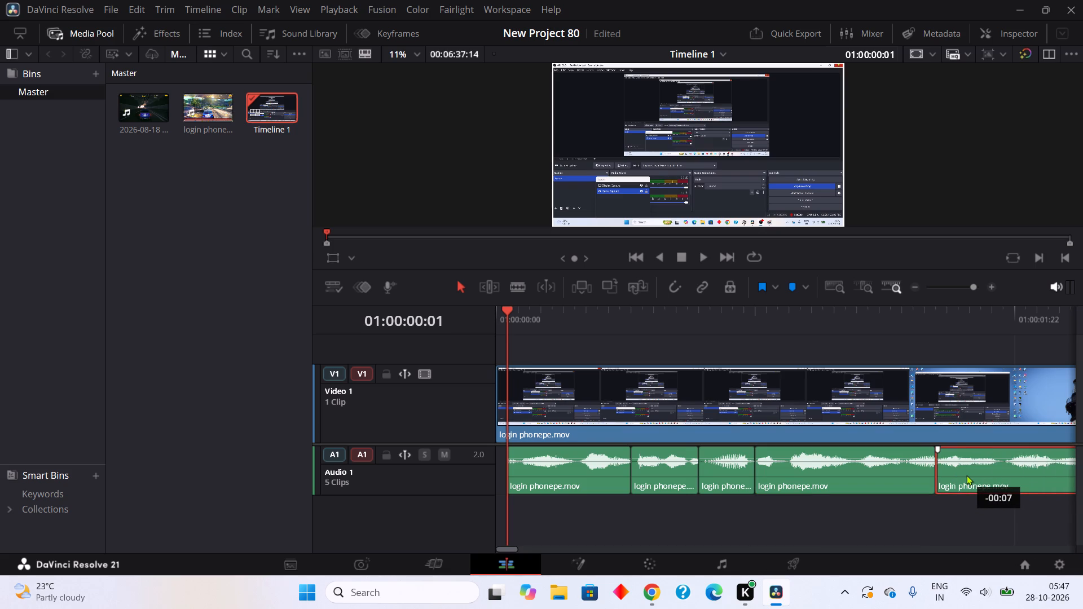
drag(966, 475, 974, 474)
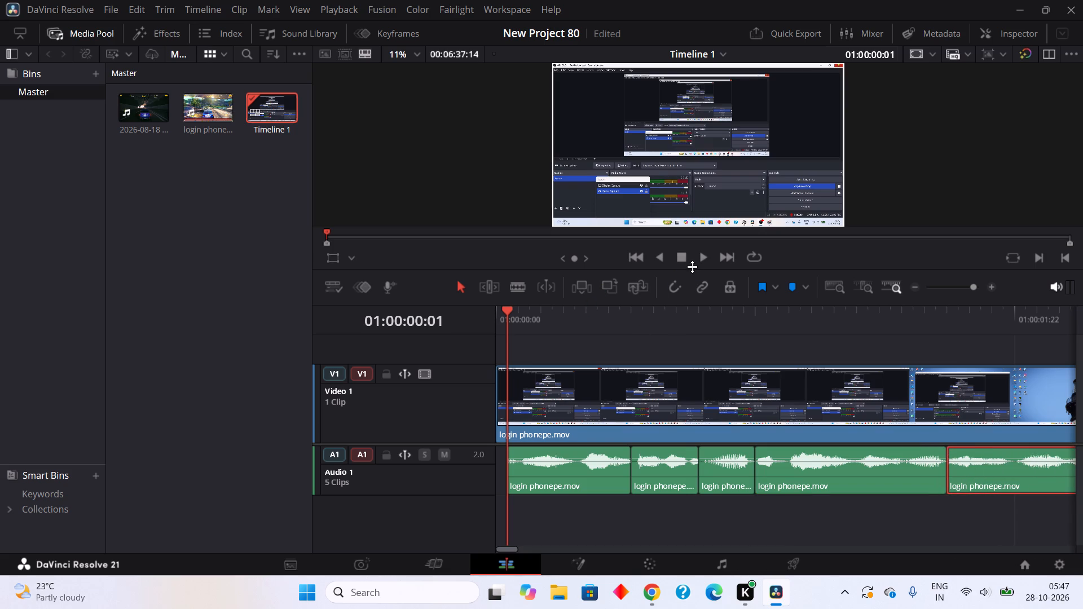
Play the timeline from 01:00:00:01 to about 01:00:02:12 to check the tightened audio, and stop playback.
click(701, 261)
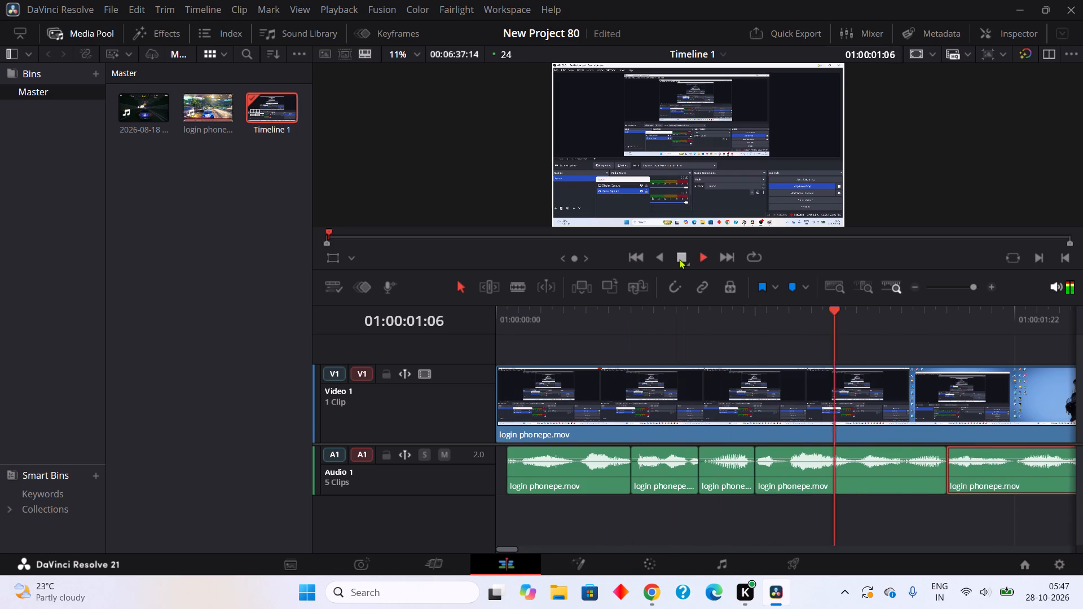
click(681, 256)
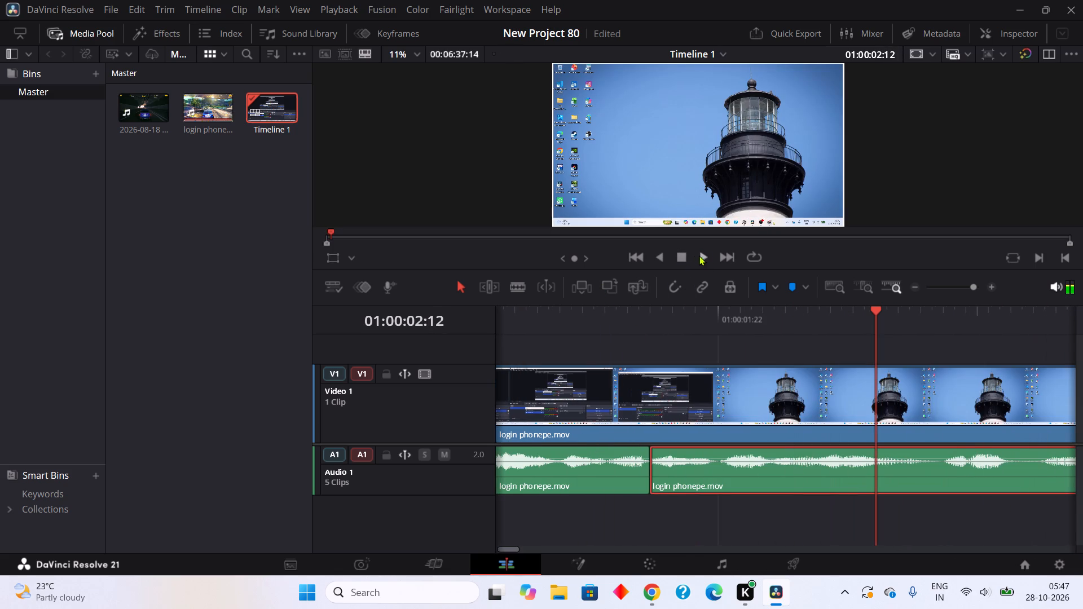
Activate the Blade tool for cutting the fifth audio segment near 01:00:02:12.
click(525, 290)
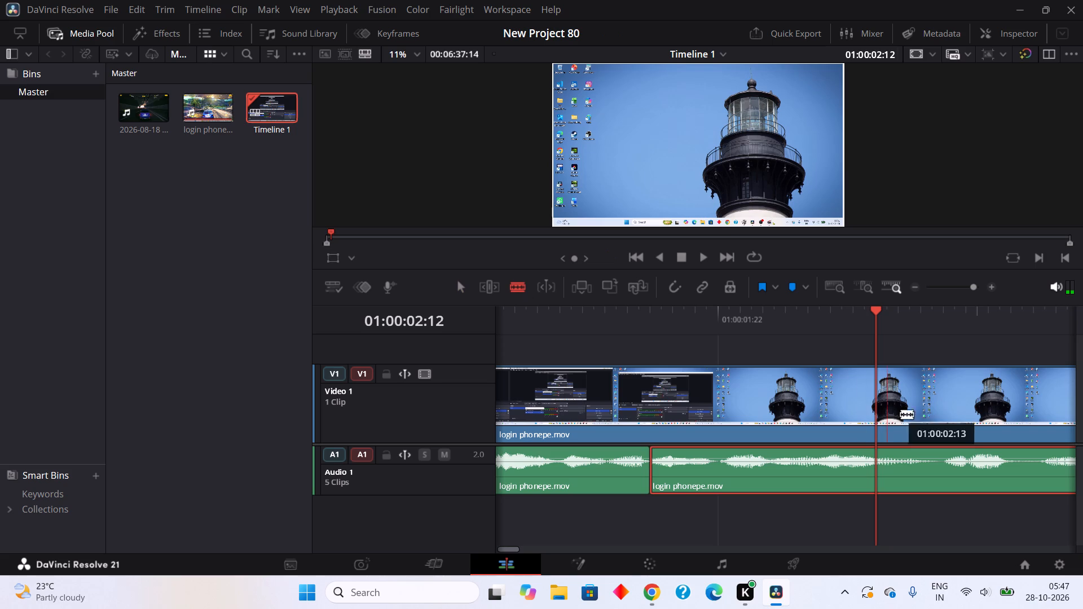
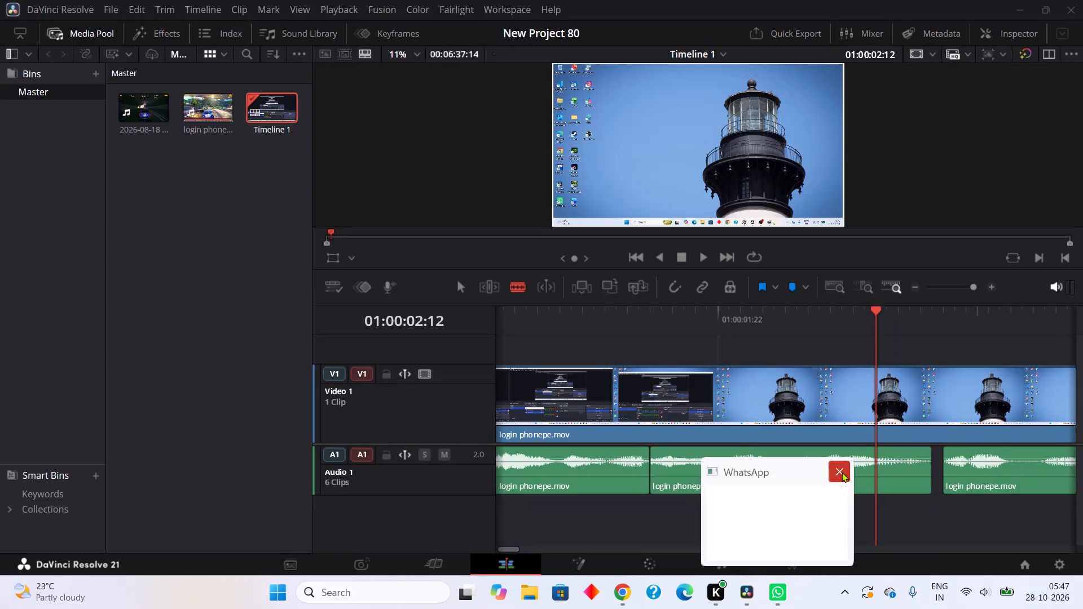
Blade the audio at about 01:00:03:00 and 01:00:03:03, and cut out the short piece between.
click(931, 528)
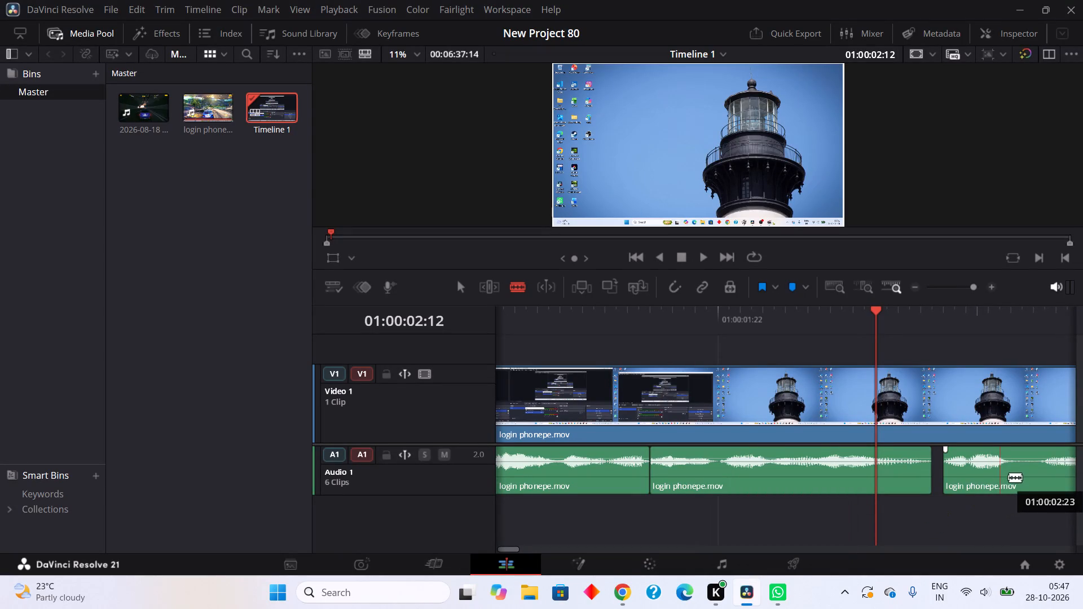
click(1022, 467)
click(1049, 468)
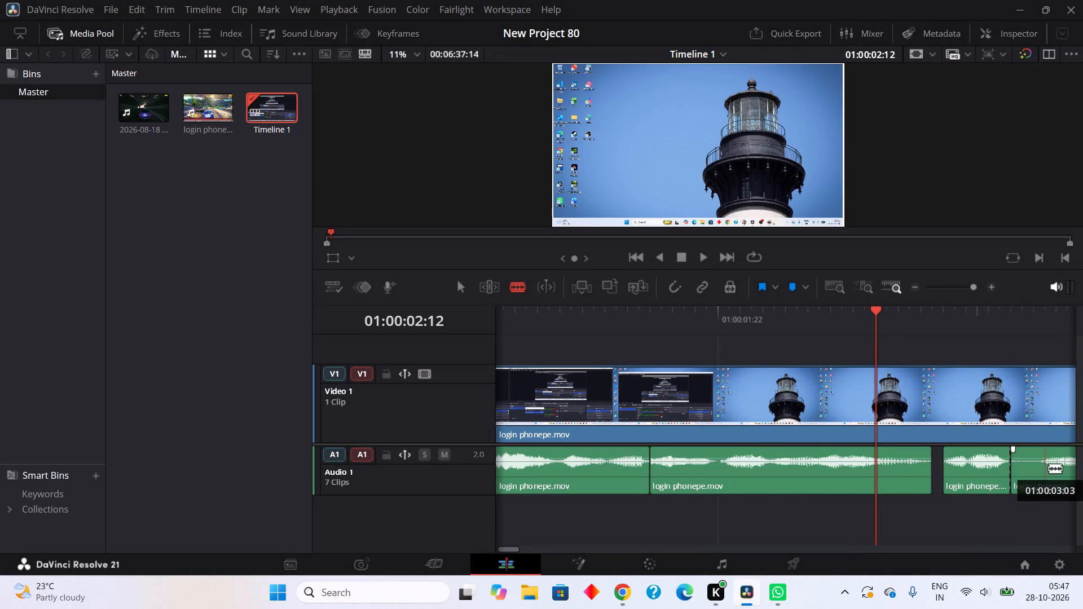
right_click(1024, 480)
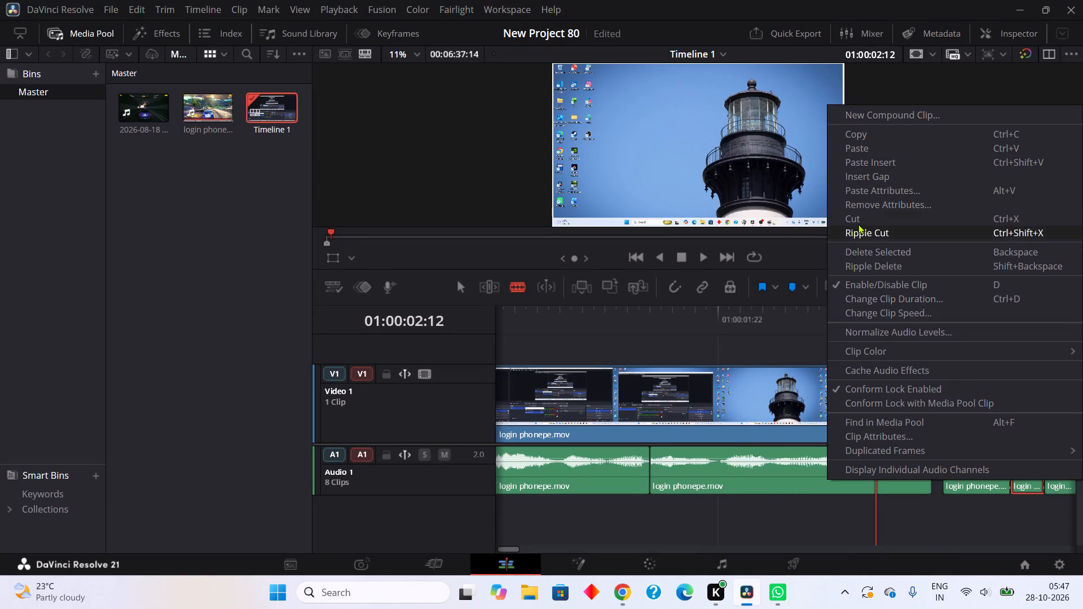
click(859, 217)
With the Selection tool, move the short audio segment about one frame earlier and the following segment about four frames earlier, closing both gaps.
click(459, 283)
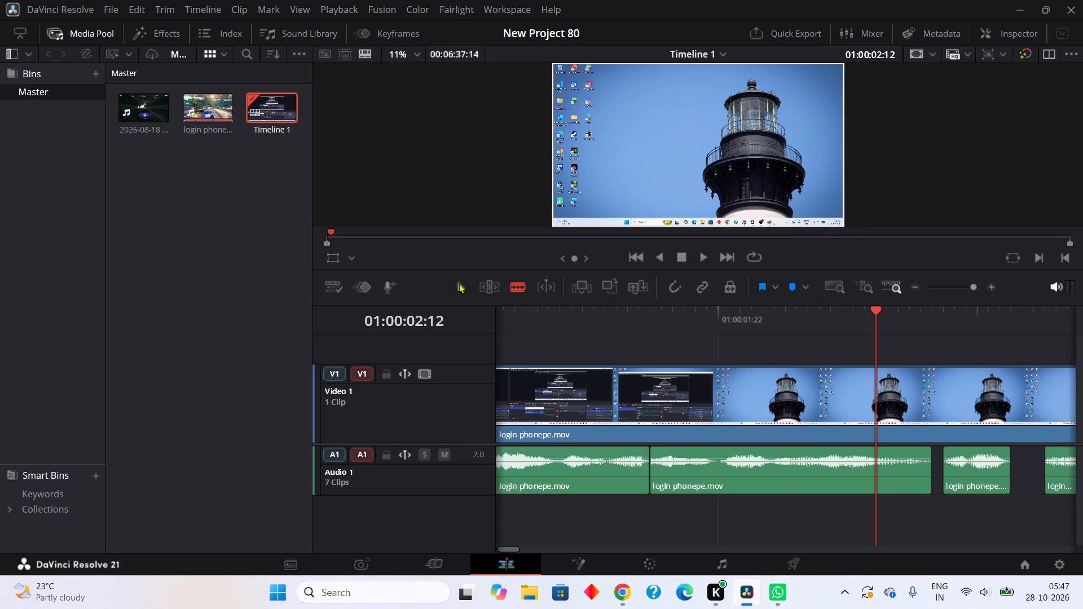
drag(979, 473, 977, 474)
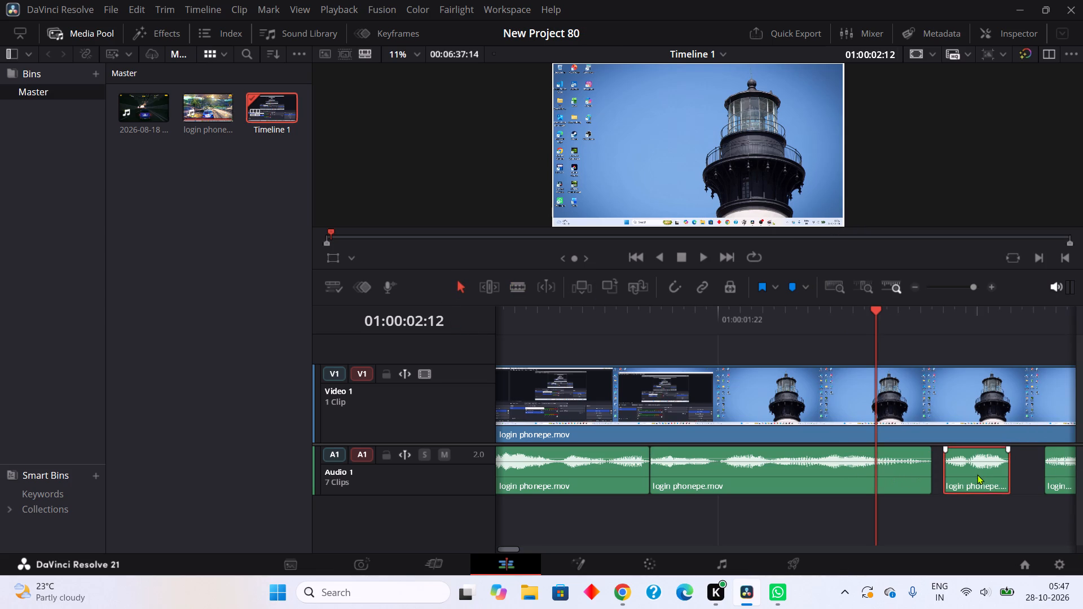
drag(977, 474, 965, 479)
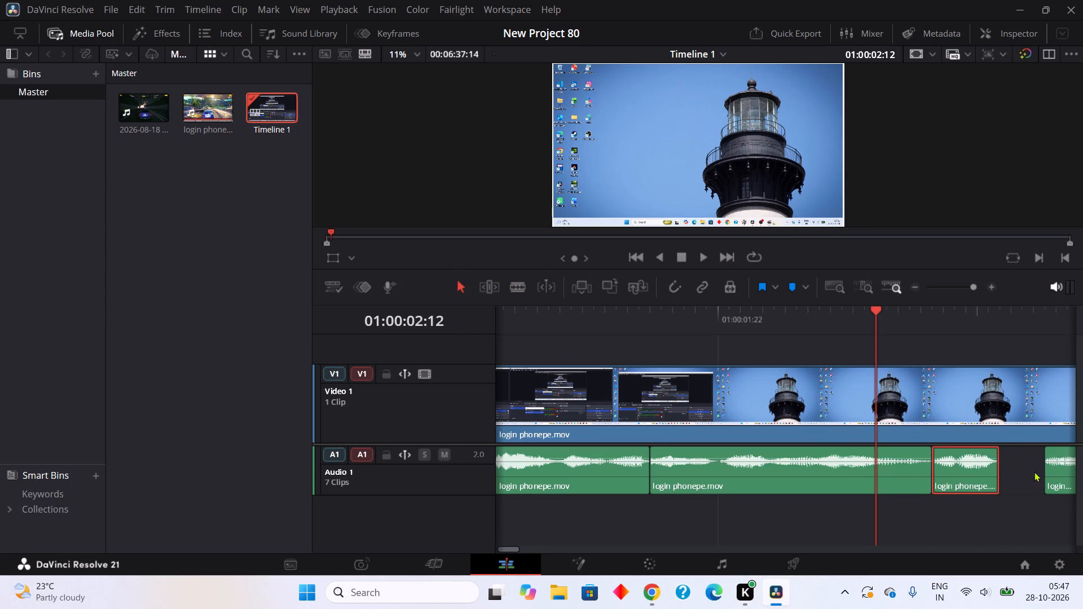
drag(1063, 470, 954, 478)
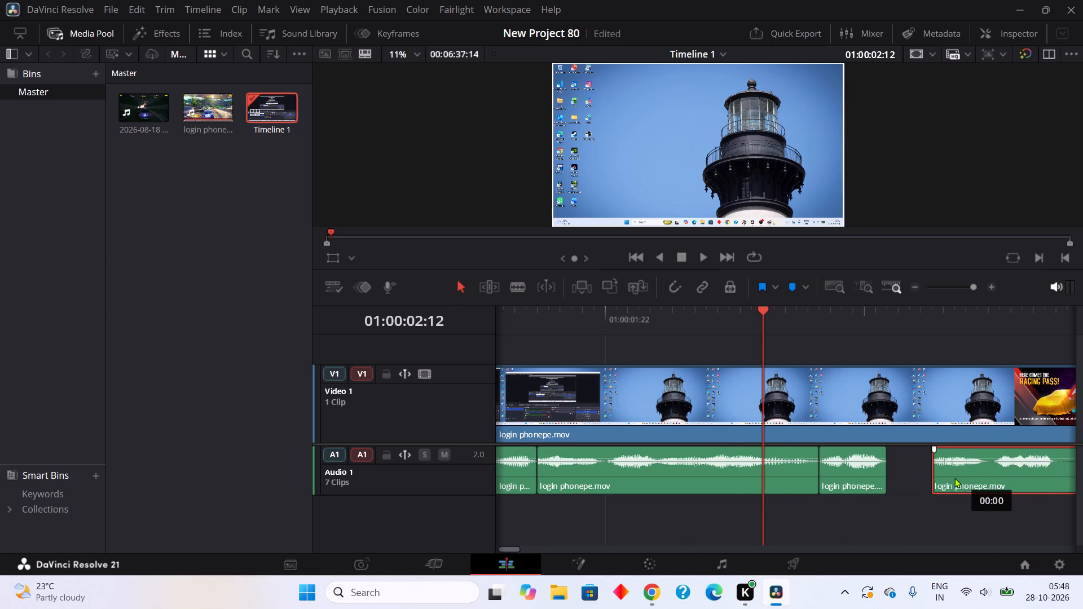
drag(954, 478, 904, 479)
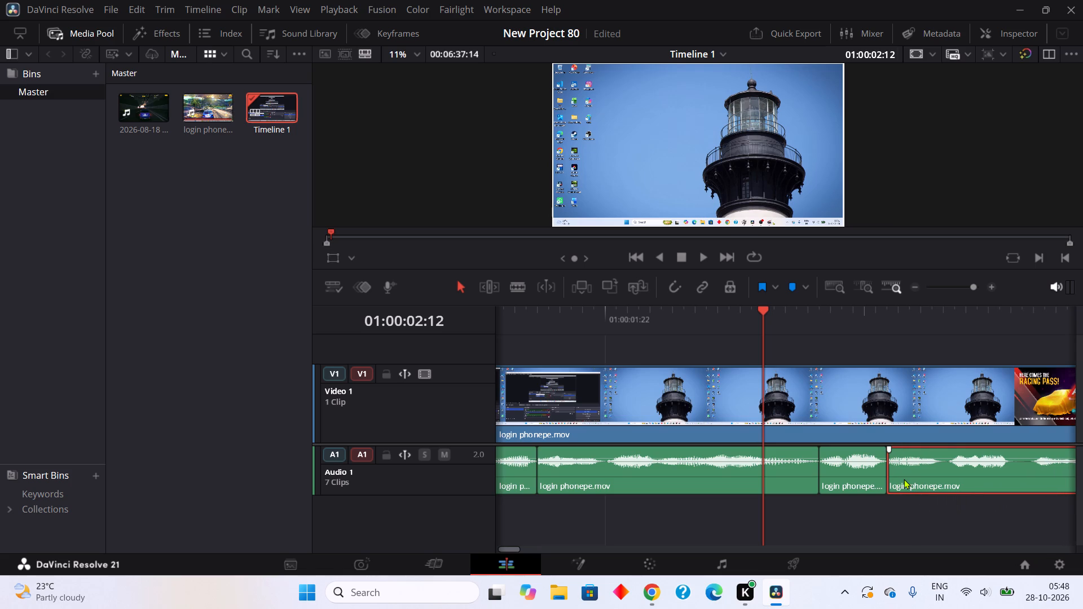
Start blading the audio segment that begins at about 01:00:02:23.
click(518, 292)
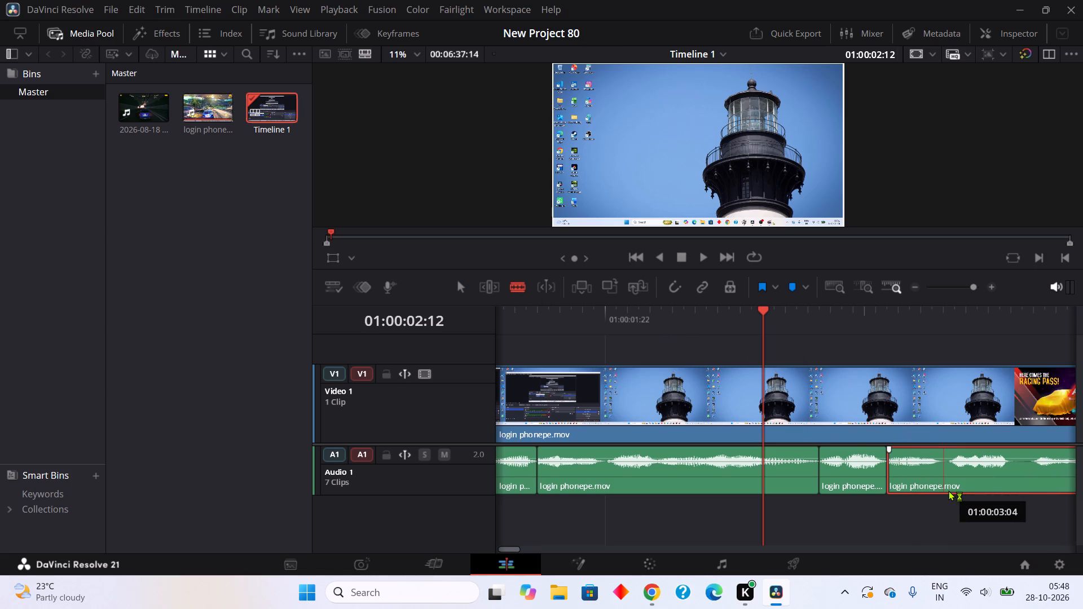
Blade the audio at 01:00:03:04 and about one frame after, and cut out the short piece between.
click(949, 474)
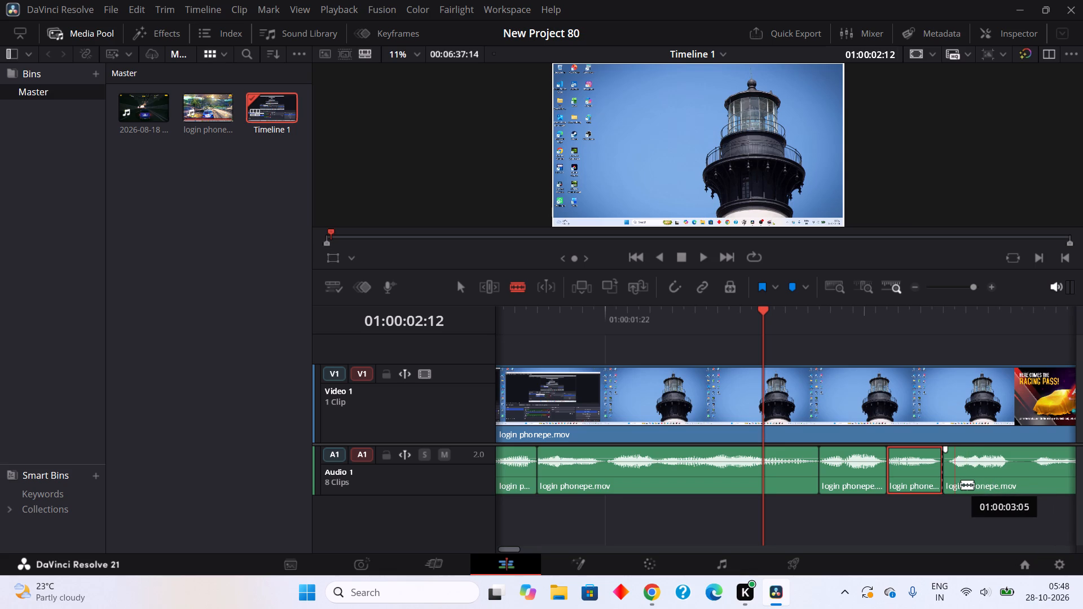
click(961, 484)
right_click(952, 477)
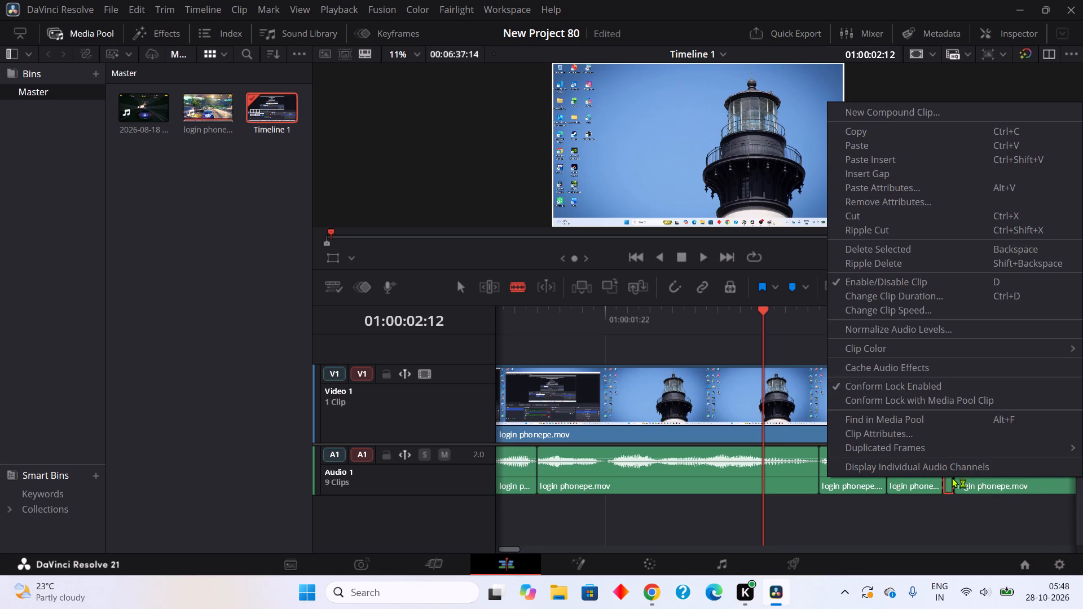
click(856, 210)
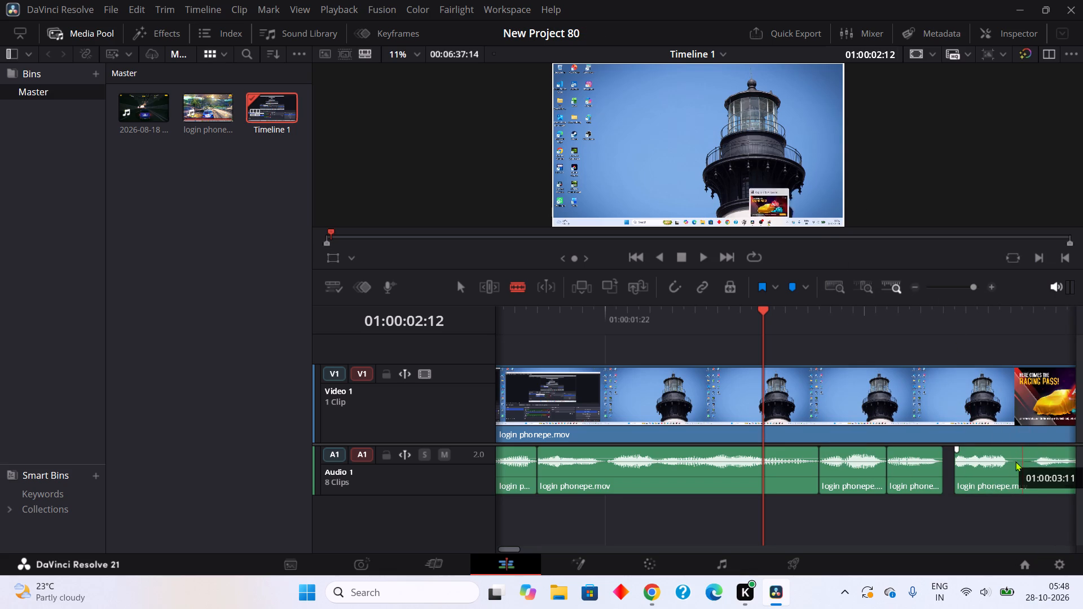
Blade the audio at about 01:00:03:10 and 01:00:03:12, and cut out the short piece between.
click(1015, 477)
click(1038, 466)
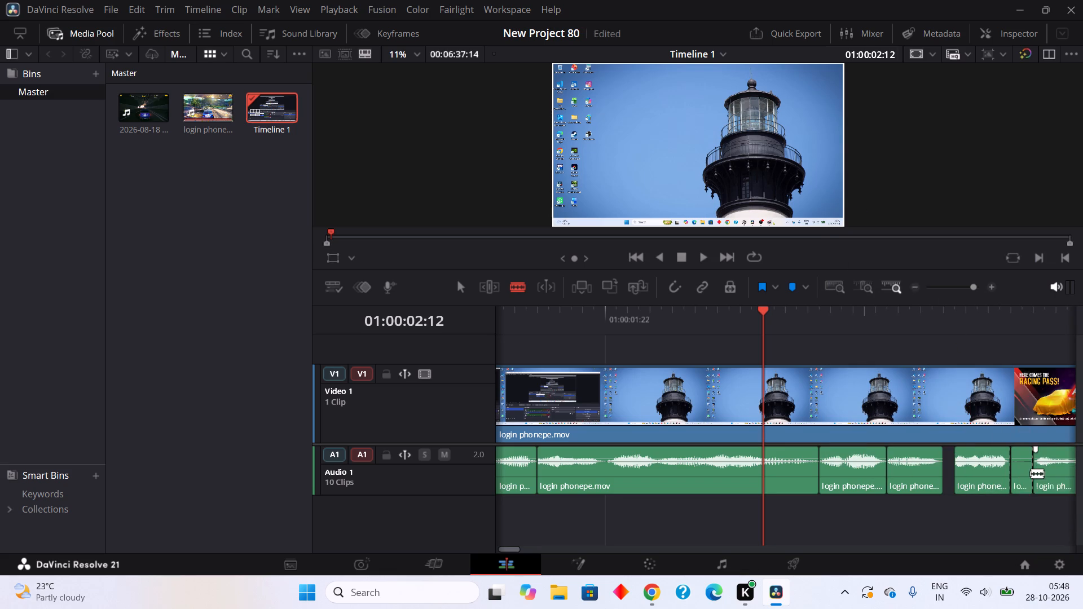
right_click(1031, 473)
right_click(1019, 464)
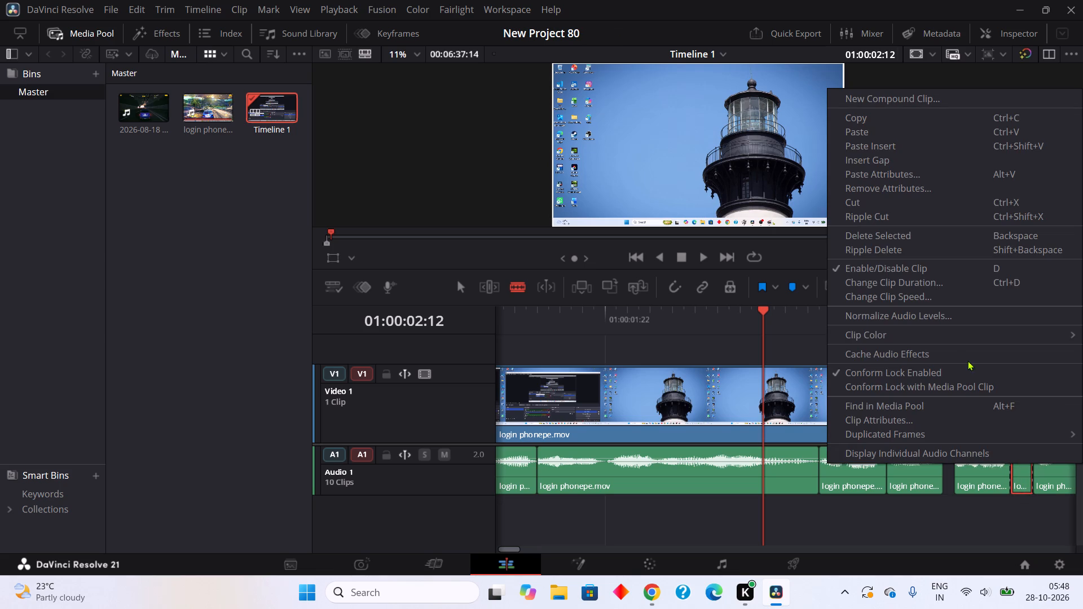
click(888, 206)
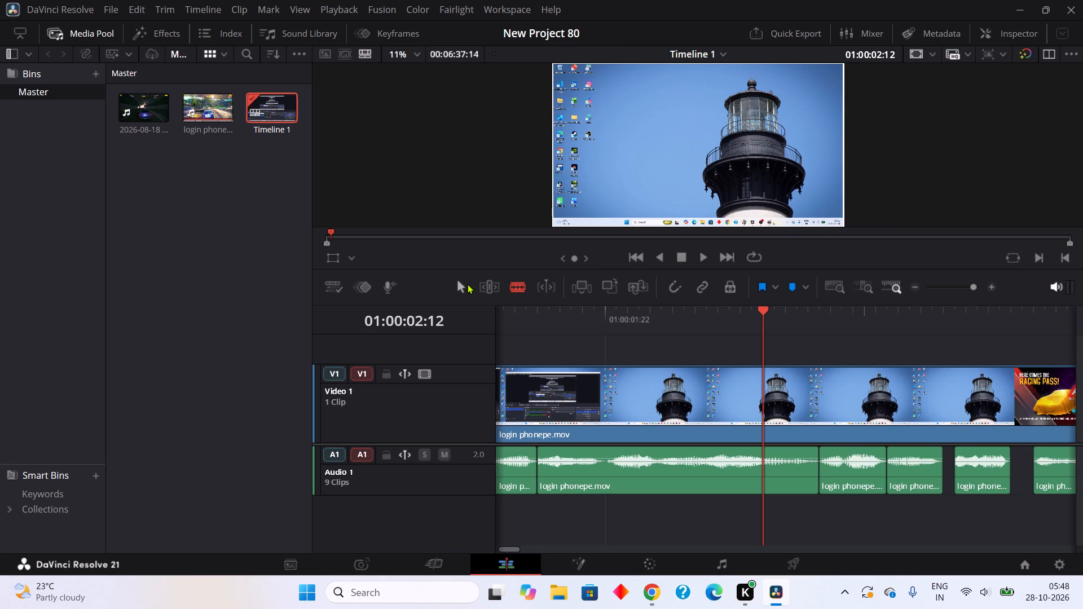
With the Selection tool, move the short audio segment after 01:00:03:04 about one frame earlier to close the gap before it.
click(467, 284)
drag(1005, 469, 1006, 469)
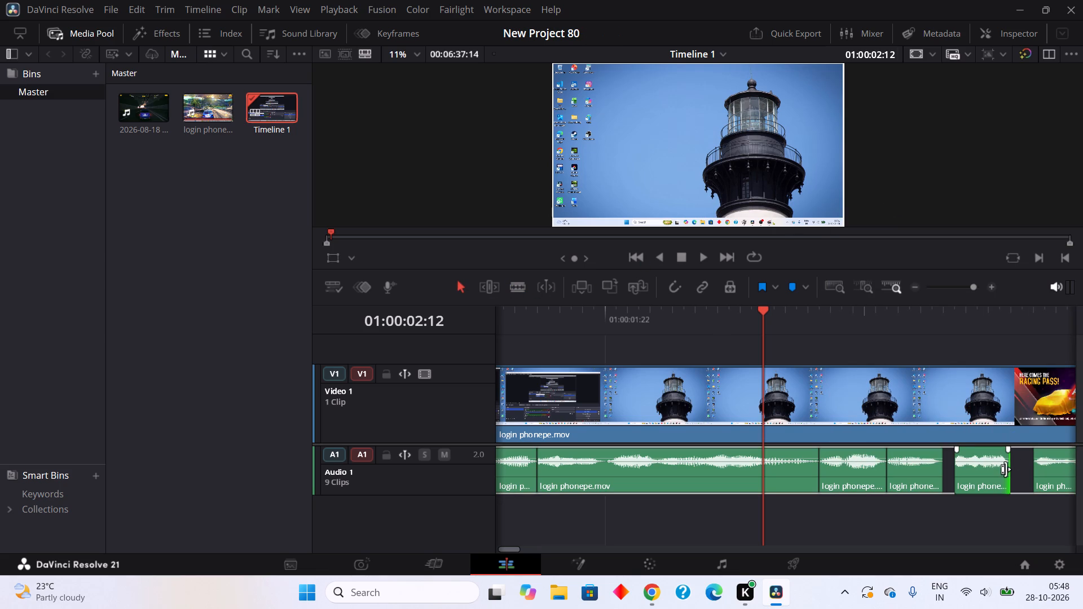
drag(1006, 469, 995, 470)
drag(990, 475, 978, 475)
click(978, 475)
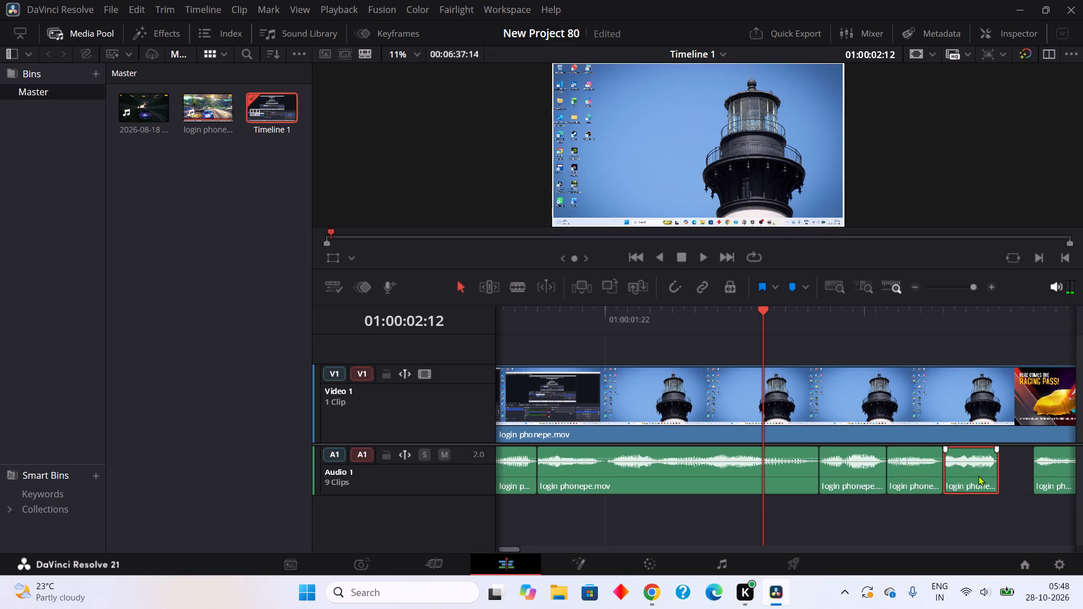
Move the long last audio segment about four frames earlier so it starts at about 01:00:03:08, closing the gap before it.
click(1073, 478)
drag(1075, 478, 988, 476)
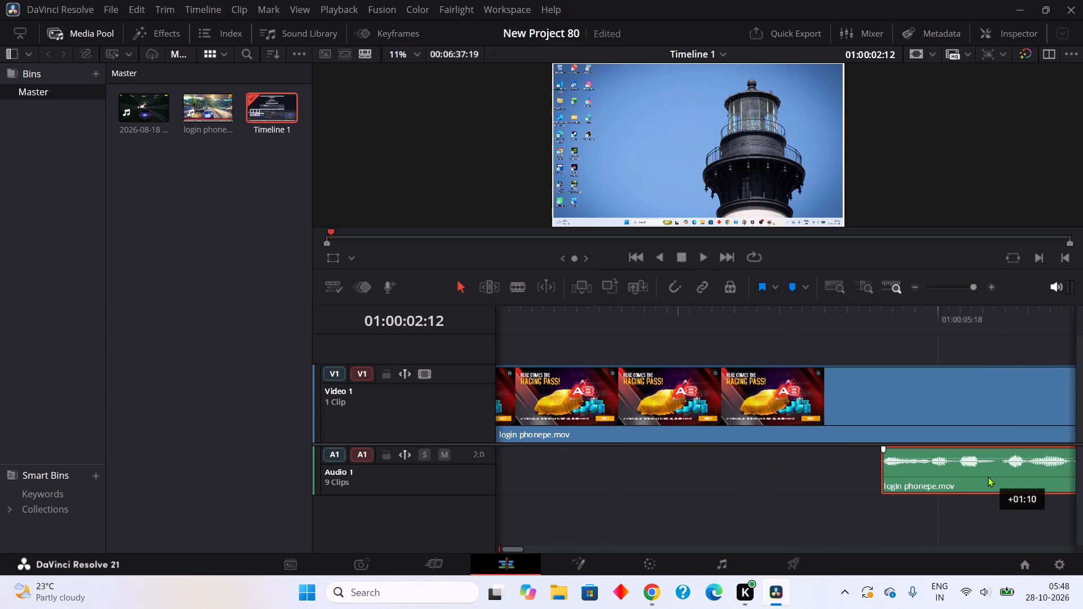
drag(988, 476, 598, 478)
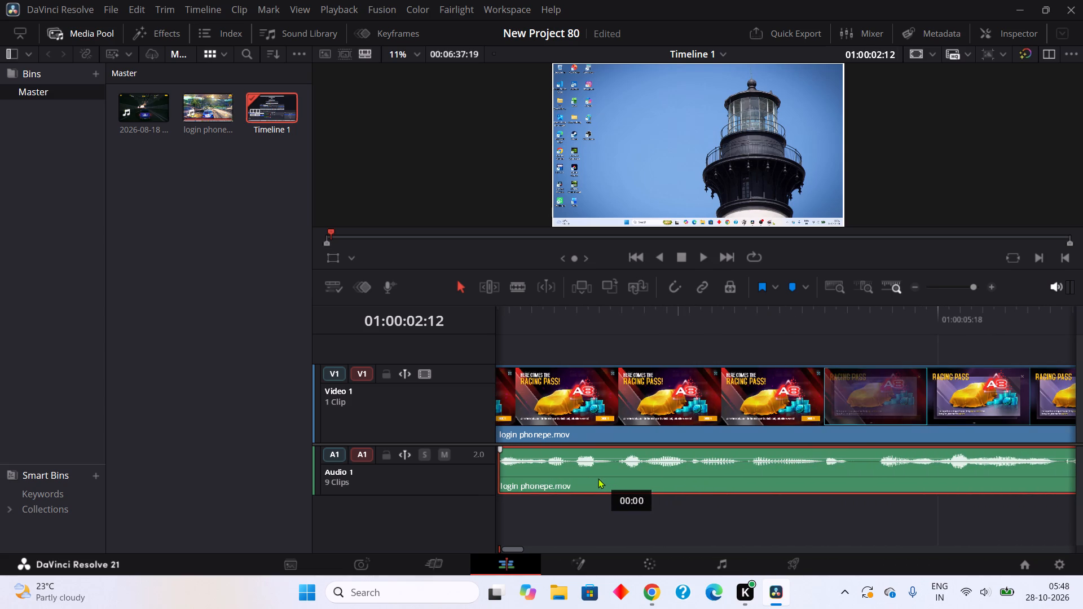
drag(598, 478, 554, 477)
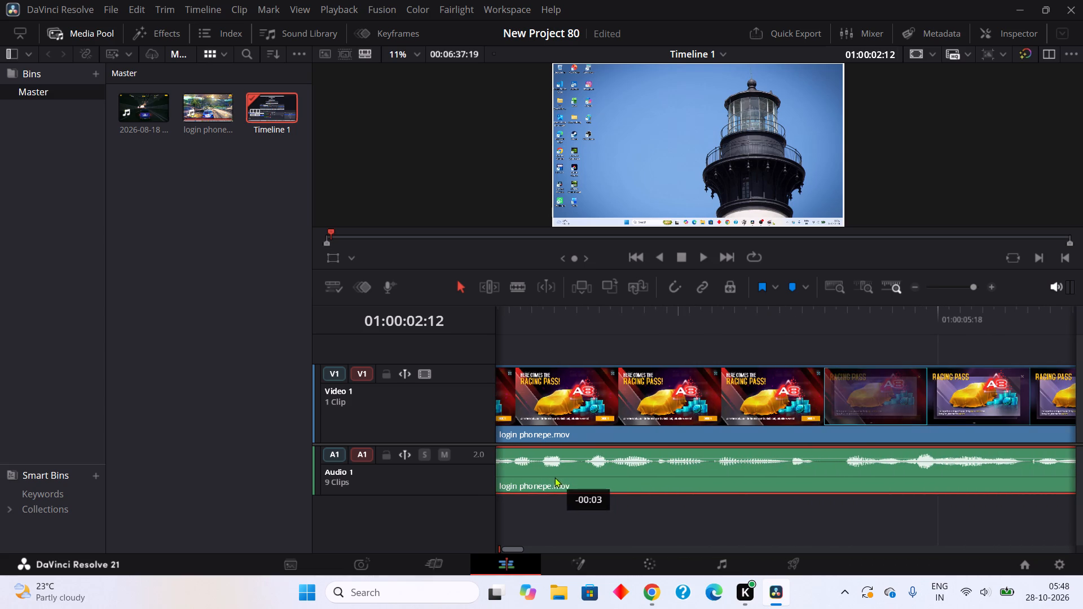
drag(554, 477, 507, 476)
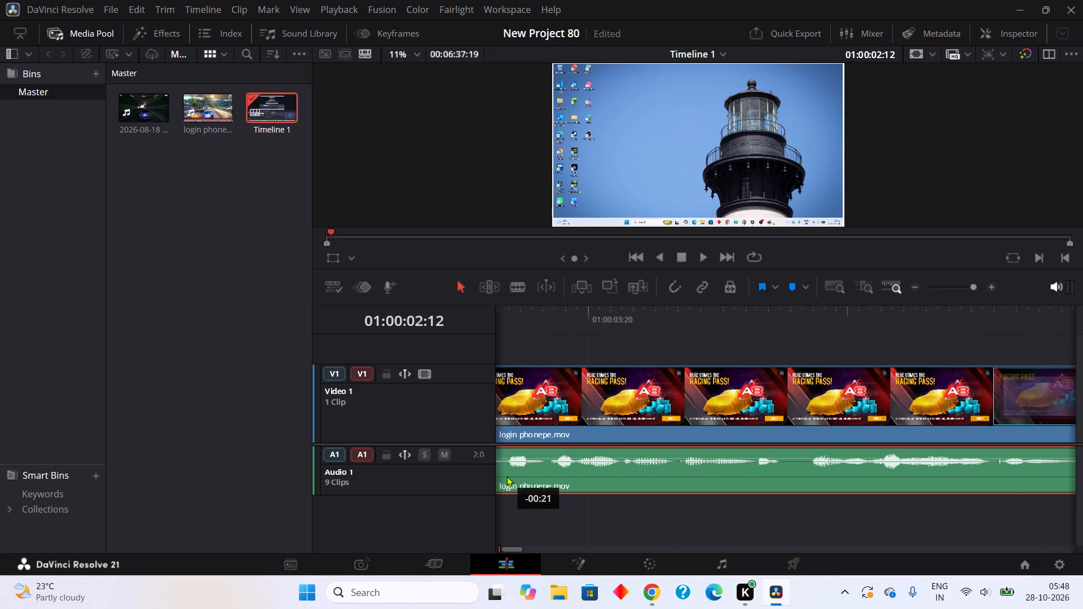
drag(507, 476, 483, 476)
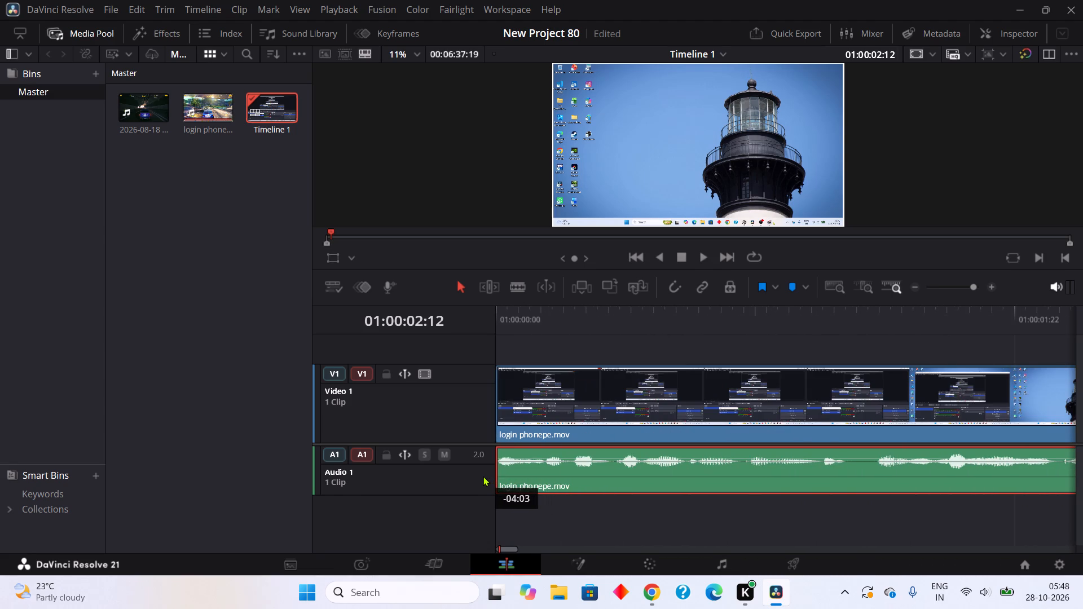
drag(483, 476, 948, 474)
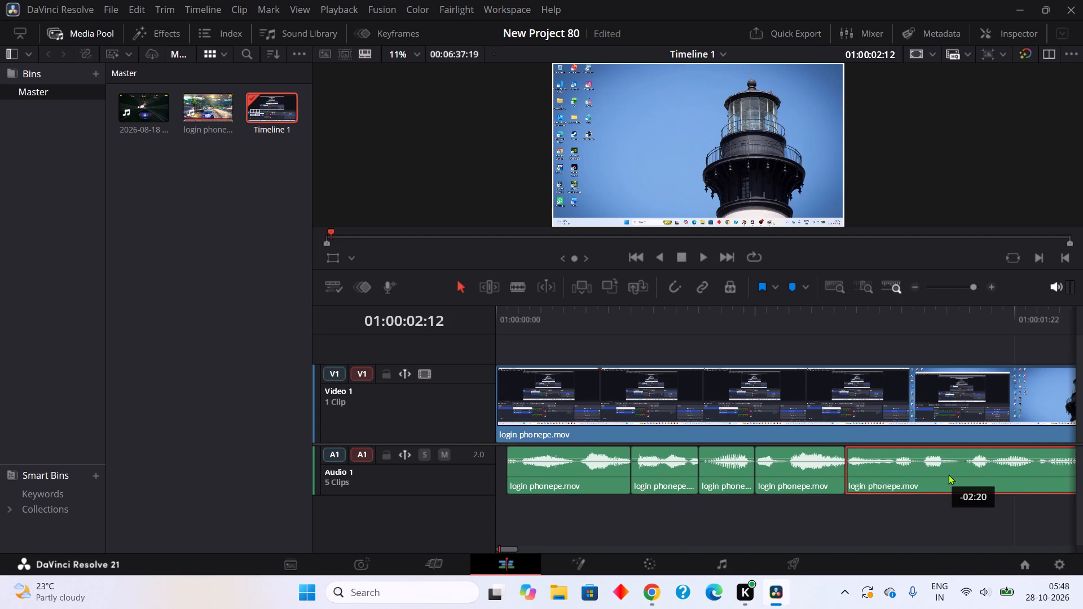
drag(948, 474, 587, 465)
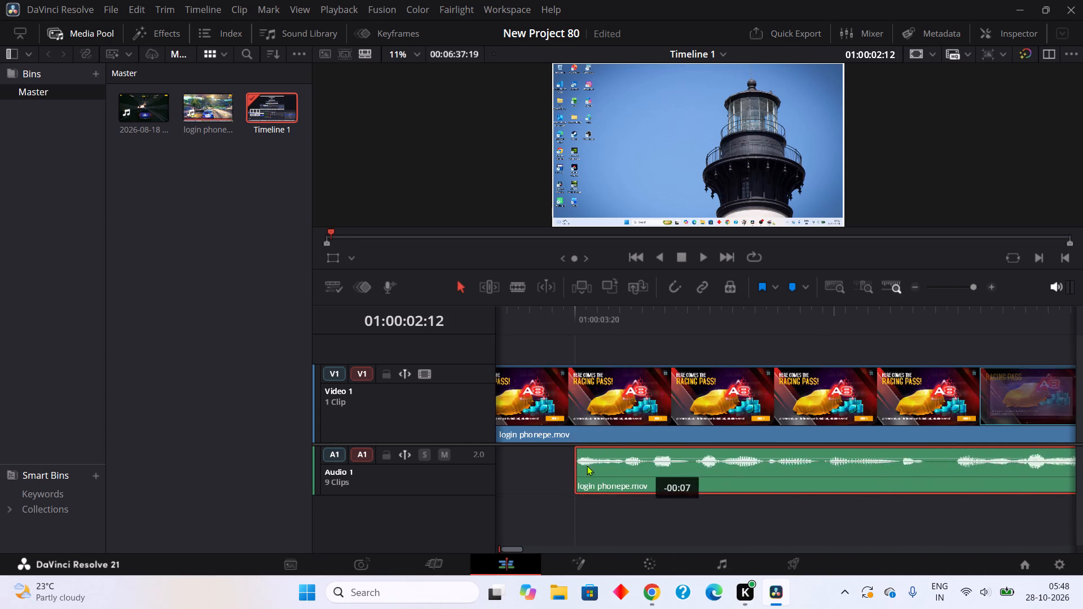
drag(587, 465, 537, 465)
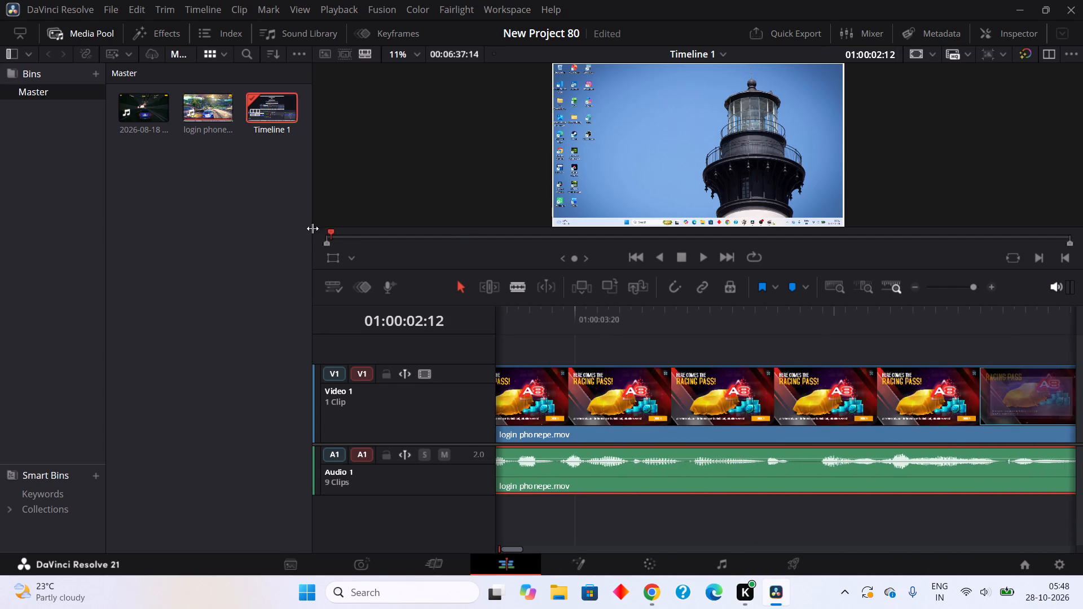
Scrub the timeline from its start through the tightened audio and play on to 01:00:04:19 to find further pauses.
double_click(328, 237)
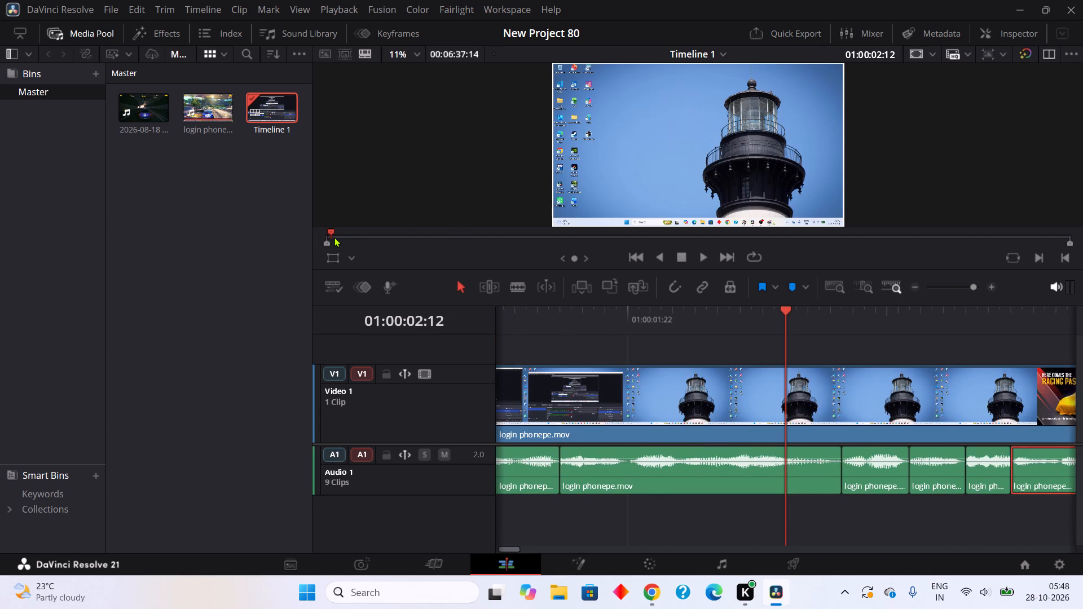
double_click(331, 235)
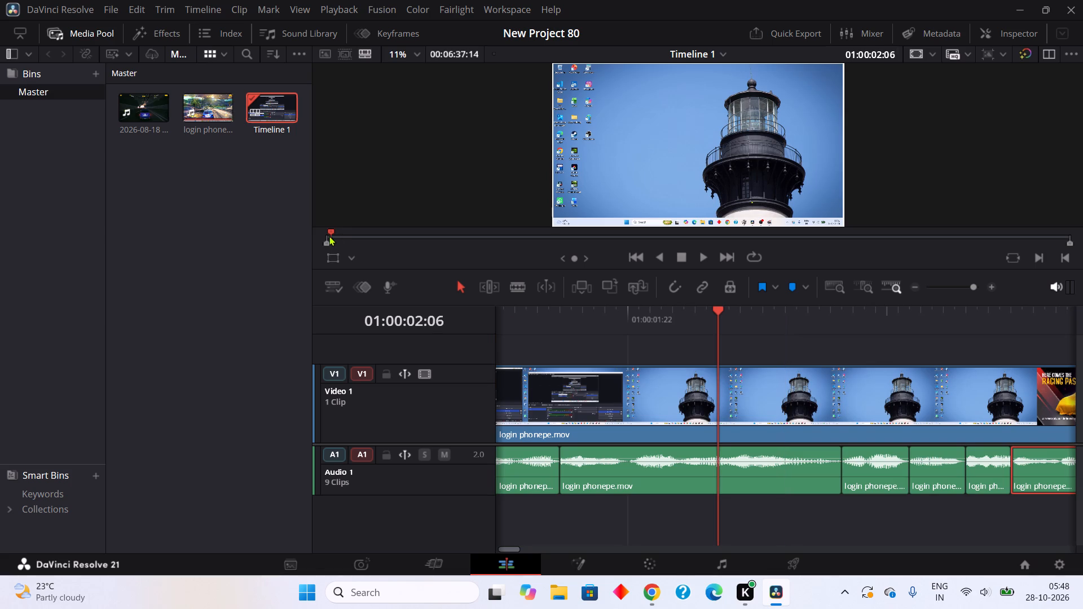
drag(716, 319, 738, 319)
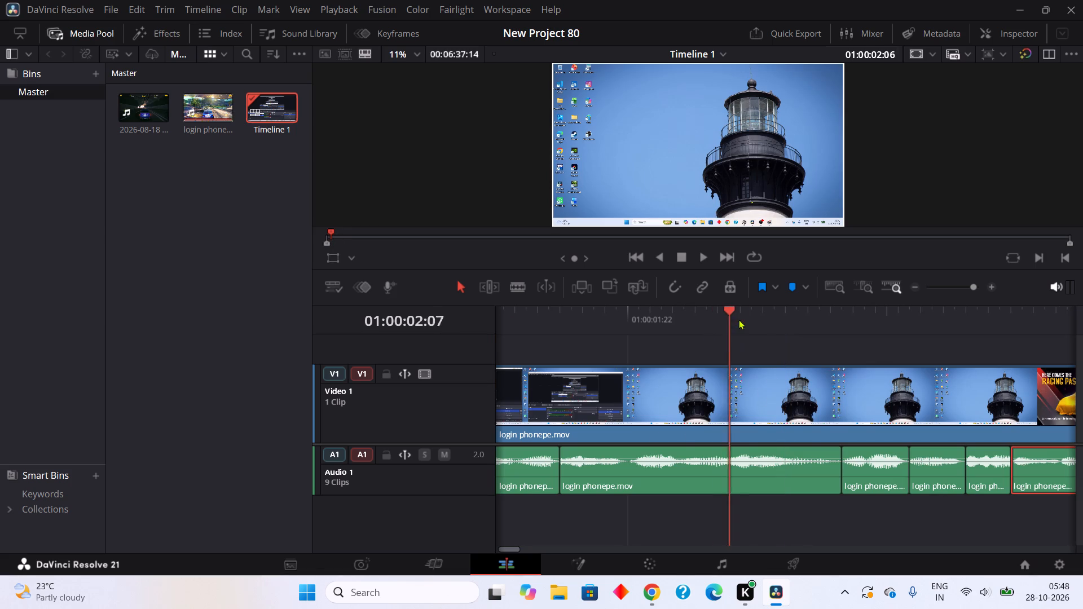
drag(738, 319, 491, 339)
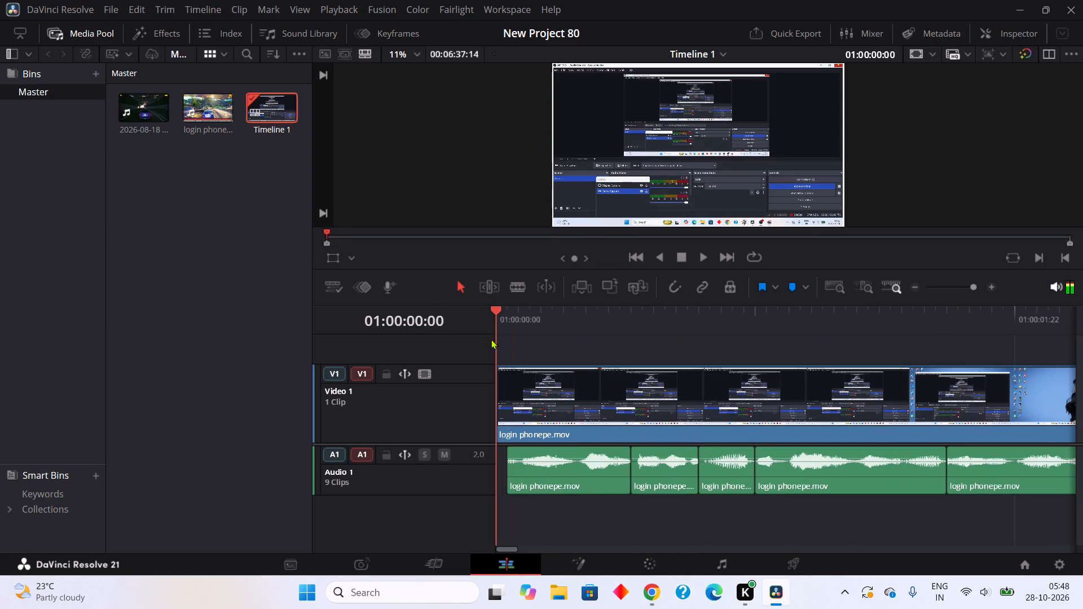
drag(491, 339, 1060, 340)
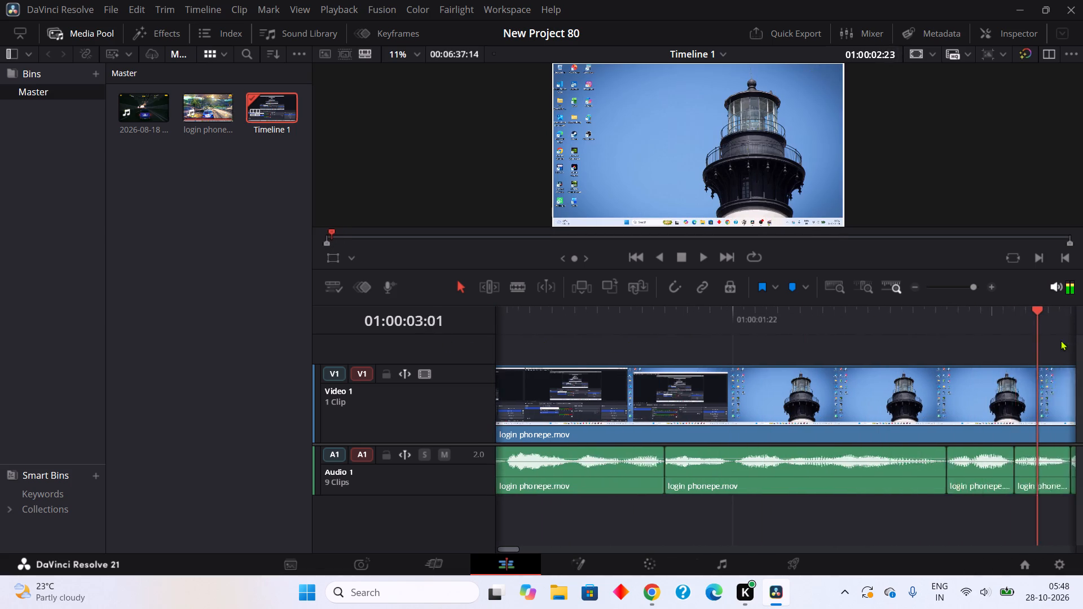
drag(1060, 340, 1062, 338)
click(1062, 338)
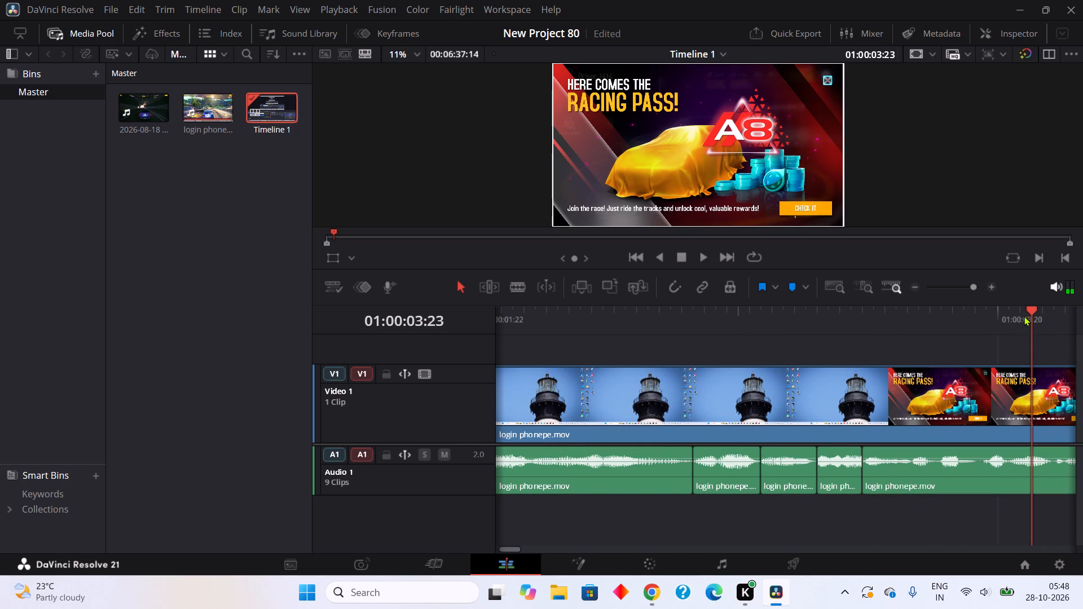
click(697, 256)
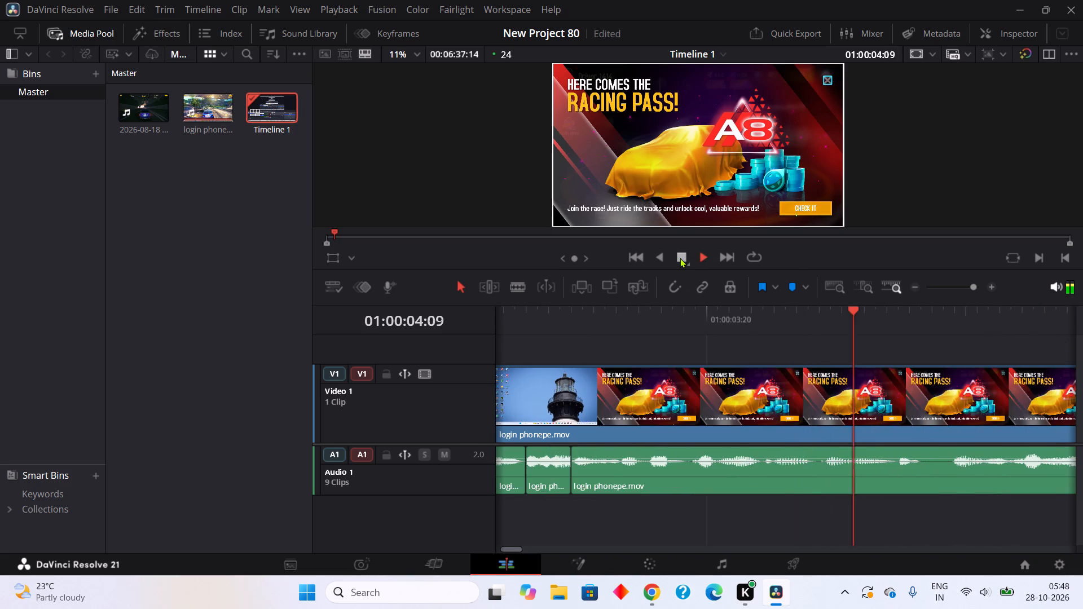
click(680, 258)
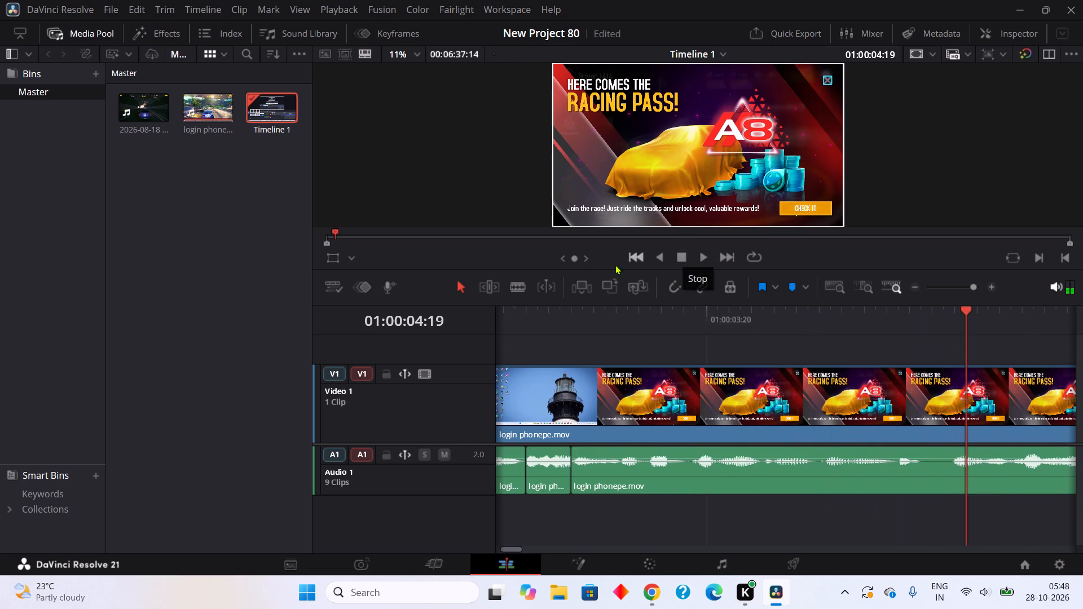
Blade the last audio segment at about 01:00:03:18 and one frame after, and cut out the short piece between.
click(510, 285)
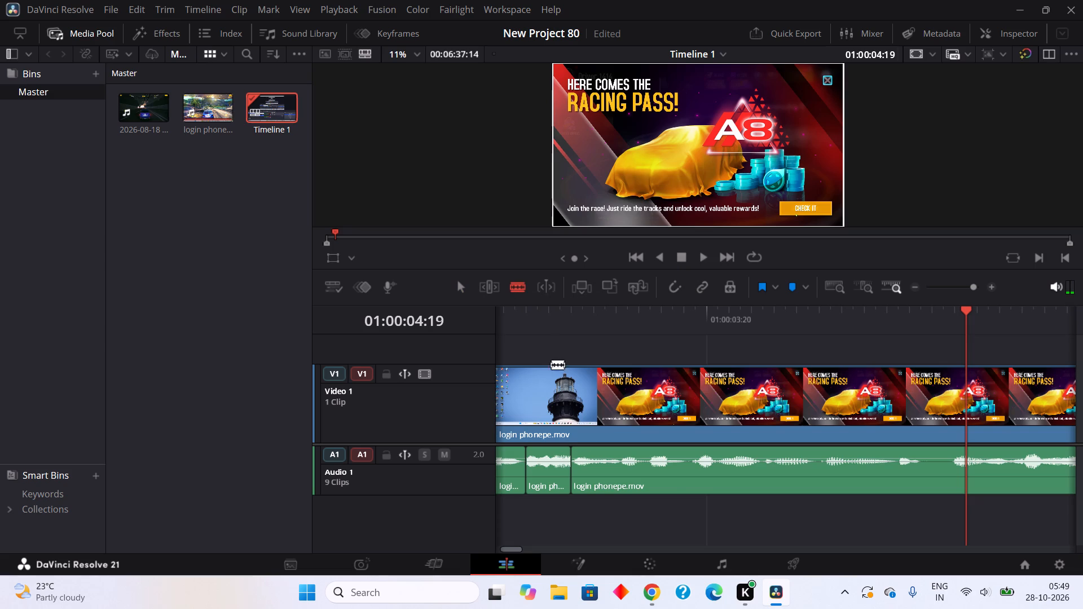
click(690, 483)
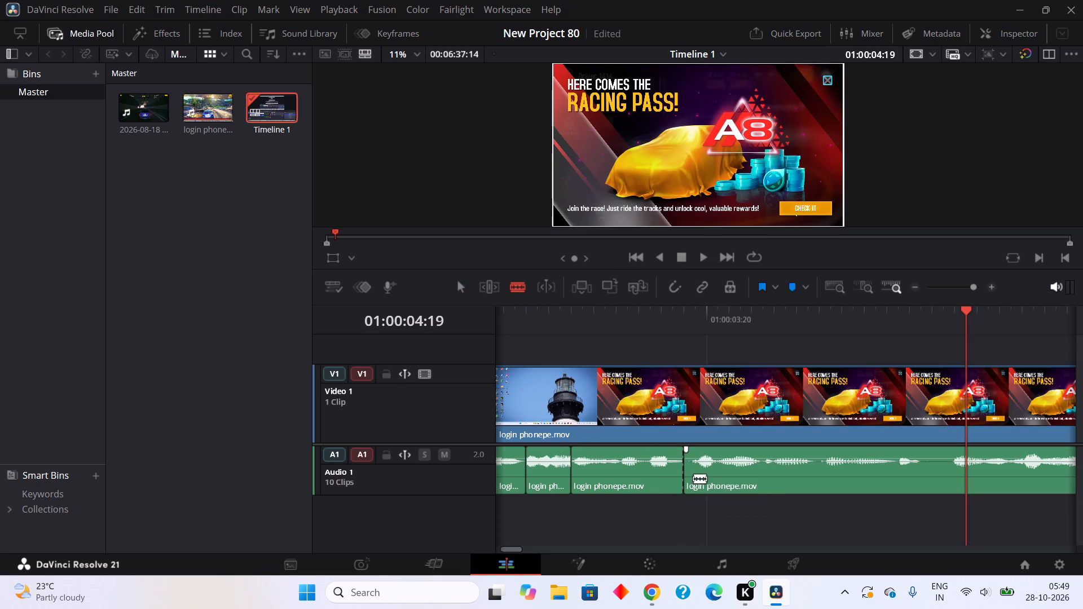
click(698, 474)
right_click(691, 480)
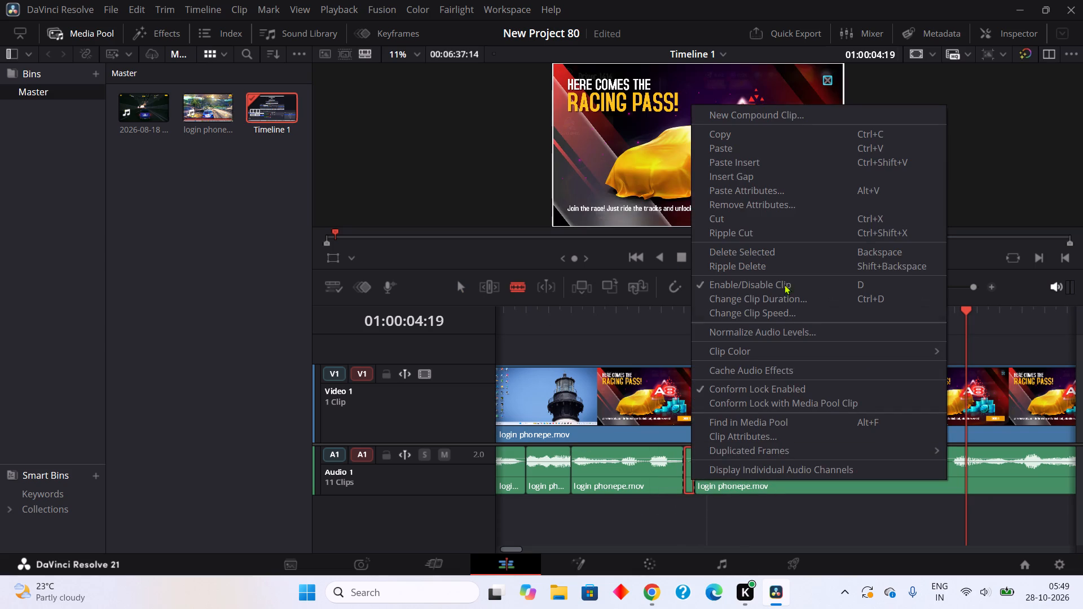
click(785, 223)
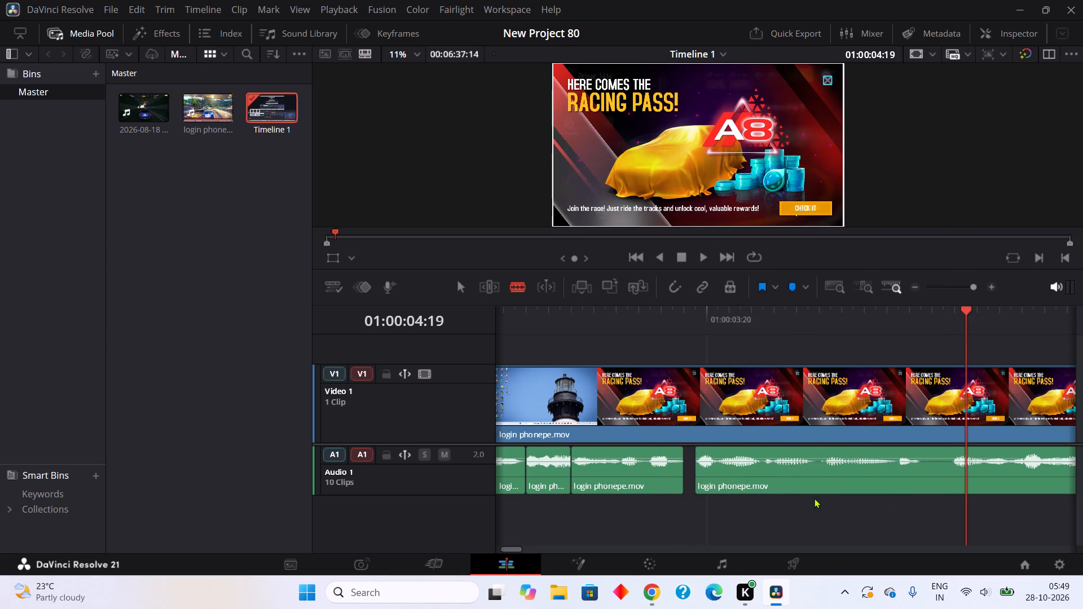
Blade the audio at about 01:00:04:05 and 01:00:04:06, and cut out the short piece between.
click(817, 475)
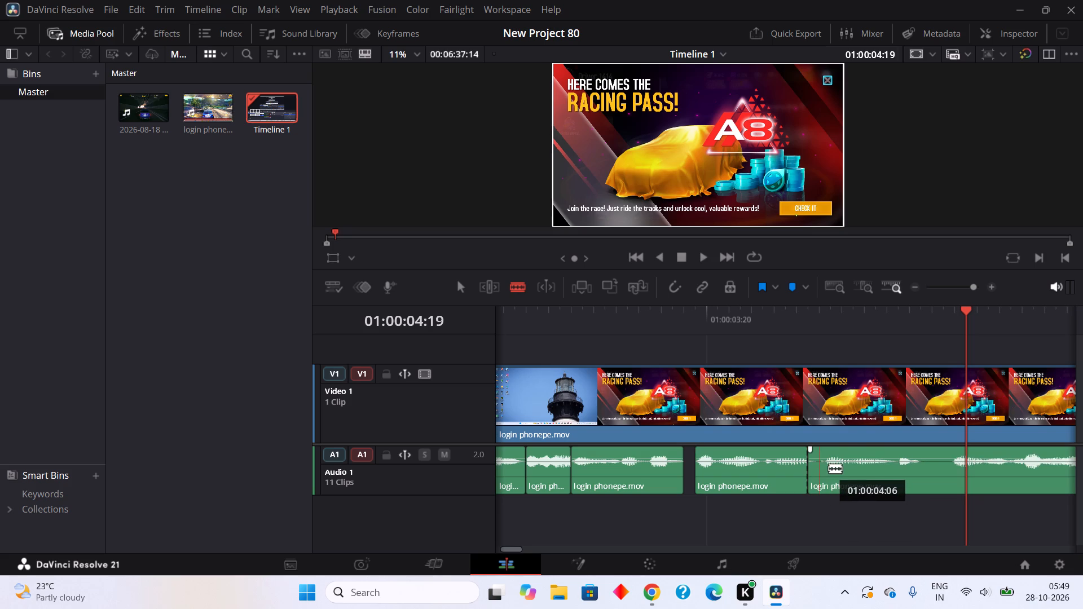
click(829, 468)
right_click(818, 487)
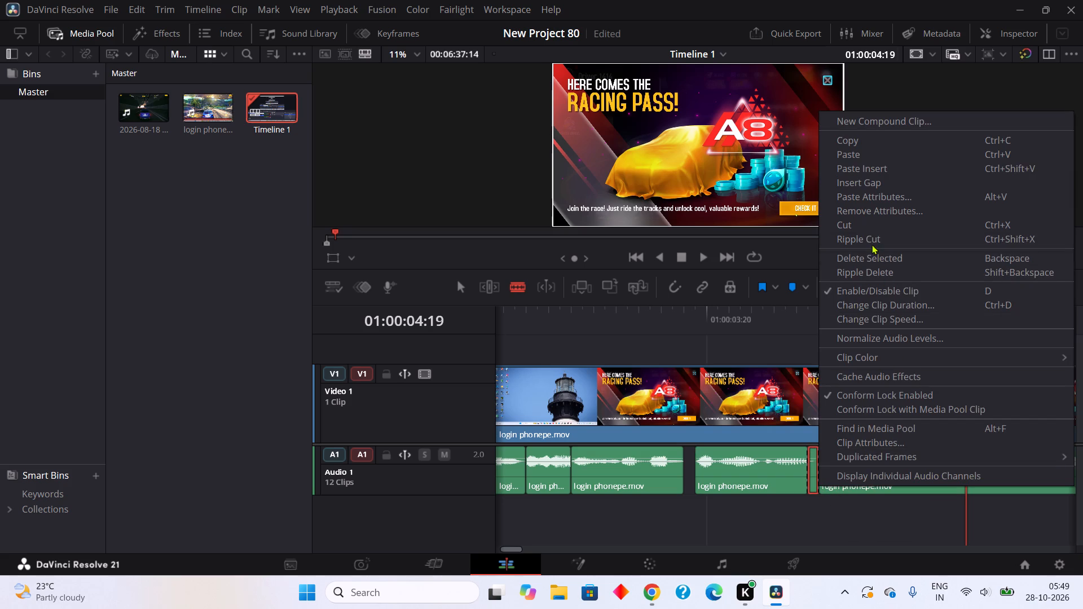
click(864, 227)
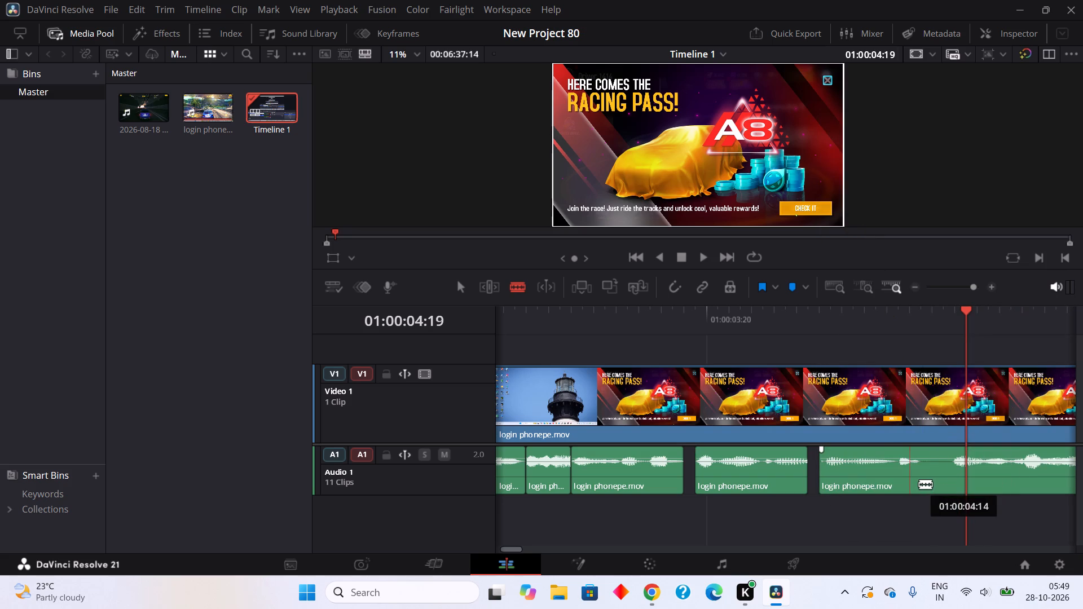
Blade the audio at about 01:00:04:15 and 01:00:04:18, and cut out the quiet piece between.
click(928, 478)
click(956, 479)
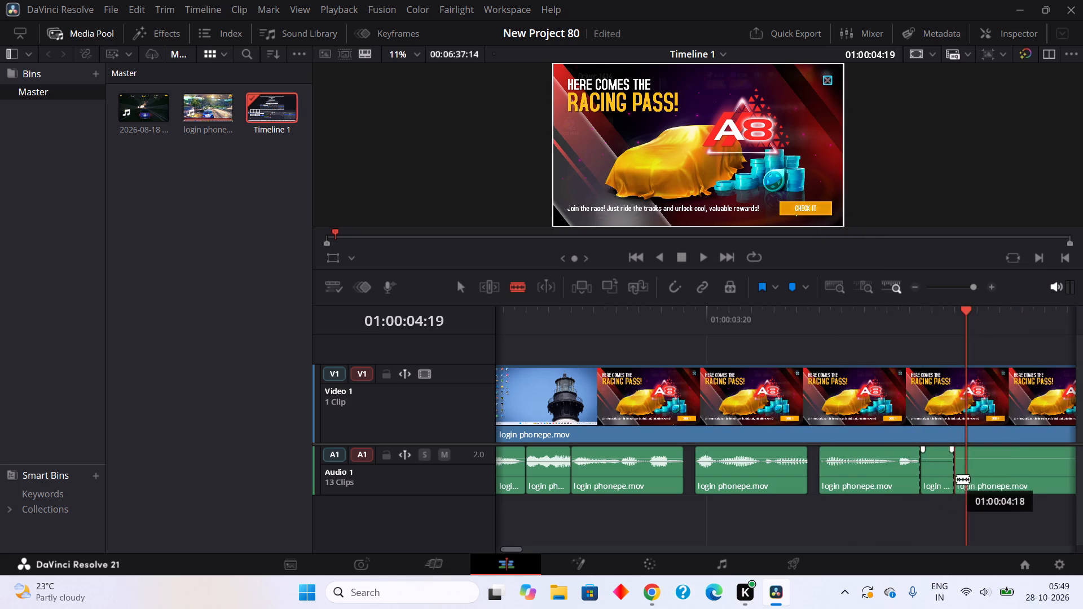
right_click(943, 476)
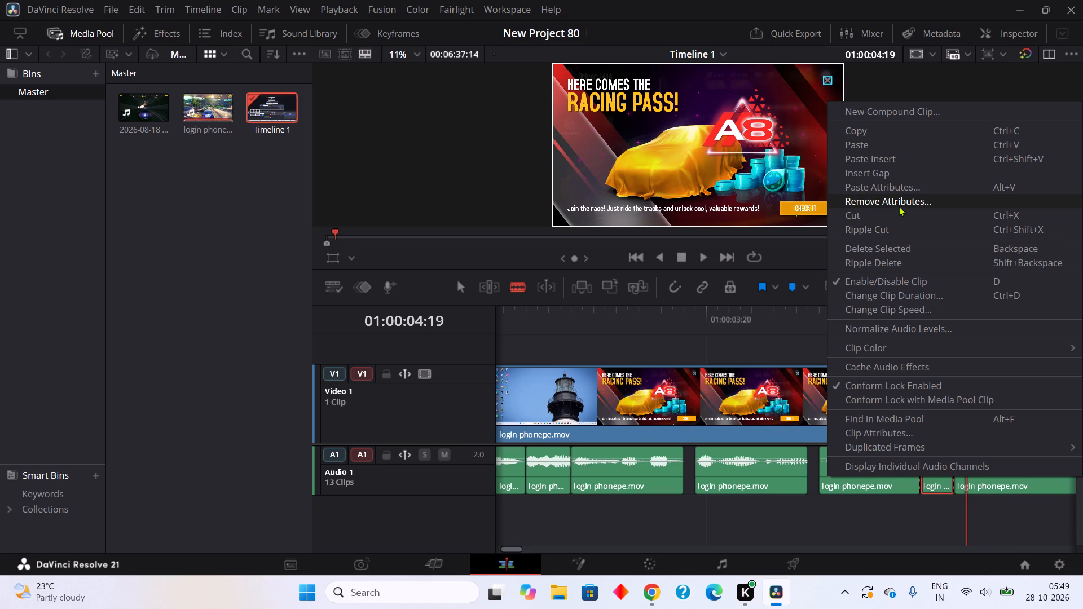
click(899, 214)
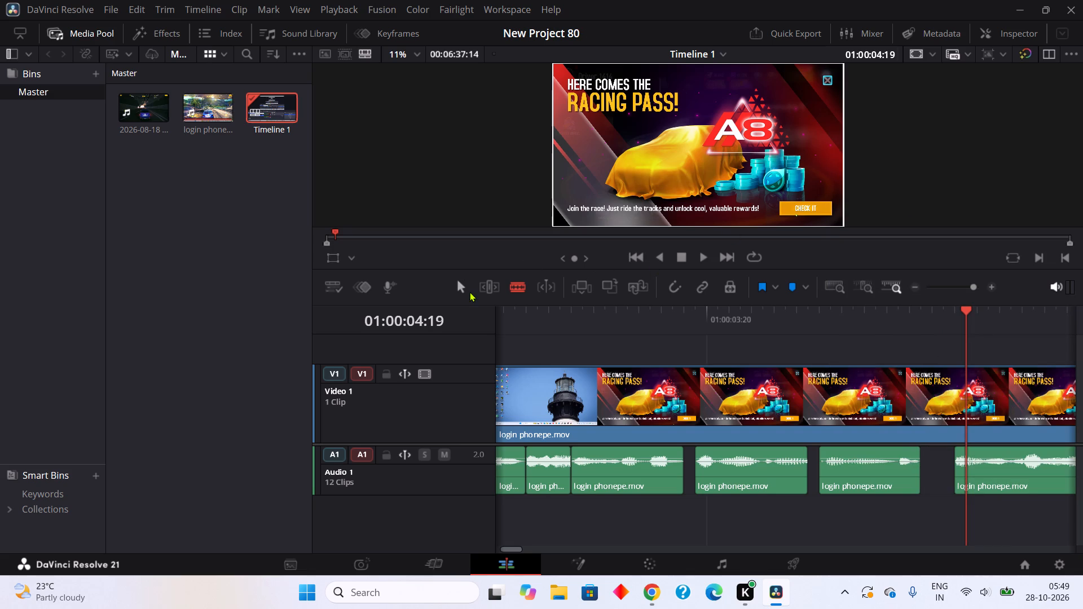
Move the three audio segments after the cuts between 01:00:03:18 and 01:00:04:18 earlier so each butts against the preceding one.
click(464, 283)
drag(749, 480, 733, 487)
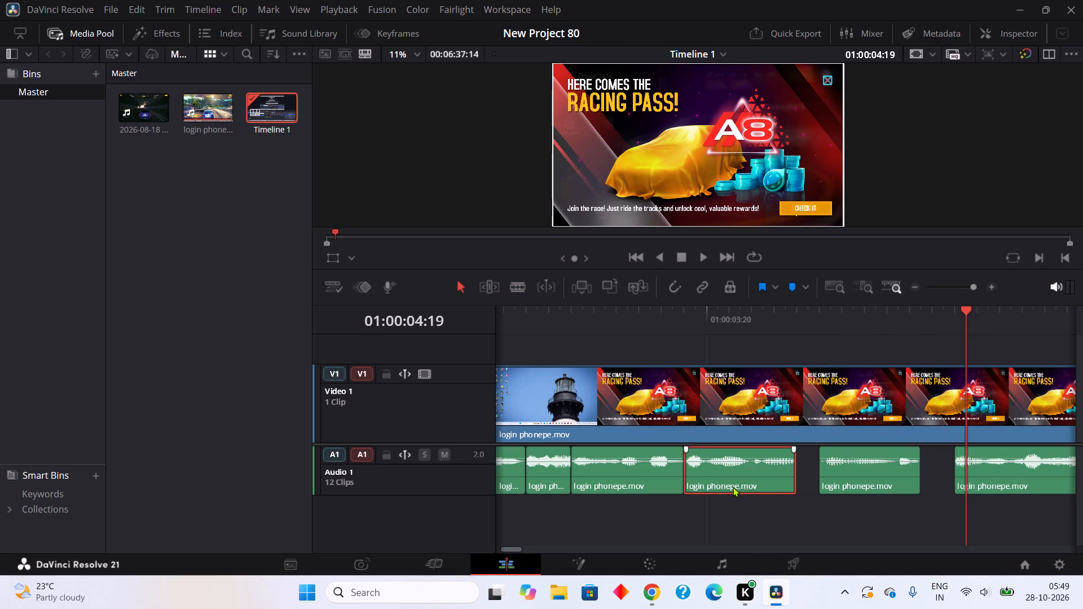
drag(891, 476, 862, 486)
drag(1046, 473, 993, 482)
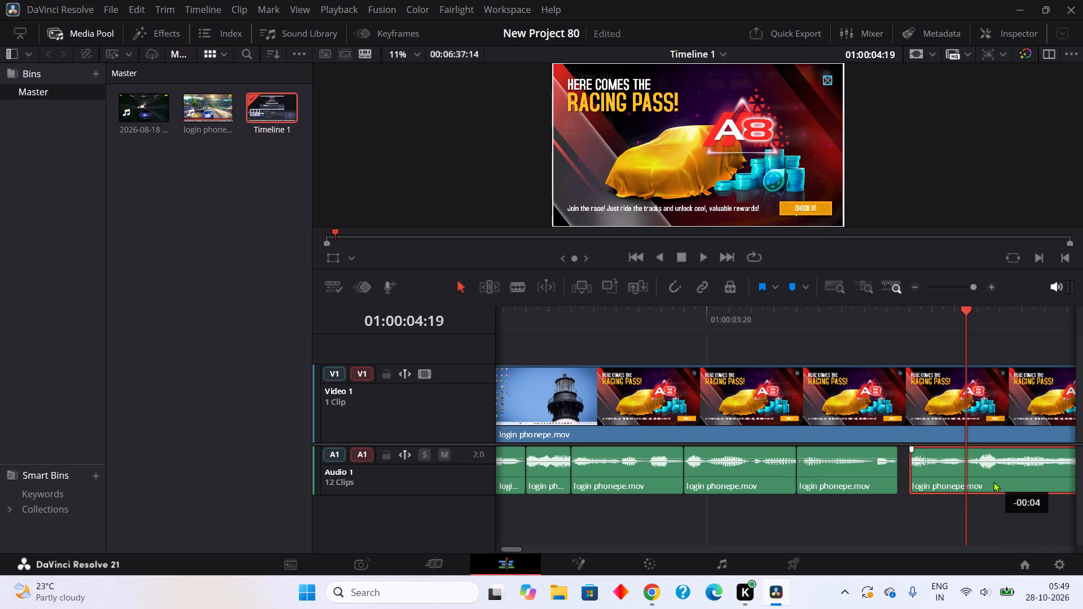
drag(993, 482, 983, 484)
Play on to 01:00:06:01, blade the audio at about 01:00:05:04 and 01:00:05:05, and cut out the short piece between.
double_click(697, 259)
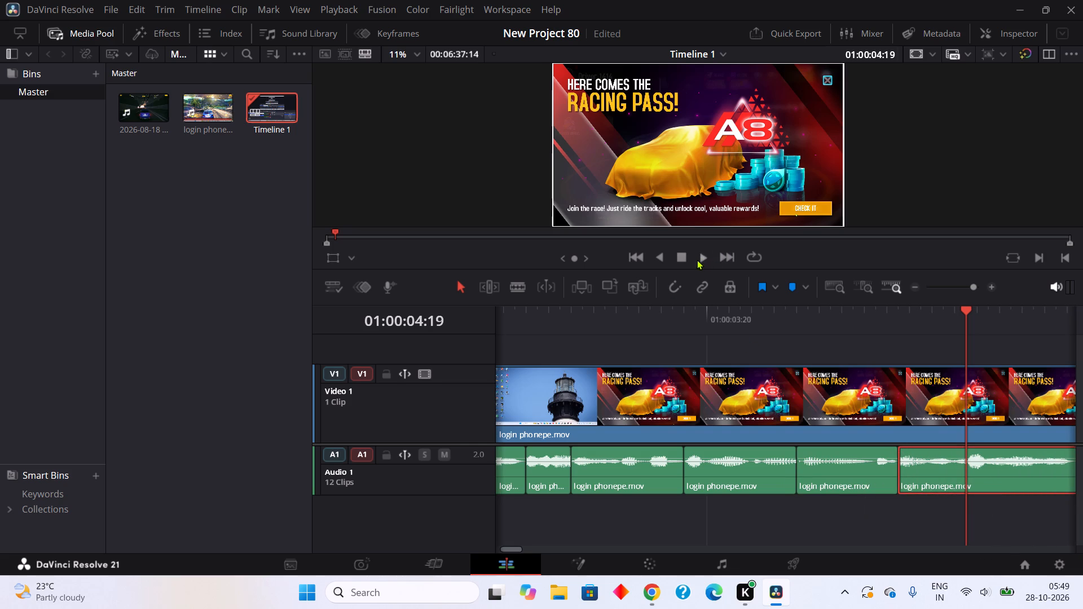
click(683, 255)
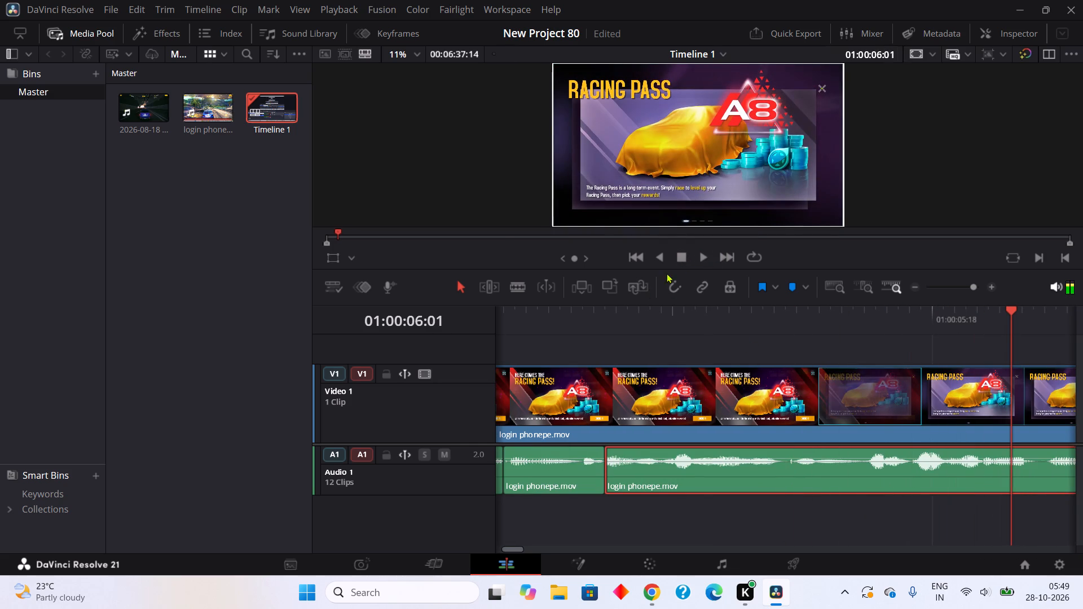
click(519, 289)
click(785, 471)
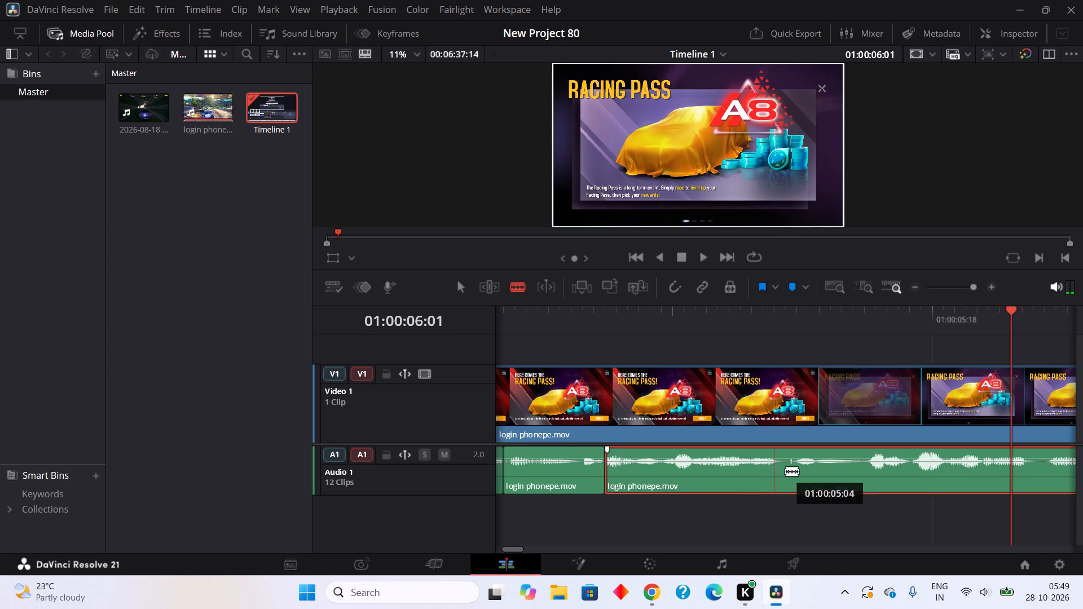
click(792, 471)
right_click(782, 473)
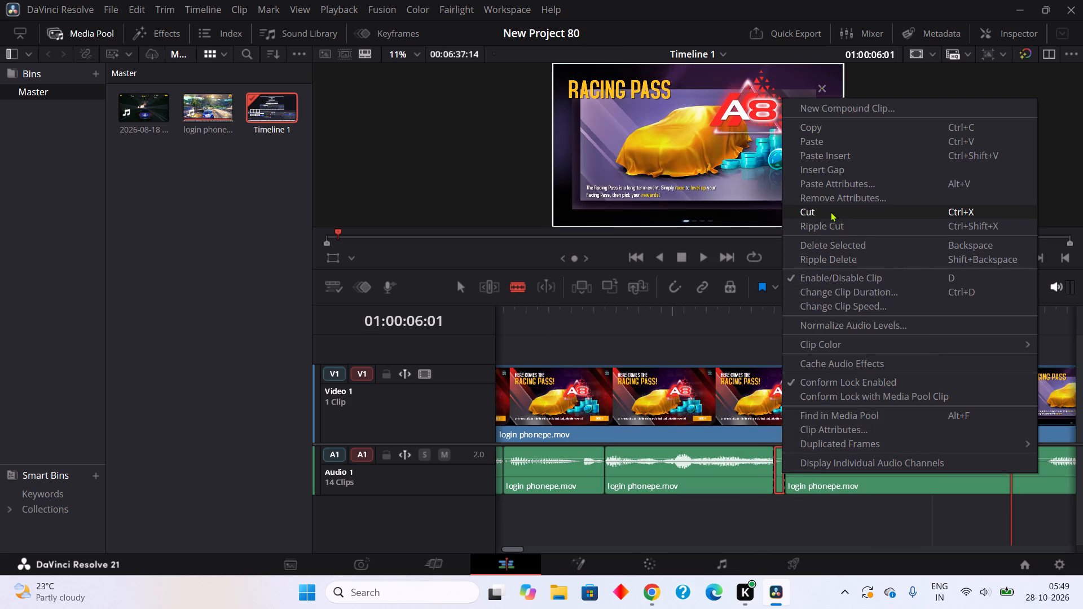
click(830, 211)
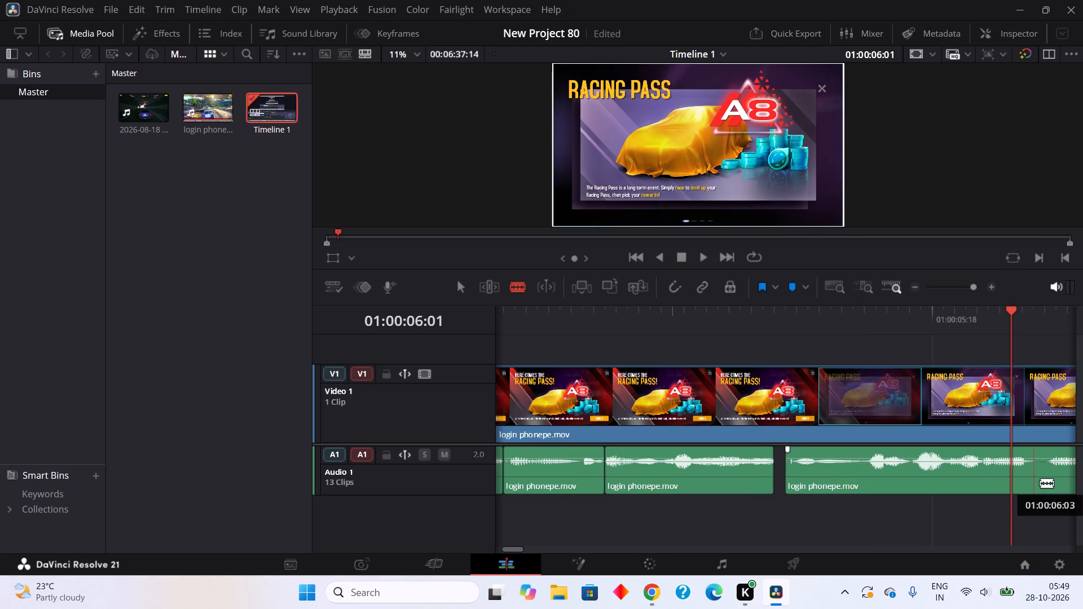
Blade the audio at about 01:00:06:03 and 01:00:06:05, and cut out the short piece between.
click(1040, 483)
click(1057, 474)
right_click(1050, 477)
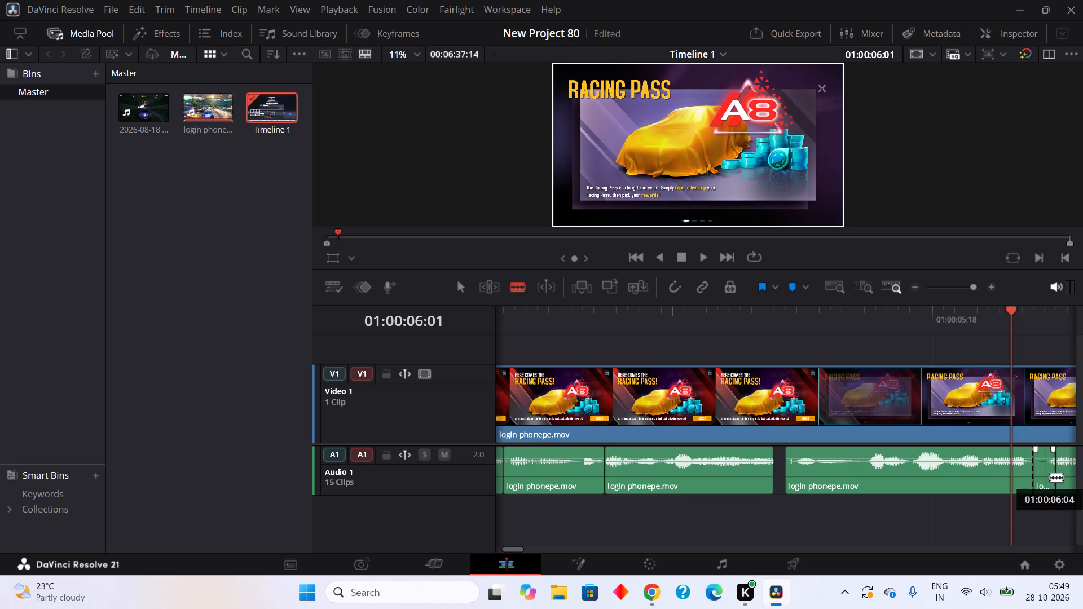
click(883, 219)
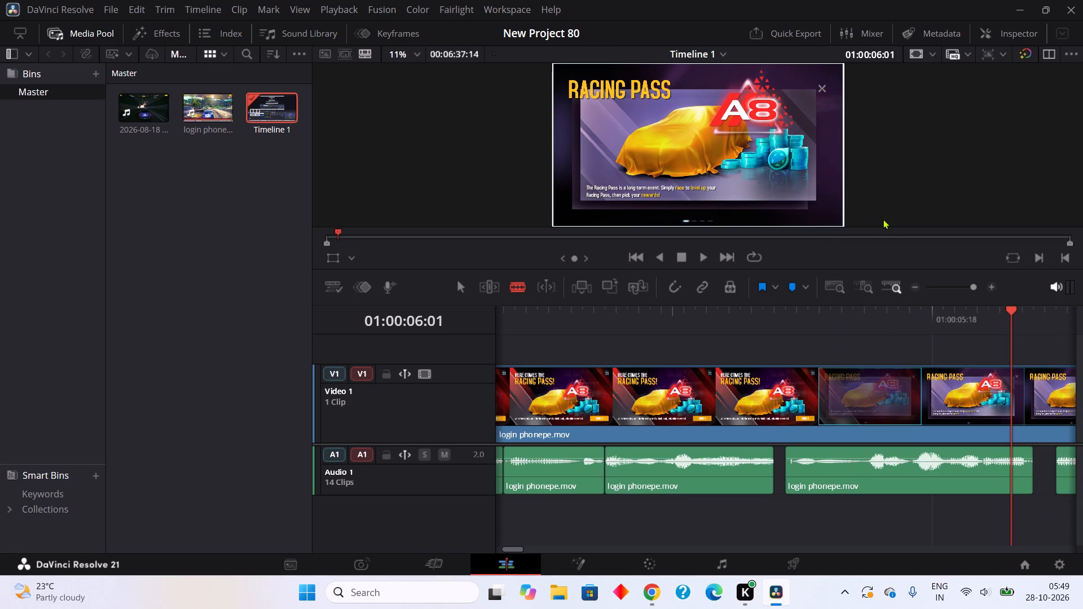
Move the audio segment starting at about 01:00:05:05 one frame earlier to close the gap before it.
double_click(460, 289)
drag(866, 470, 852, 477)
Play on to 01:00:06:20, blade the audio at about 01:00:06:11 and 01:00:06:13, and cut out the piece between.
click(700, 255)
click(681, 258)
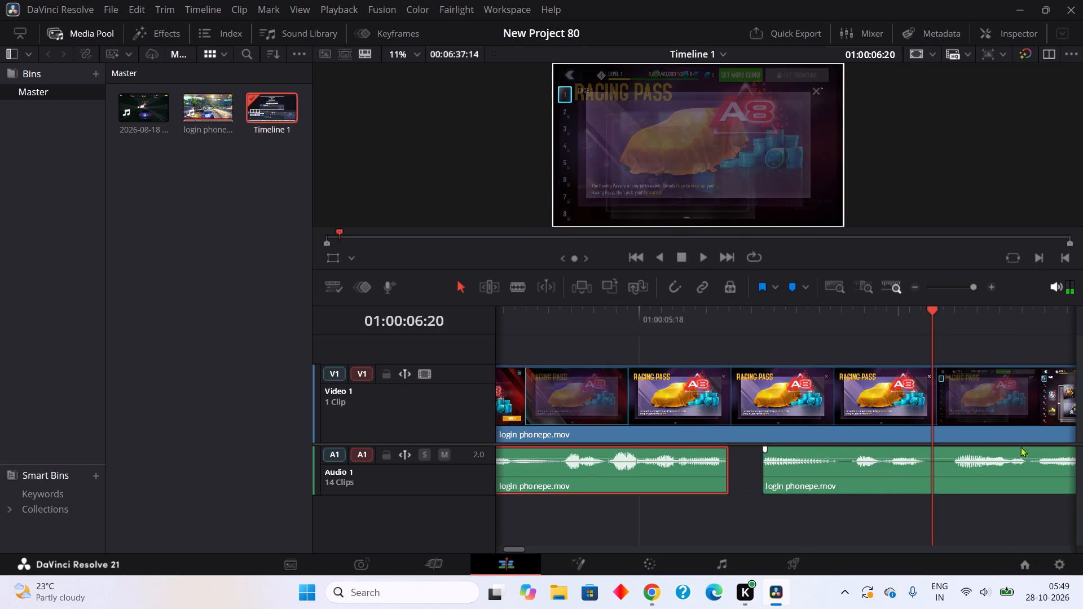
double_click(522, 291)
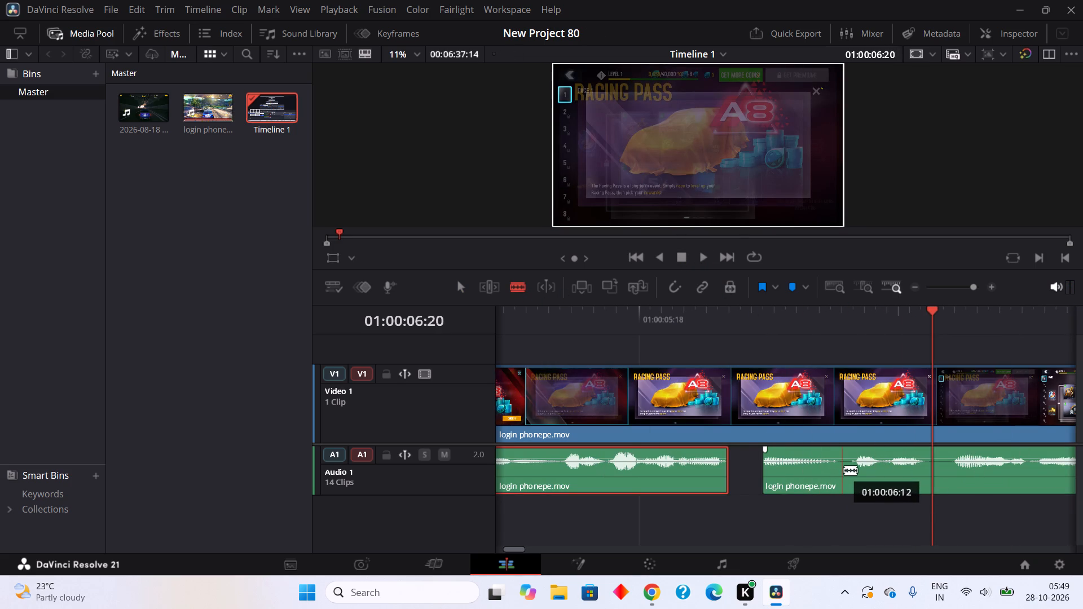
double_click(841, 470)
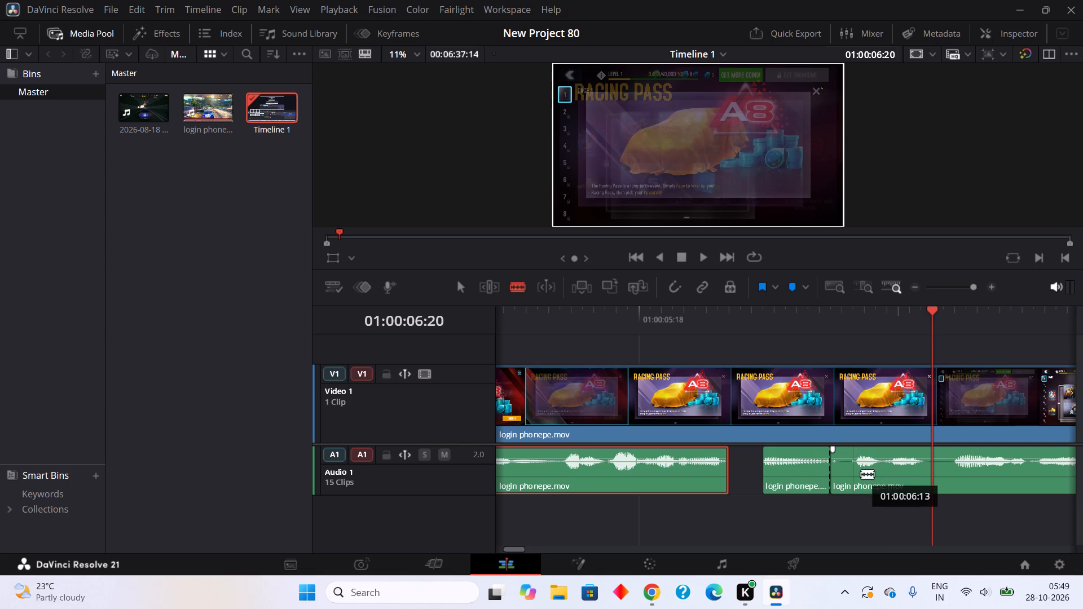
click(861, 474)
right_click(851, 474)
right_click(838, 480)
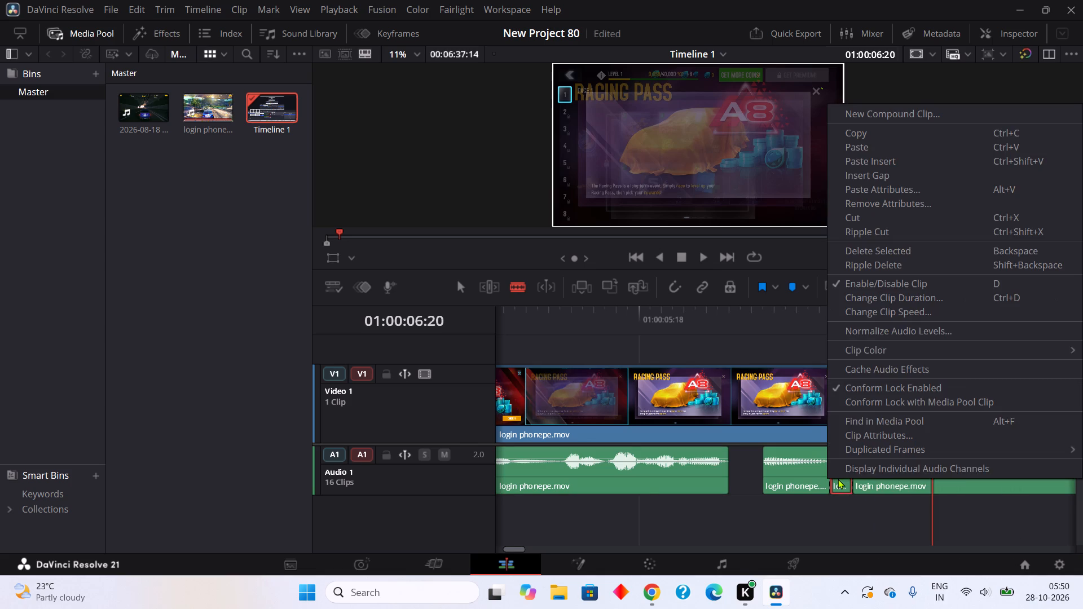
double_click(879, 215)
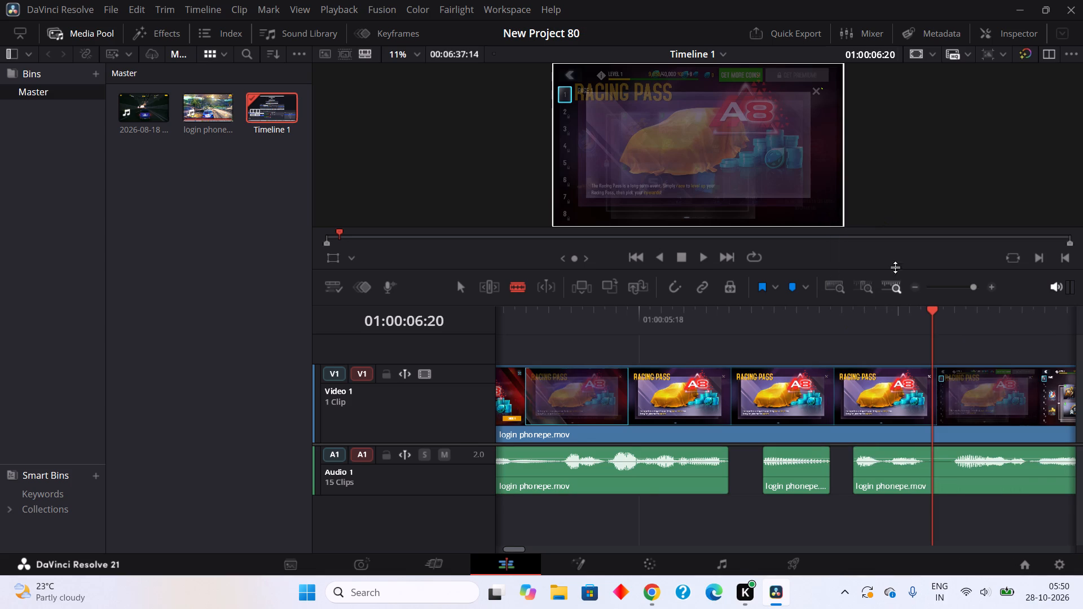
Blade the audio at about 01:00:06:19 and 01:00:06:22, and cut out the quiet piece between.
click(930, 483)
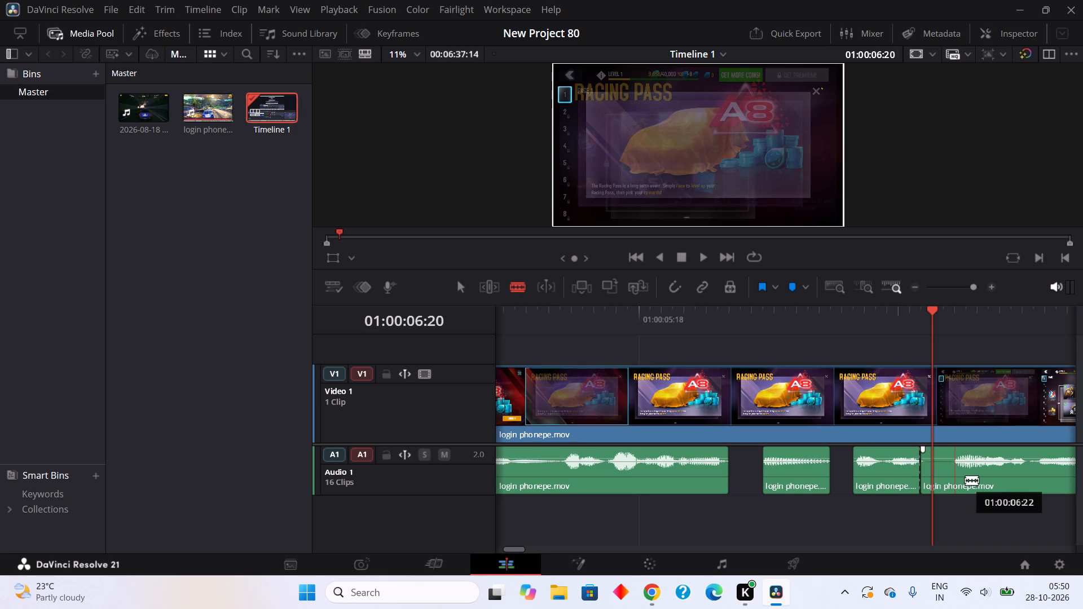
click(965, 480)
right_click(948, 479)
right_click(946, 461)
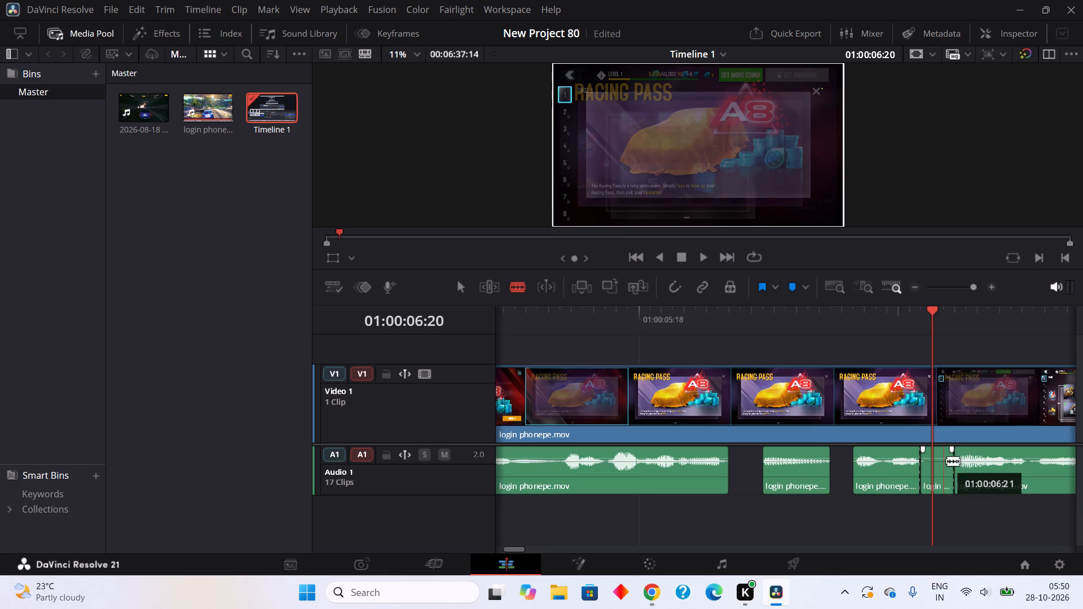
click(926, 204)
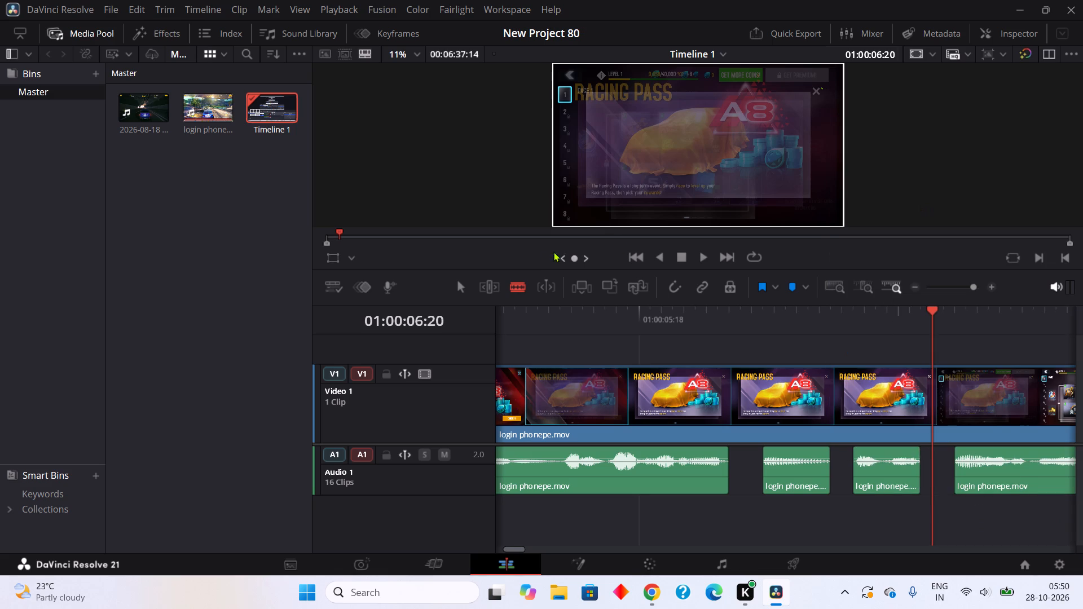
Close the gaps between about 01:00:06:02 and 01:00:06:22 by moving the three following audio segments earlier, each against the preceding one.
click(459, 285)
drag(798, 472, 761, 478)
click(761, 478)
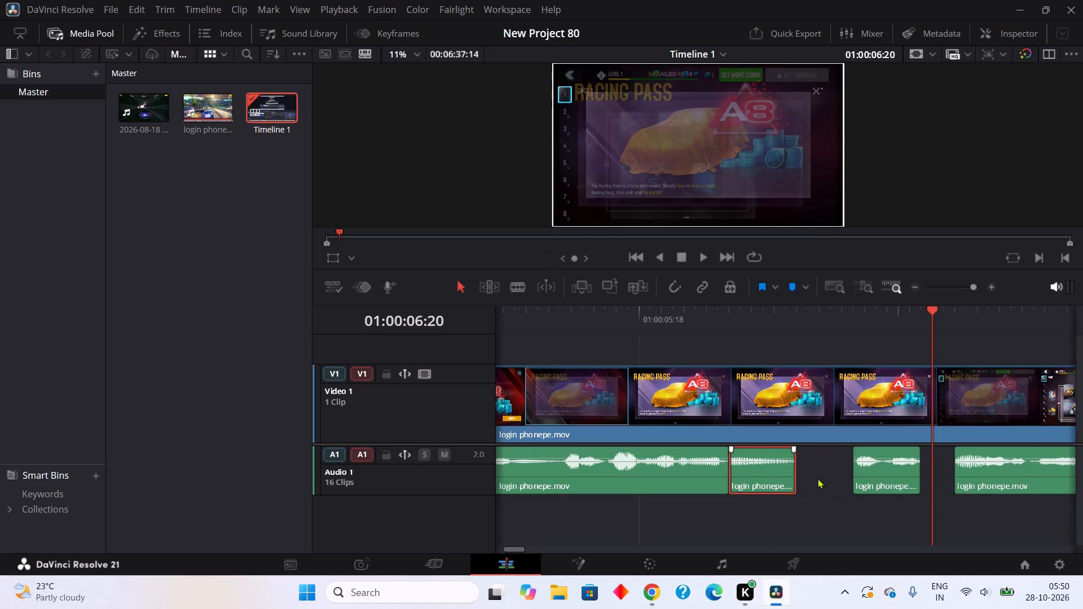
drag(894, 475, 834, 482)
click(834, 482)
drag(1017, 476, 938, 487)
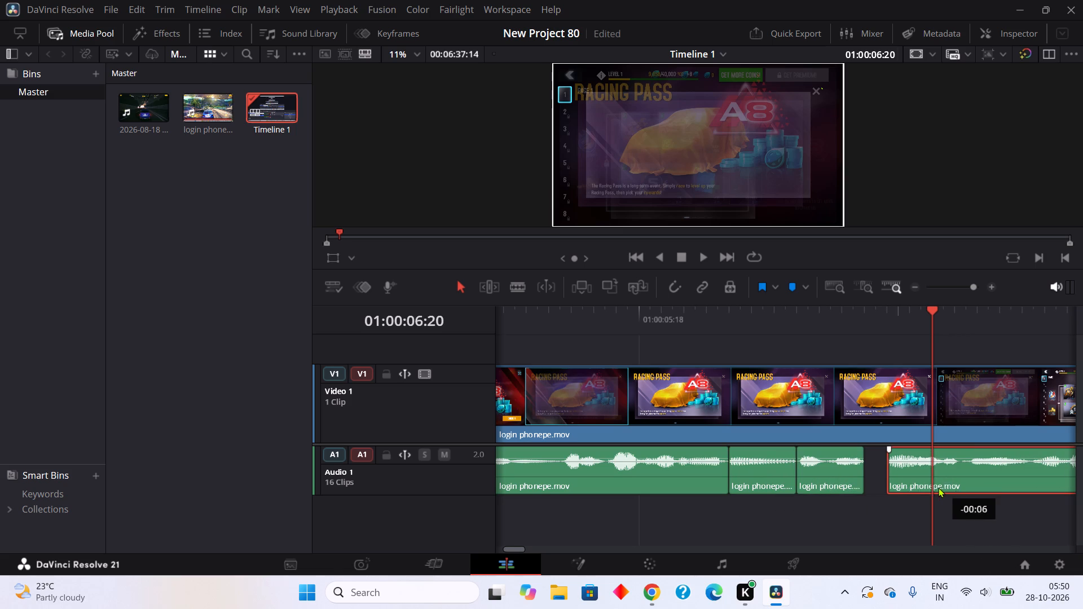
drag(938, 487, 921, 489)
click(921, 489)
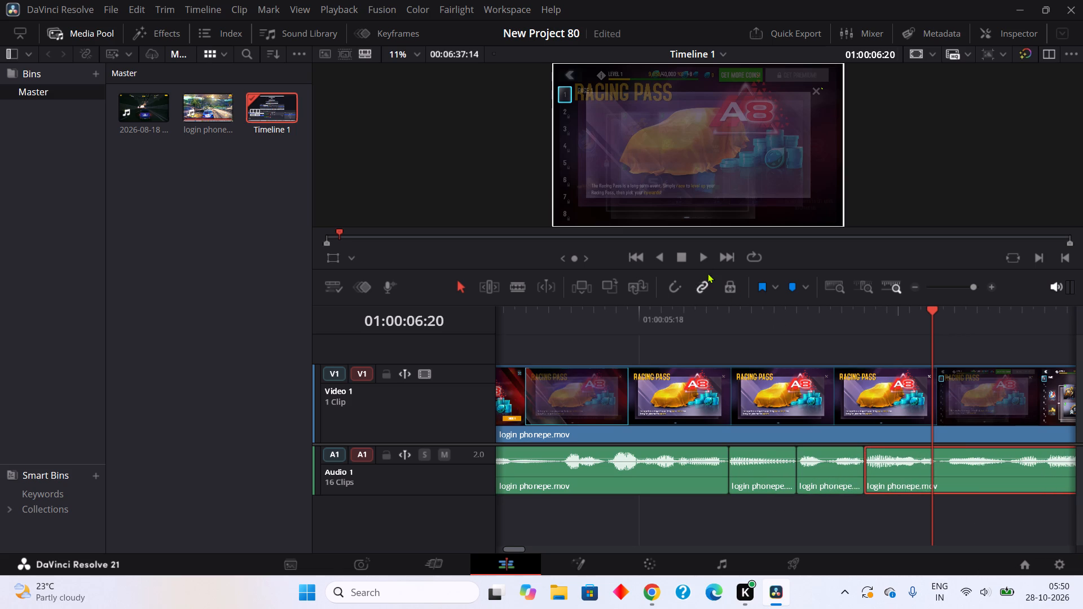
Play on to 01:00:07:20, blade the audio at about 01:00:06:21 and 01:00:06:22, and cut out the short piece between.
double_click(707, 263)
click(684, 254)
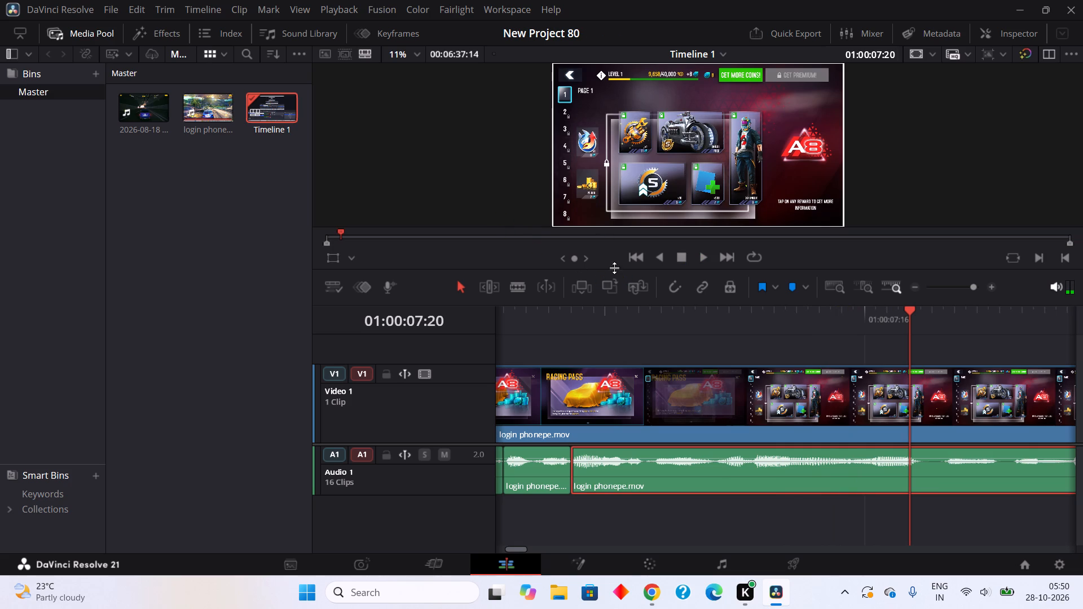
click(518, 284)
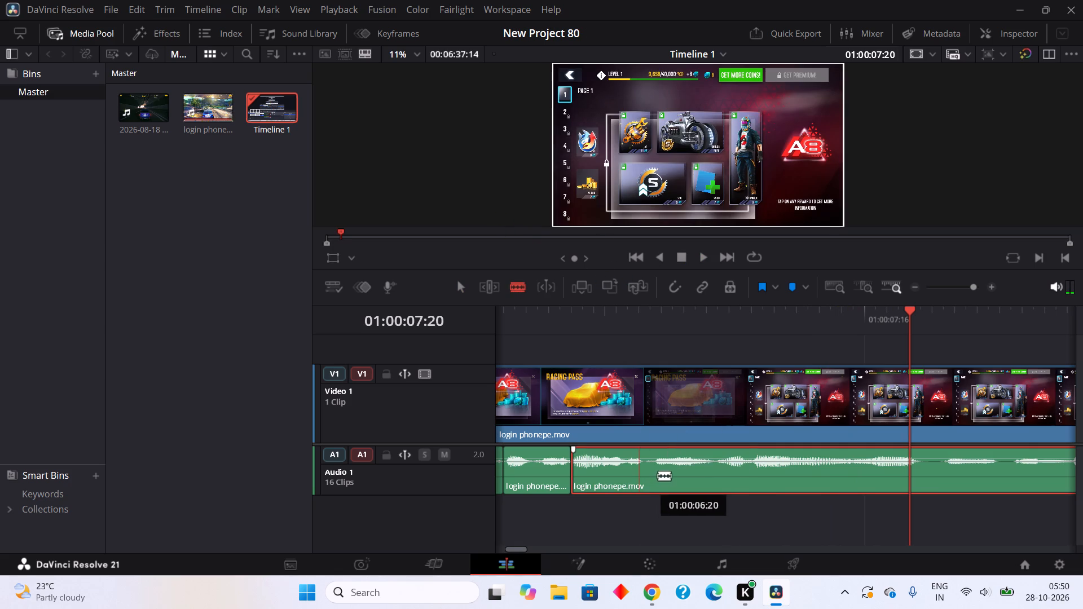
double_click(650, 473)
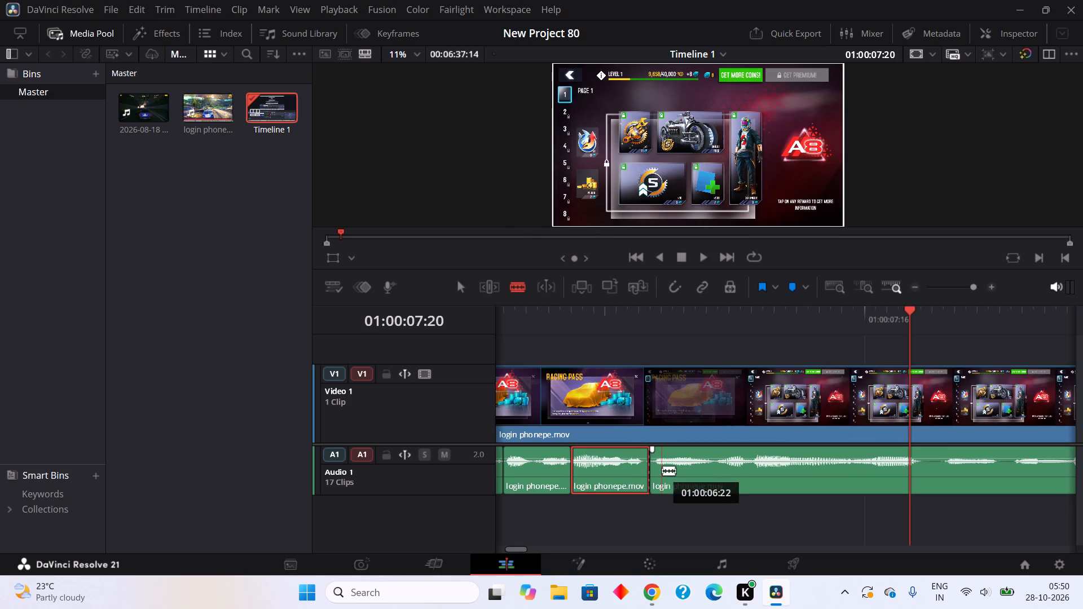
click(660, 471)
right_click(659, 471)
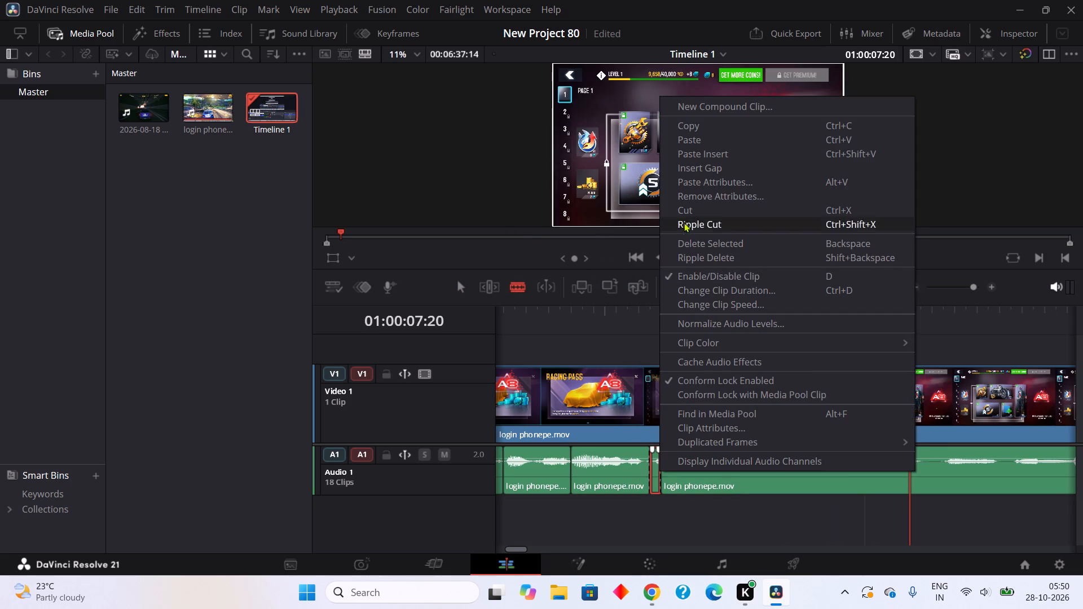
click(685, 216)
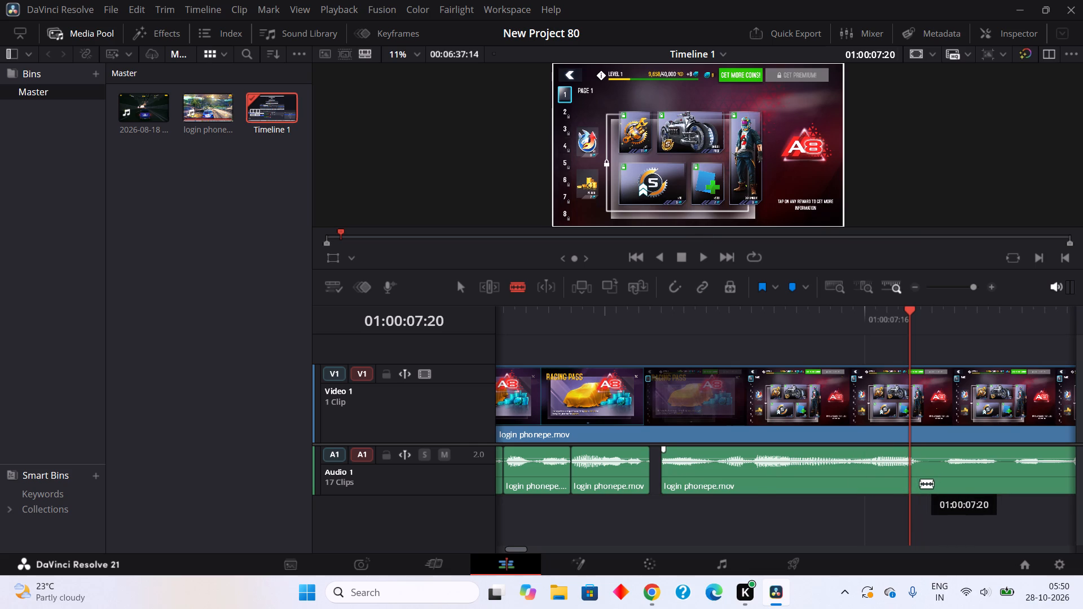
Blade the audio at about 01:00:07:21 and 01:00:07:23, and cut out the quiet piece between.
click(930, 486)
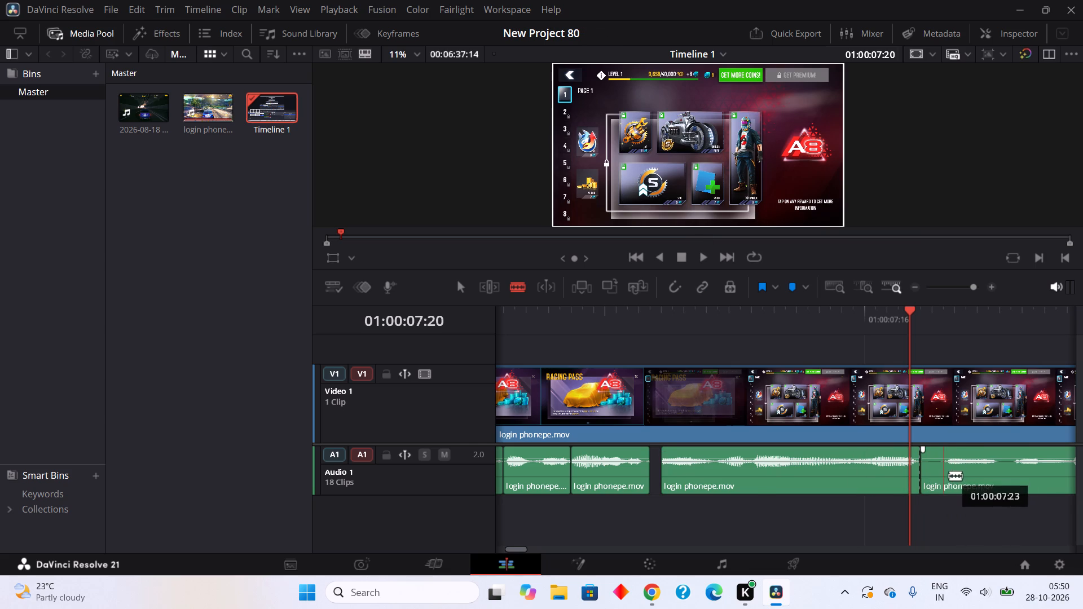
click(949, 475)
right_click(939, 480)
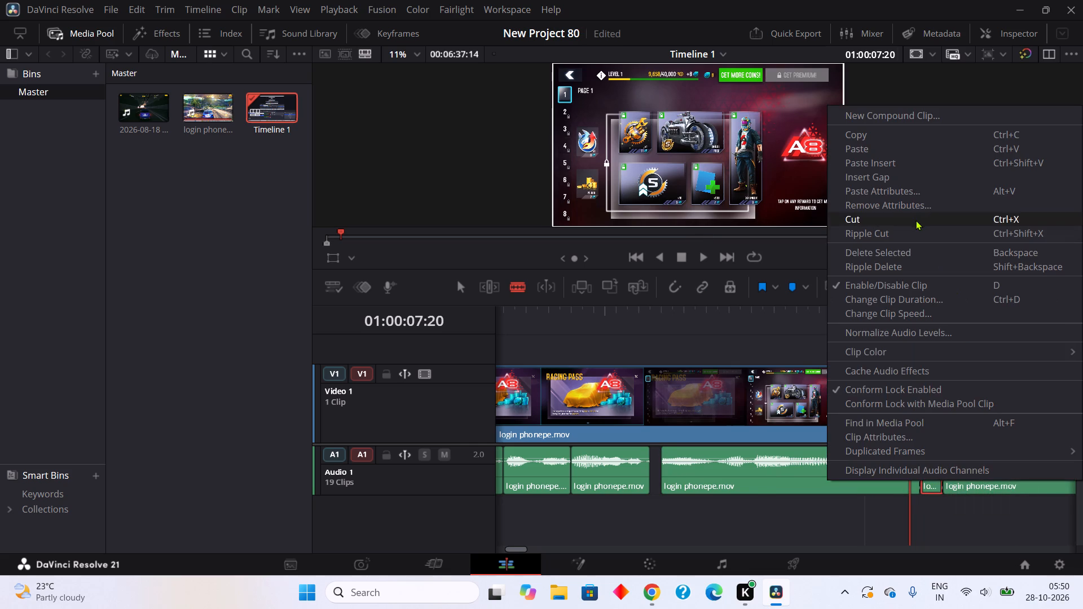
click(914, 219)
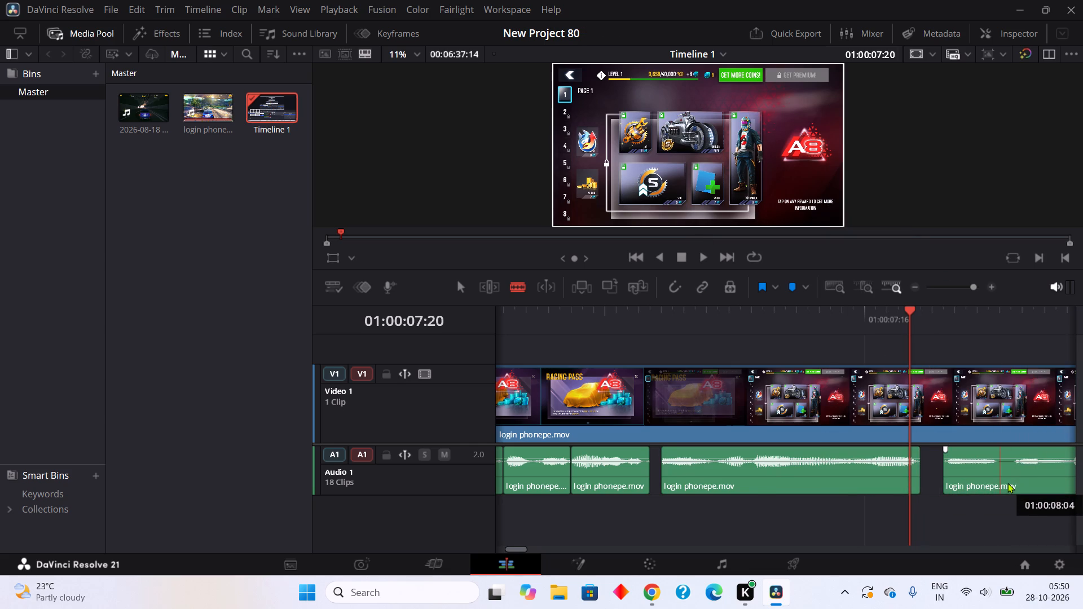
Blade the audio at about 01:00:08:04 and 01:00:08:05, and cut out the short piece between.
click(1007, 483)
click(1020, 475)
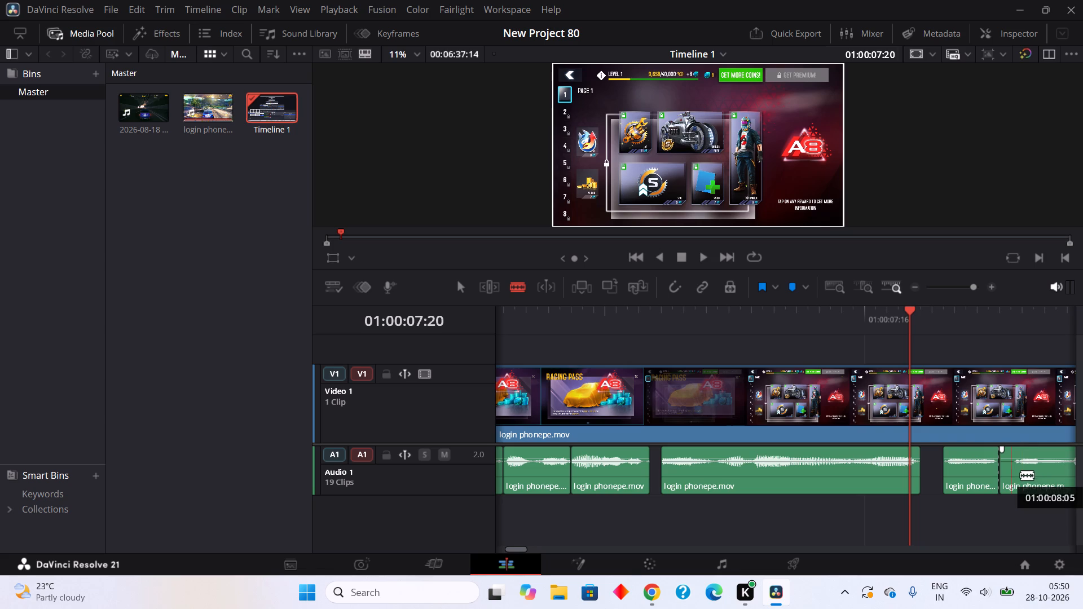
right_click(1013, 482)
right_click(1007, 474)
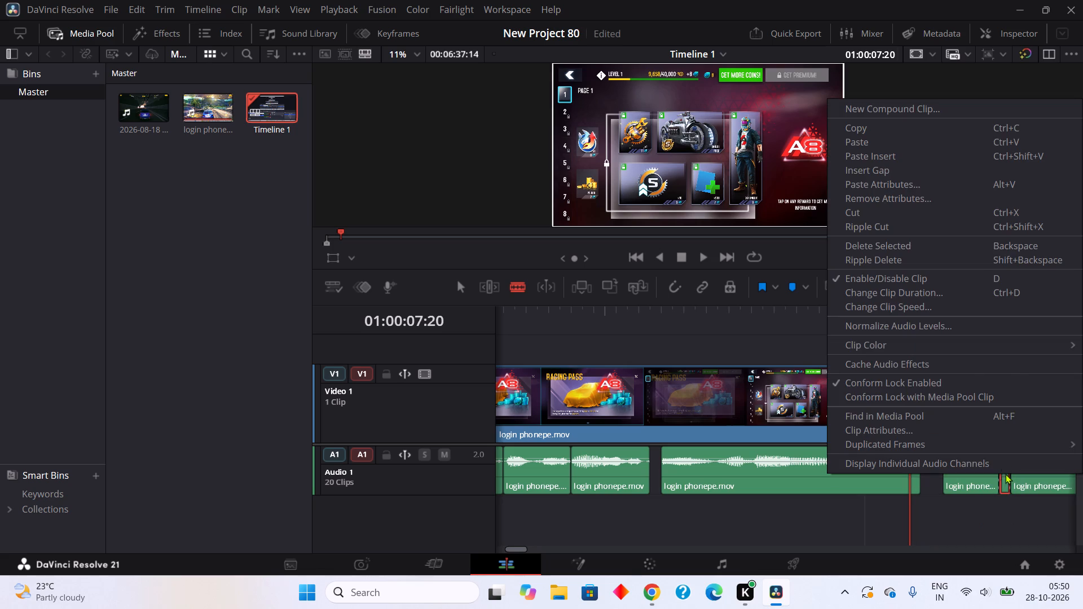
double_click(887, 207)
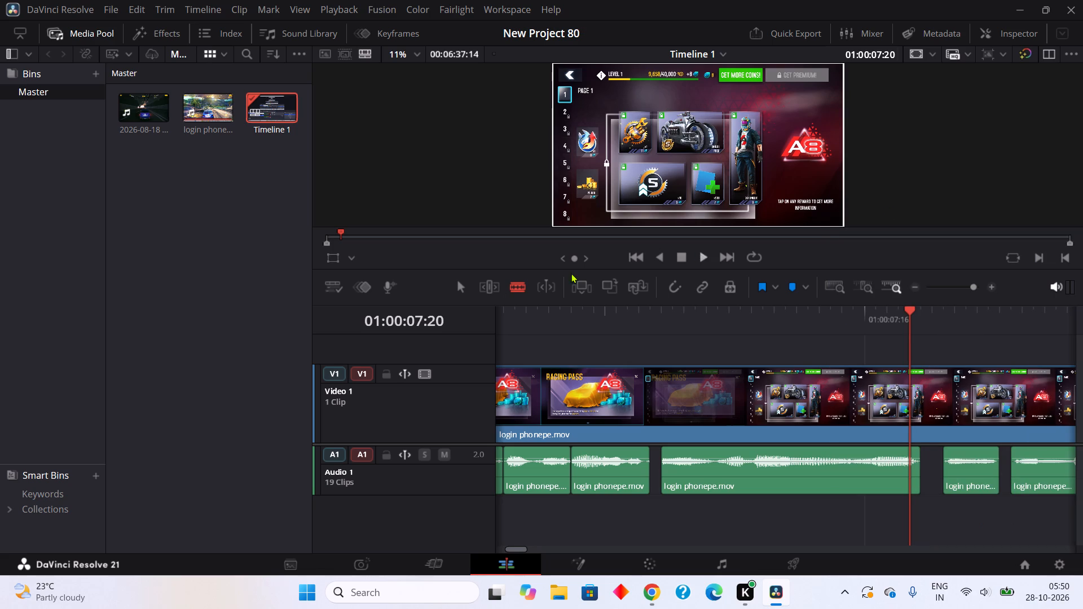
Close the gaps between about 01:00:06:21 and 01:00:08:05 by moving the three following audio segments earlier, each against the preceding one.
click(470, 288)
click(708, 468)
drag(710, 468, 688, 476)
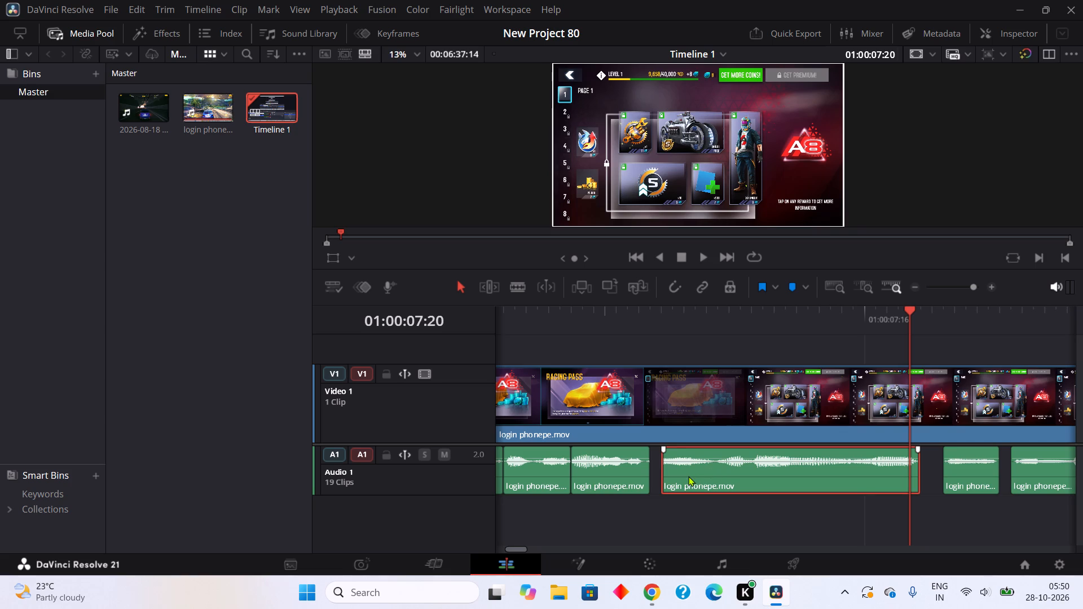
drag(688, 476, 687, 475)
drag(687, 475, 676, 475)
drag(676, 475, 667, 476)
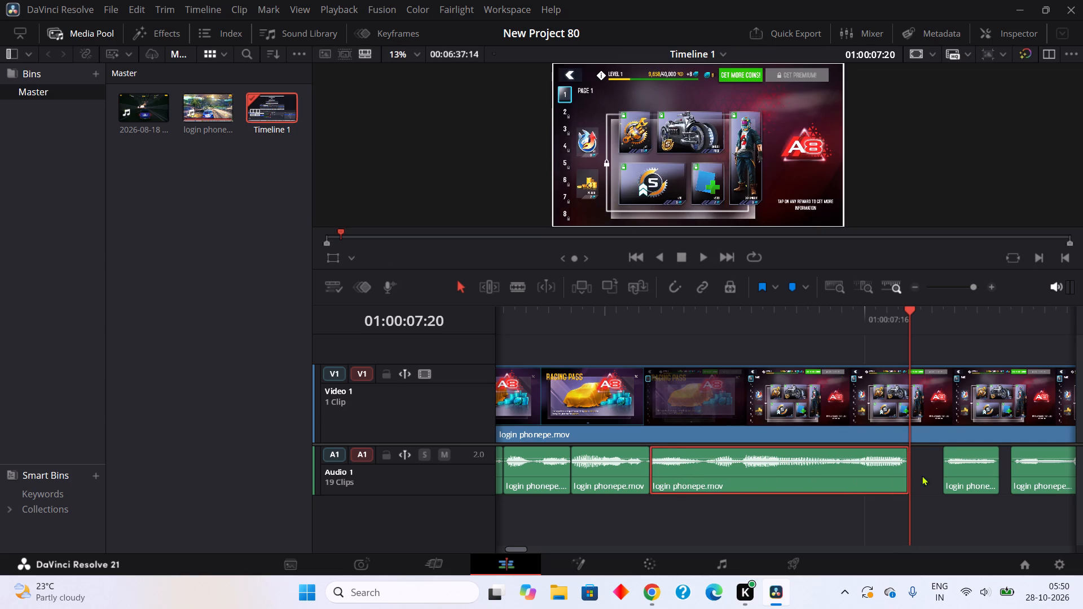
drag(976, 469, 934, 476)
drag(1035, 480, 974, 484)
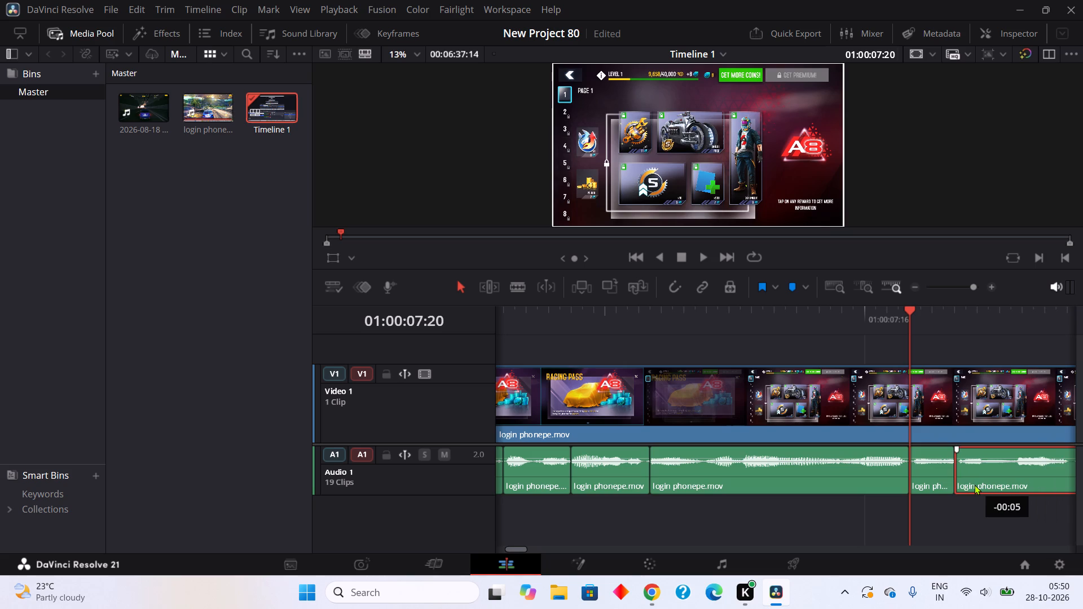
drag(974, 484, 984, 479)
click(984, 479)
Play on to 01:00:08:22, blade the audio at about 01:00:08:11 and 01:00:08:12, and ripple cut the short piece between.
click(702, 259)
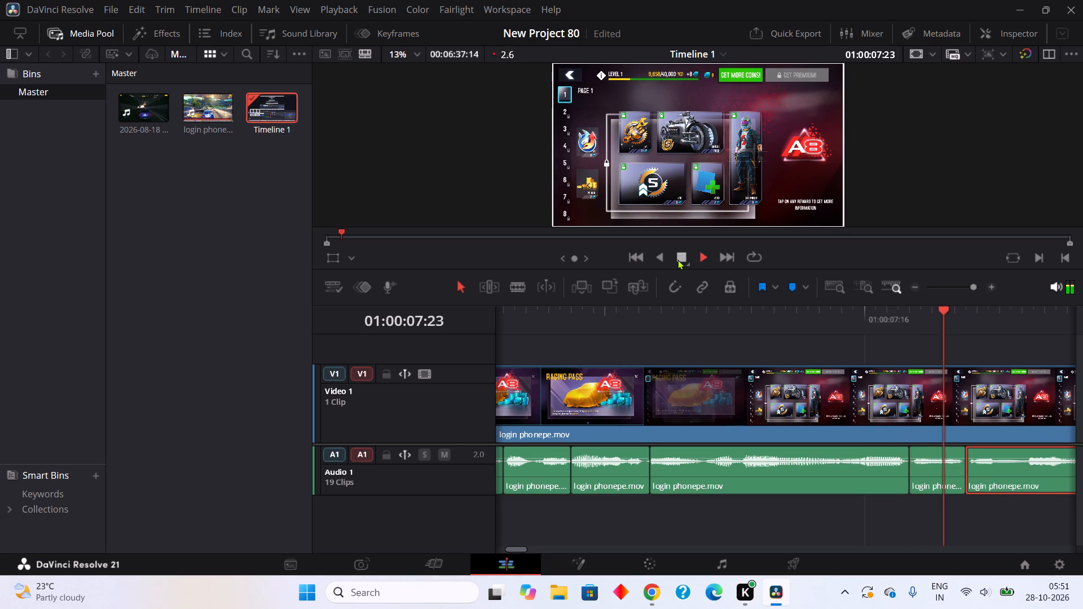
double_click(677, 259)
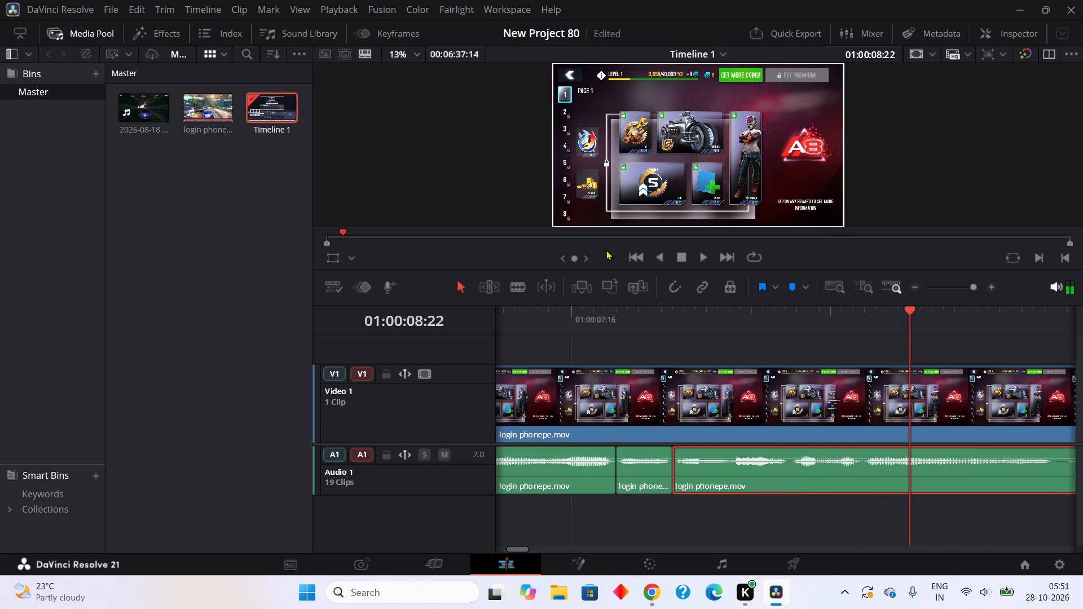
click(514, 290)
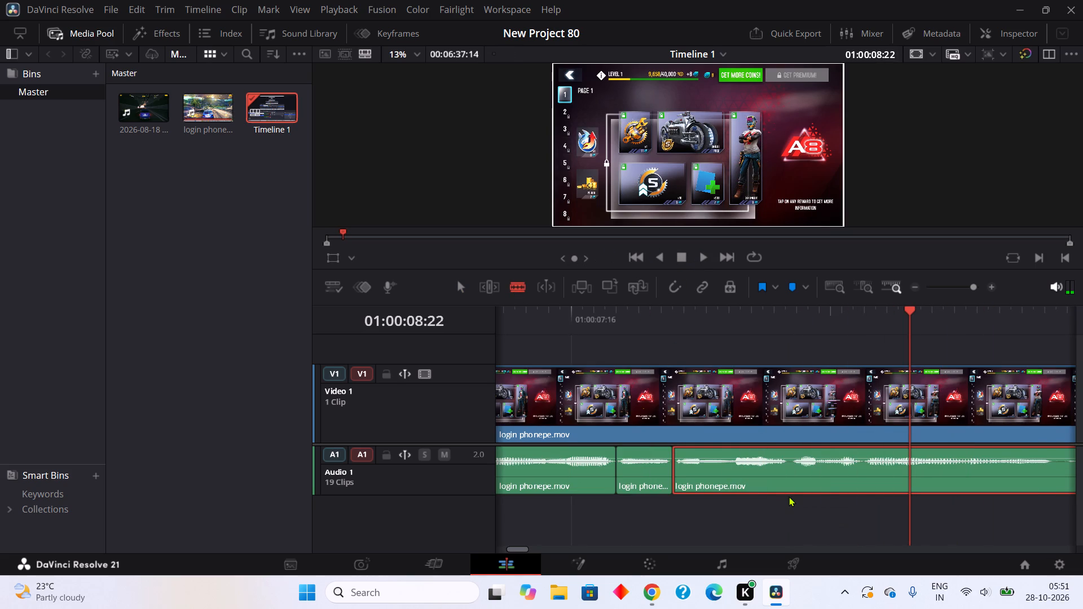
click(796, 483)
click(801, 476)
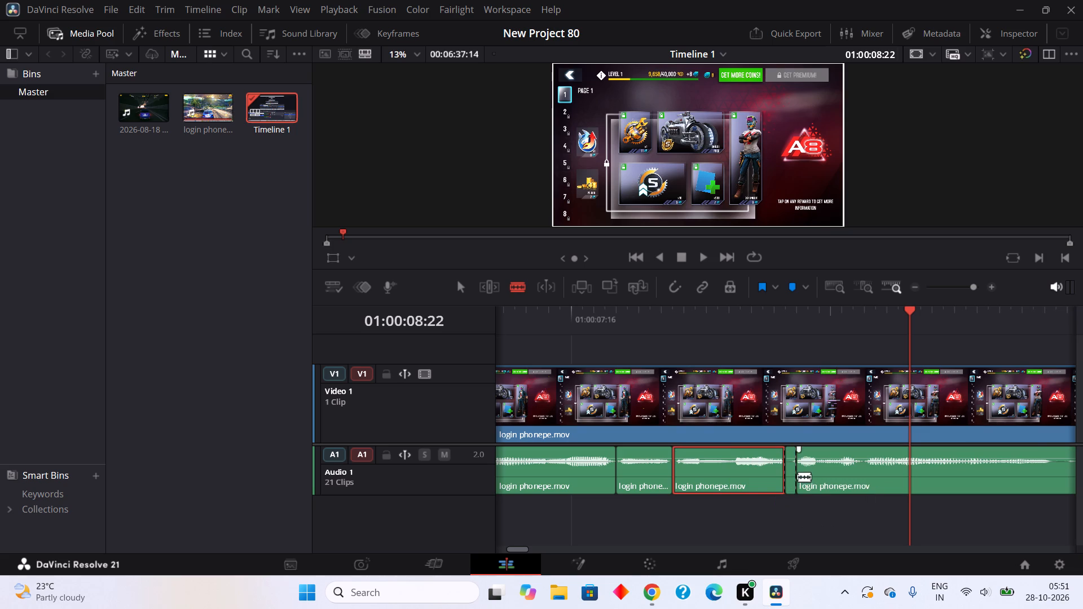
right_click(791, 476)
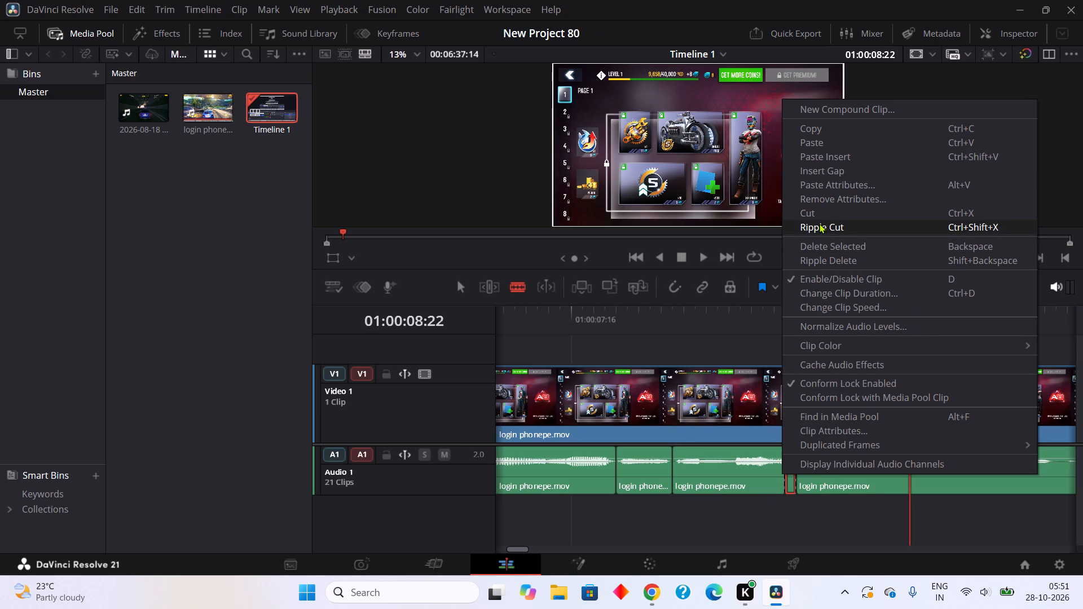
click(813, 226)
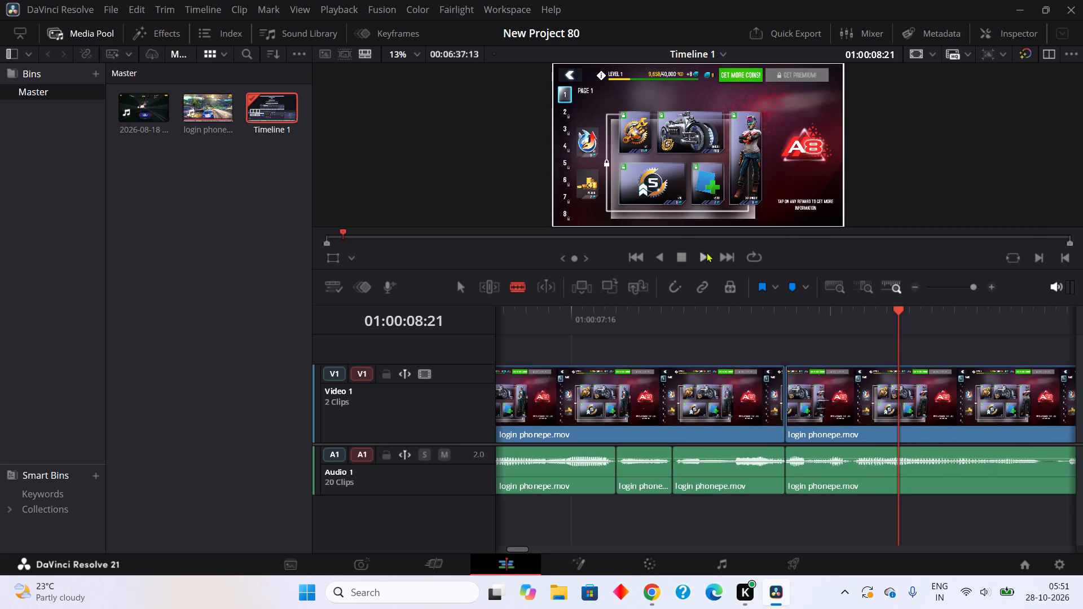
Play on to 01:00:10:01 and blade the audio around three pauses, at about 01:00:09:10 and 09:11, 09:15 and 09:17, 10:09 and 10:10.
click(699, 258)
click(681, 255)
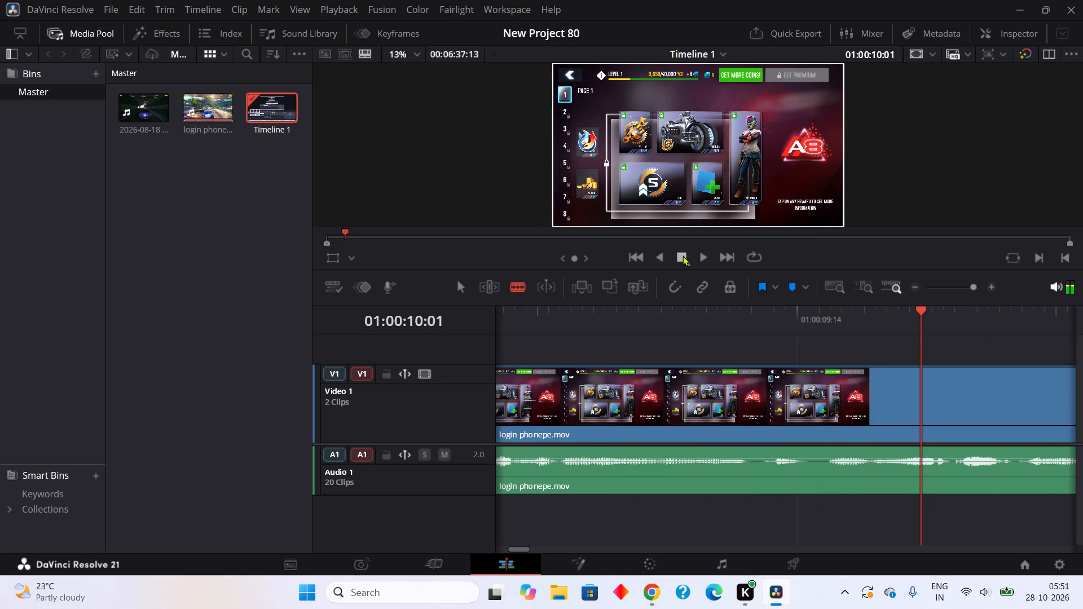
click(752, 482)
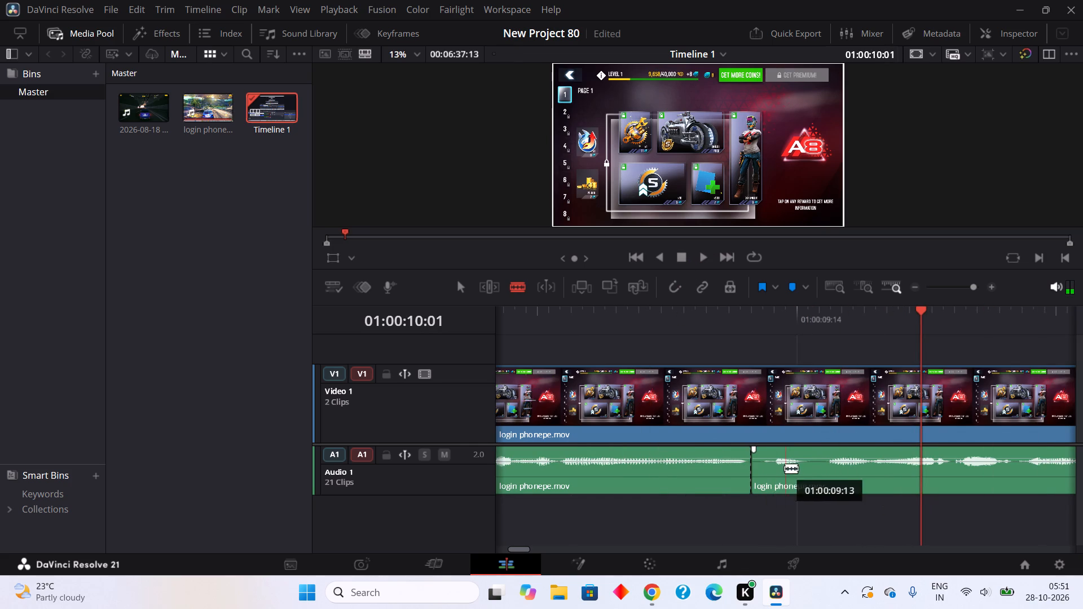
click(768, 473)
click(813, 476)
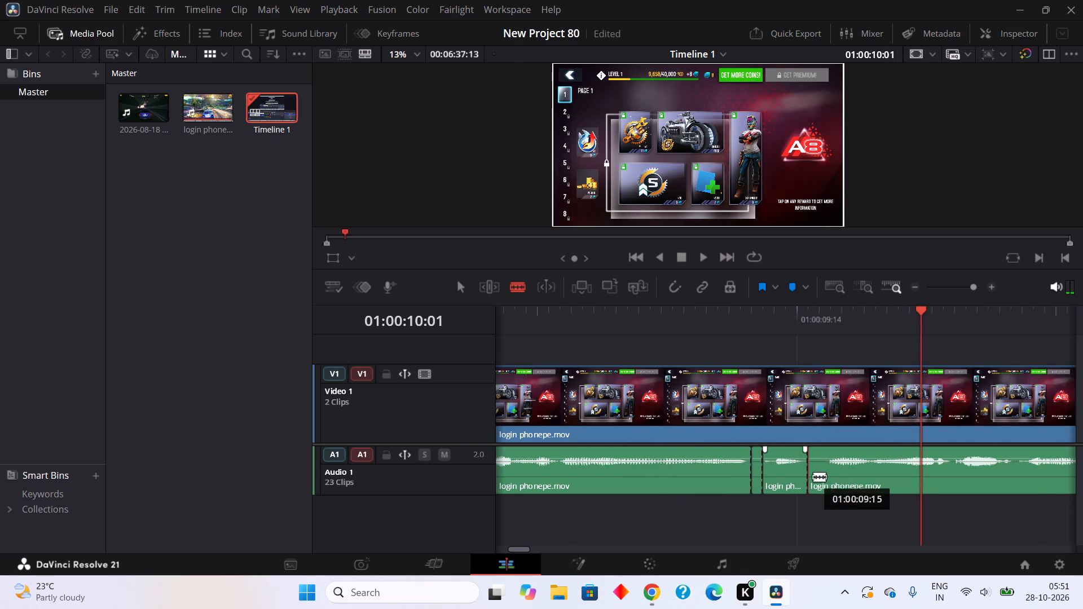
click(835, 476)
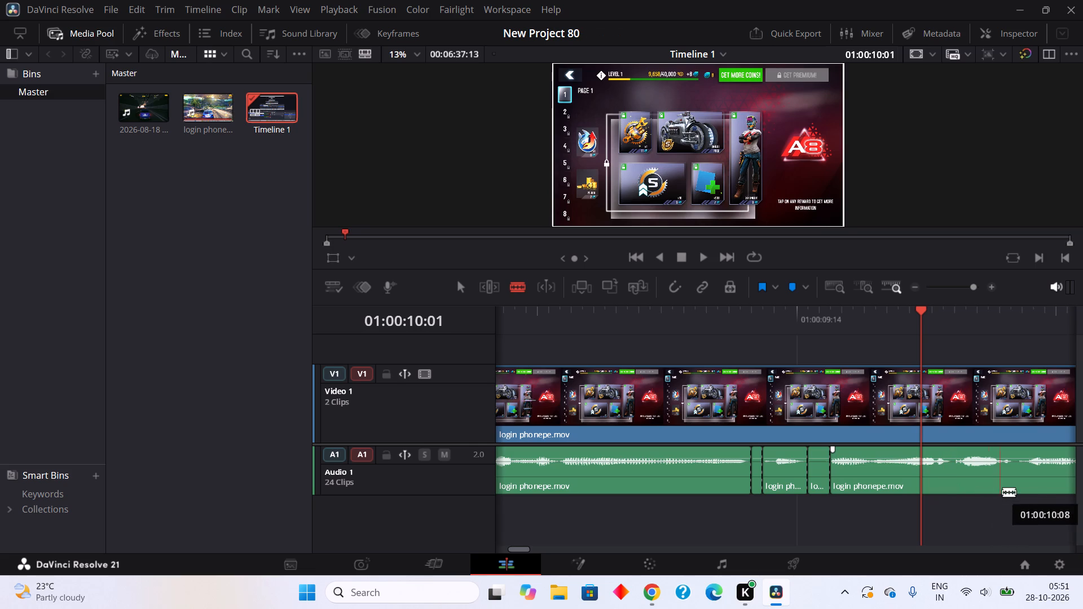
click(1017, 488)
click(1029, 483)
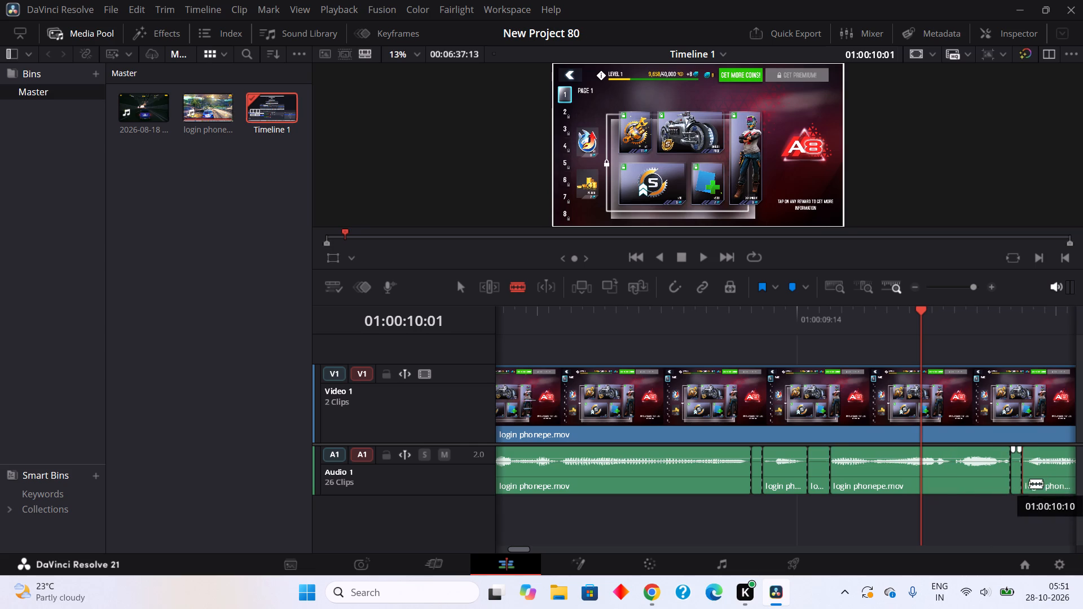
Cut out the three short bladed audio pieces at about 01:00:10:09, 01:00:09:15 and 01:00:09:10, leaving gaps.
right_click(1016, 478)
click(874, 215)
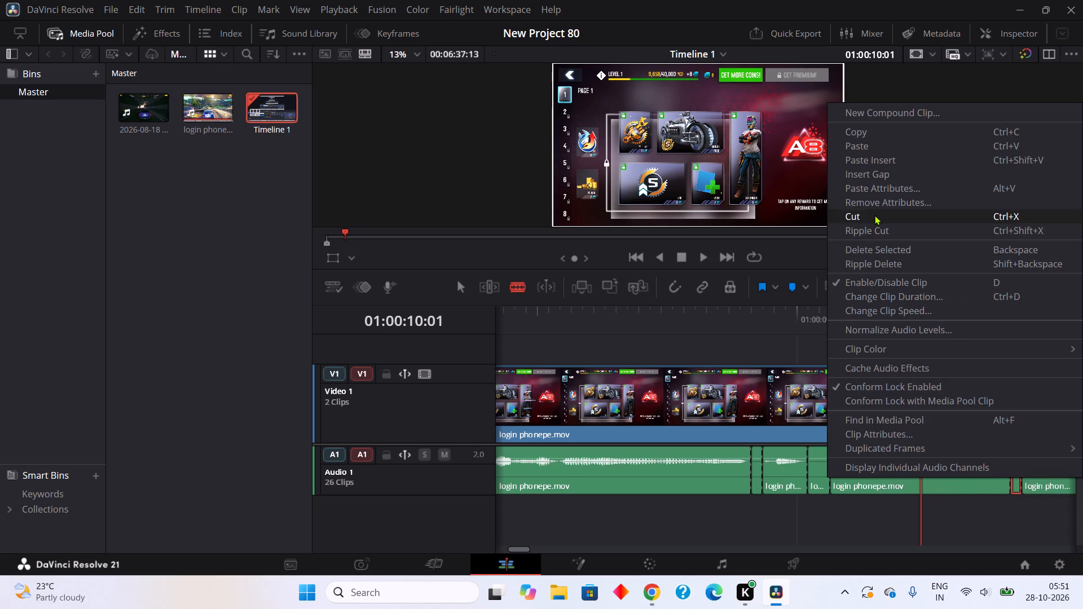
right_click(820, 476)
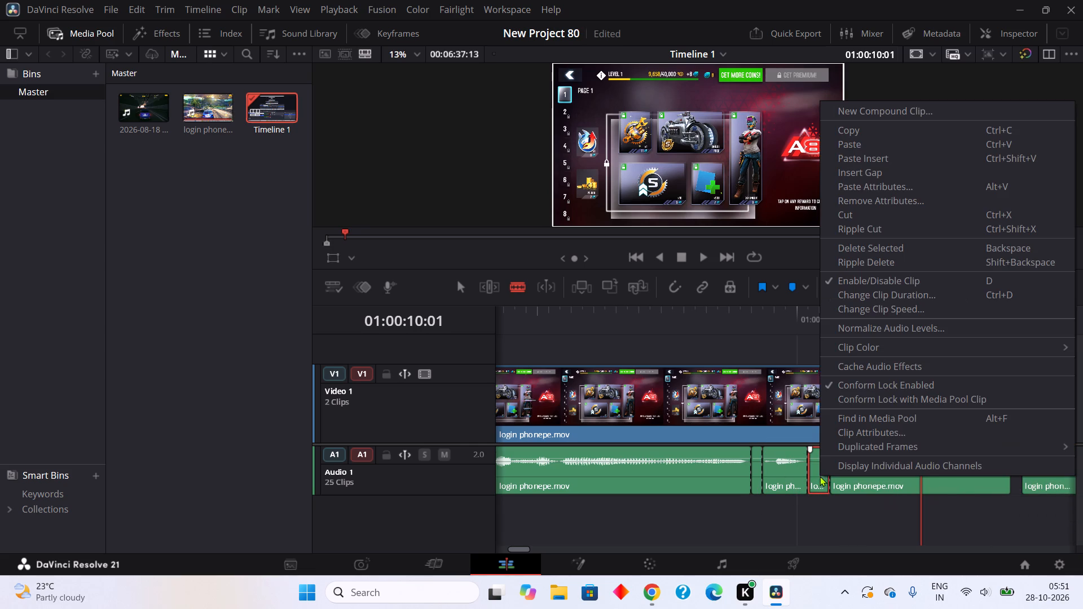
click(843, 211)
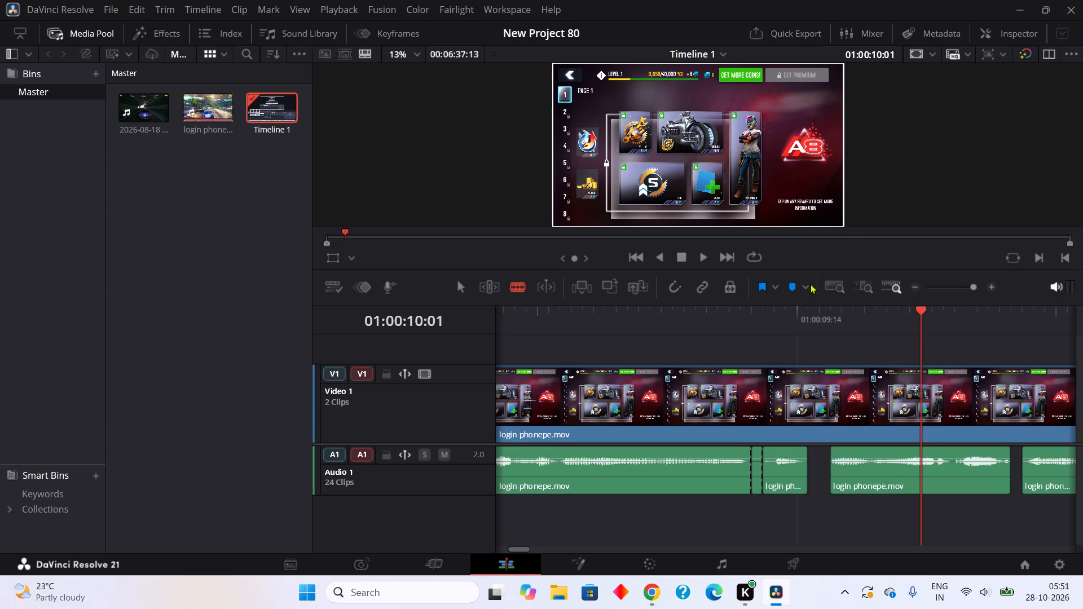
right_click(759, 464)
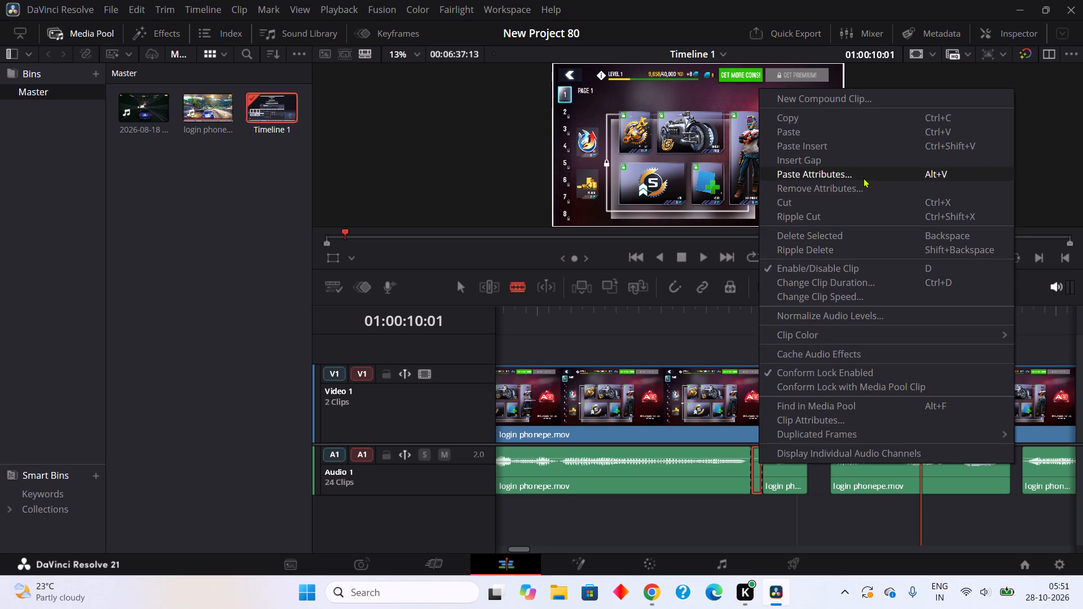
click(859, 208)
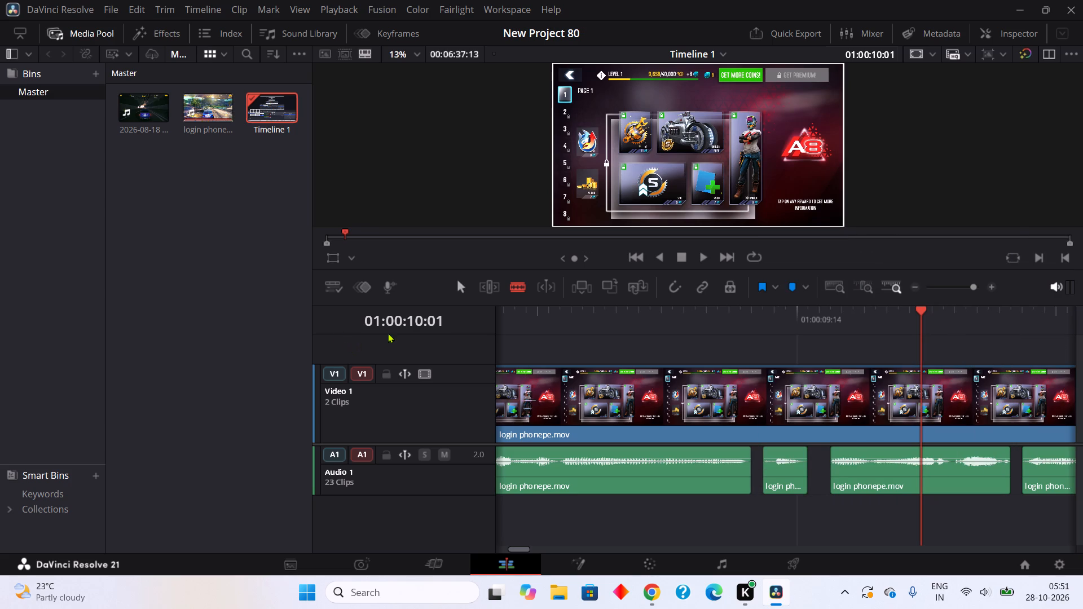
Close the gaps between about 01:00:09:10 and 01:00:10:10 by moving the three following audio segments earlier, each against the preceding one.
double_click(458, 289)
drag(786, 467, 805, 466)
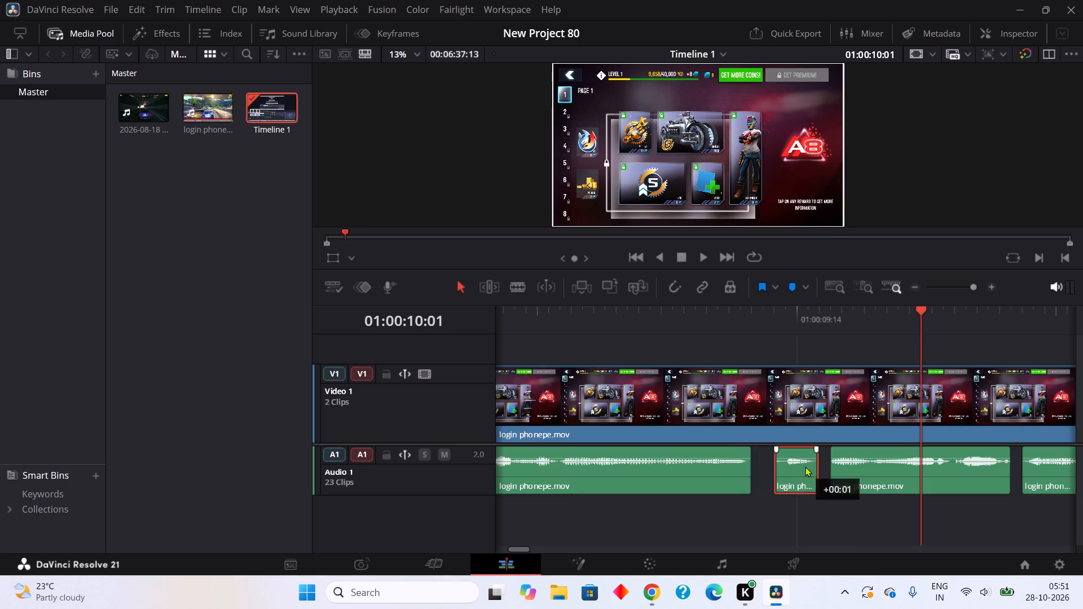
drag(805, 466, 775, 471)
drag(890, 461, 853, 464)
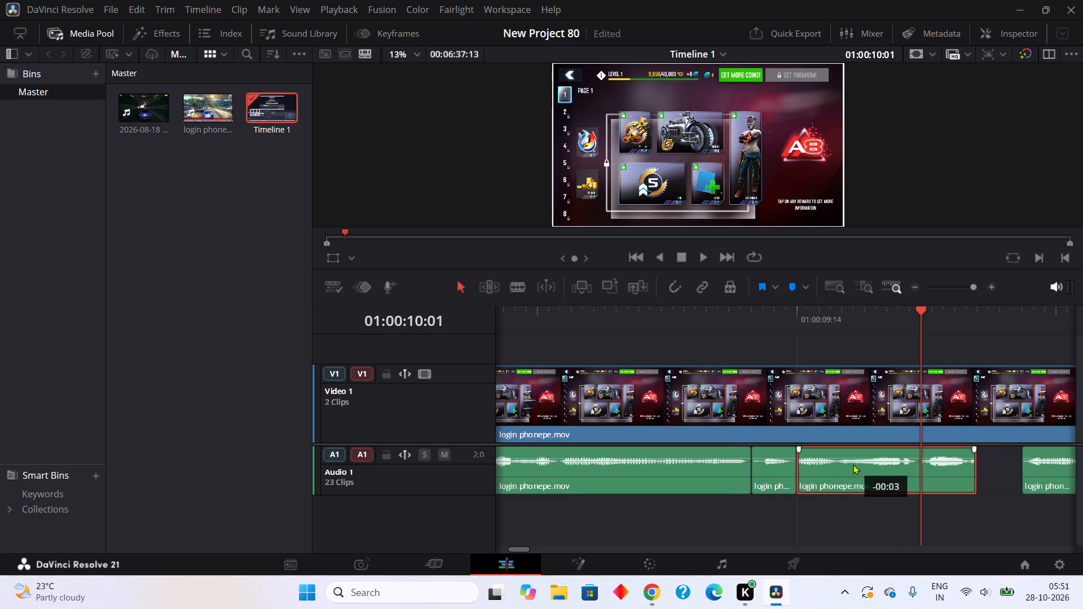
drag(853, 464, 848, 466)
drag(1063, 476, 936, 500)
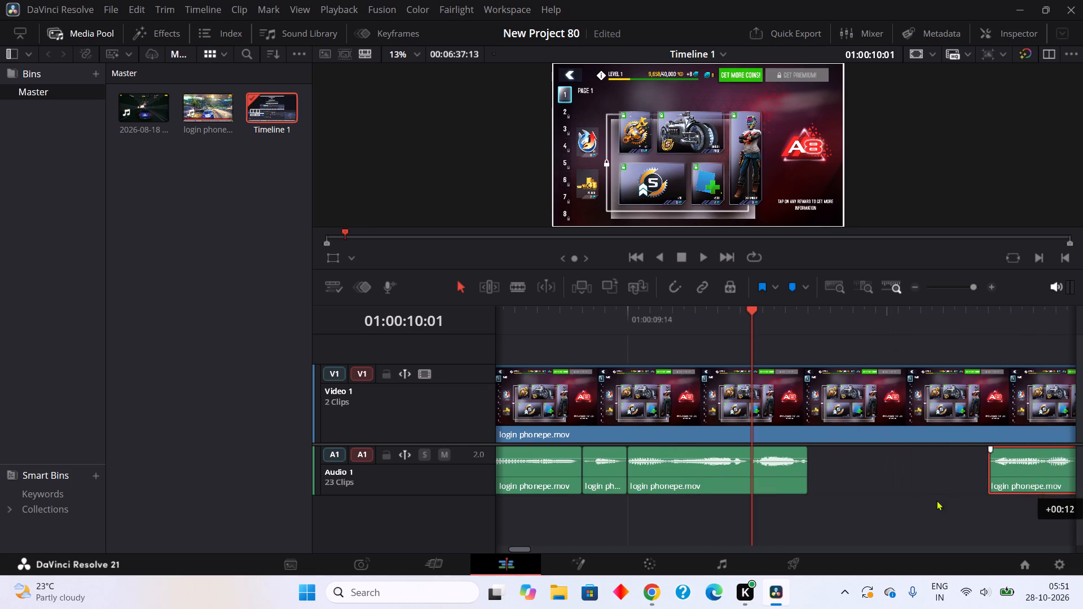
drag(936, 500, 839, 456)
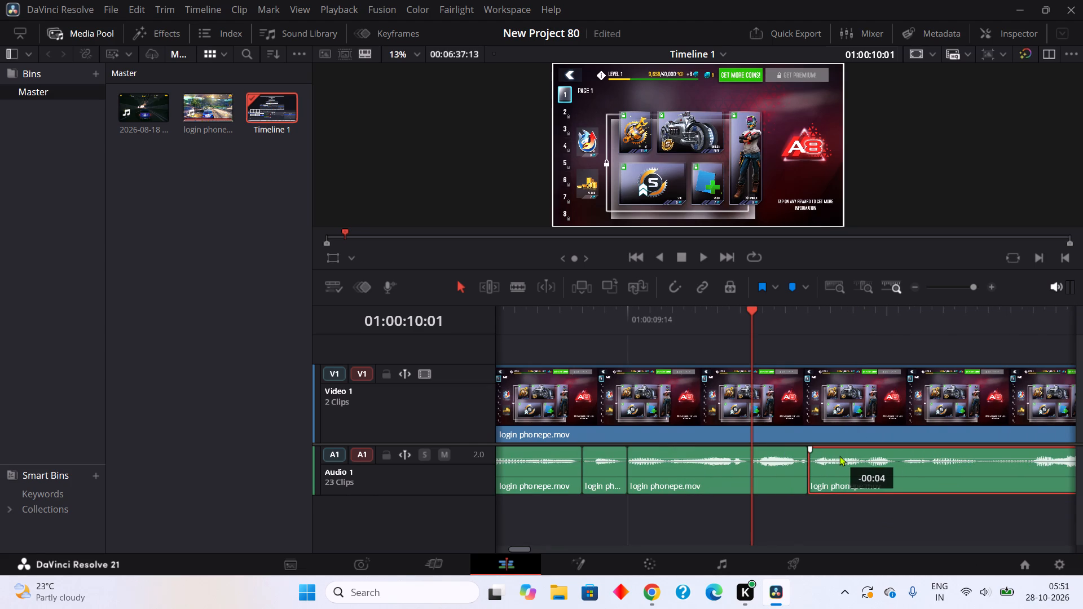
drag(839, 456, 843, 451)
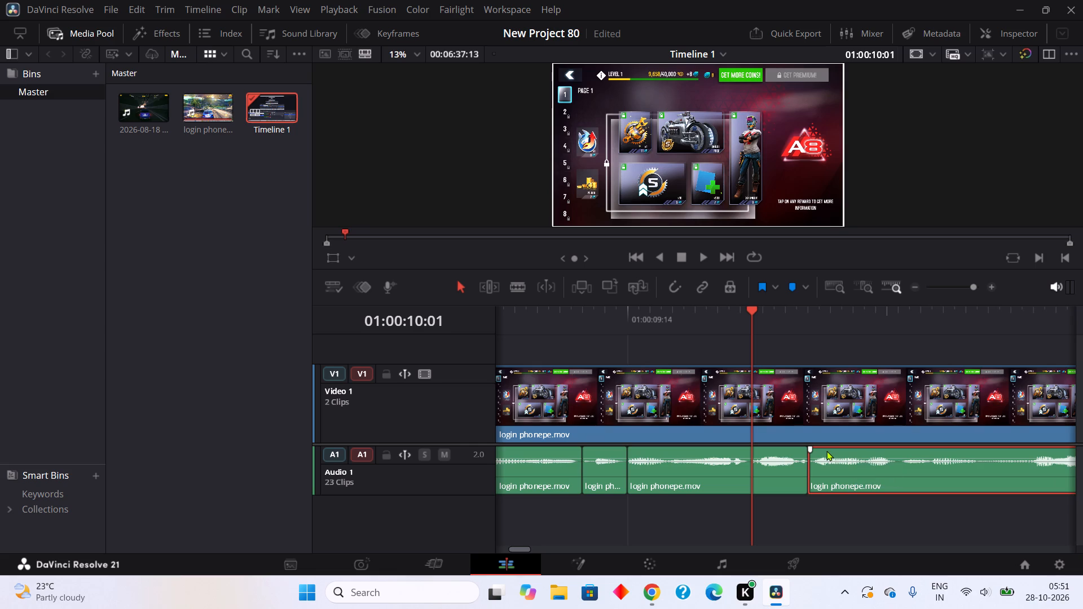
Blade the audio at about 01:00:10:13 and 01:00:10:14, and cut out the short piece between.
click(523, 283)
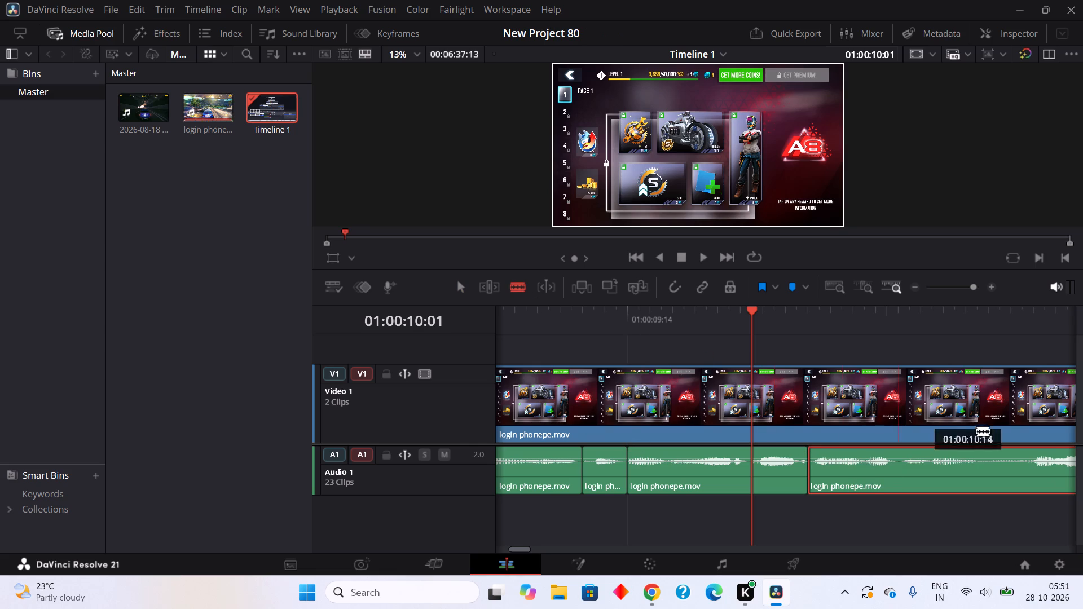
click(895, 480)
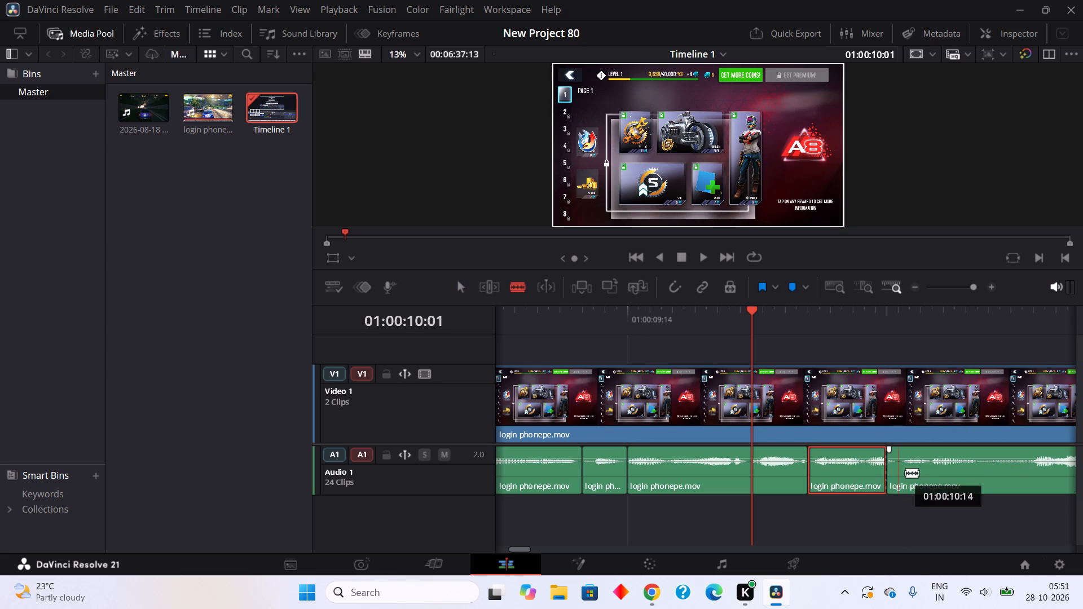
click(905, 473)
right_click(896, 476)
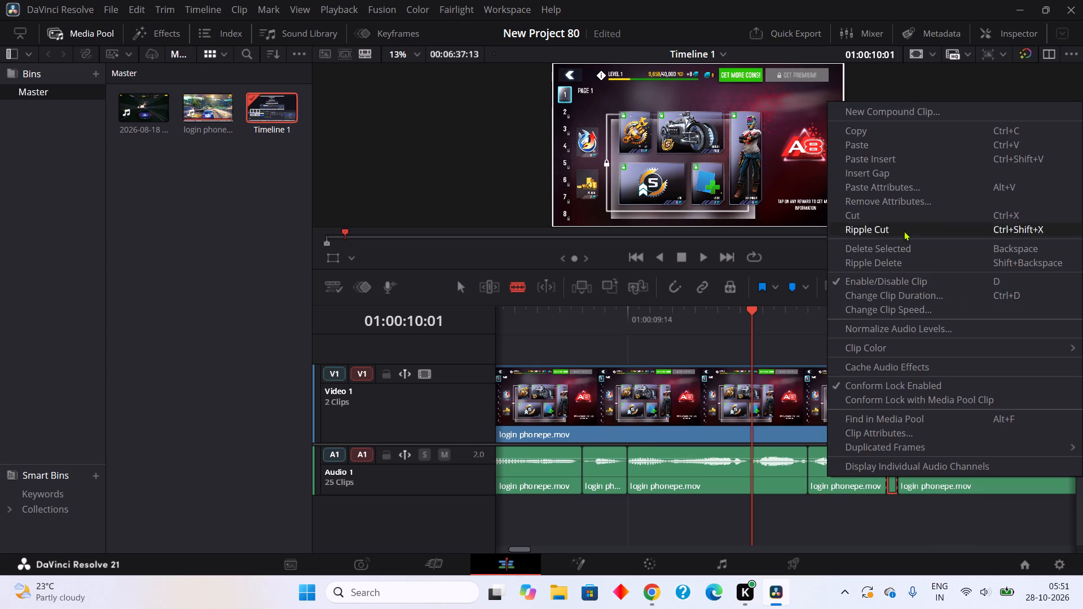
click(893, 212)
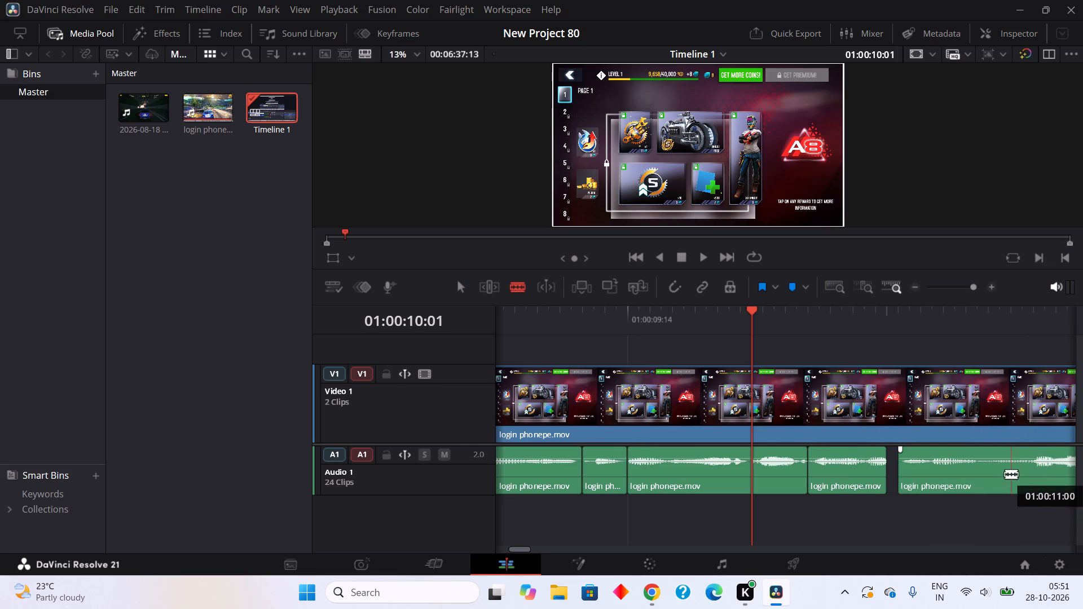
Blade the audio at about 01:00:10:22 and 01:00:11:00, and cut out the quiet piece between.
click(990, 486)
click(1021, 476)
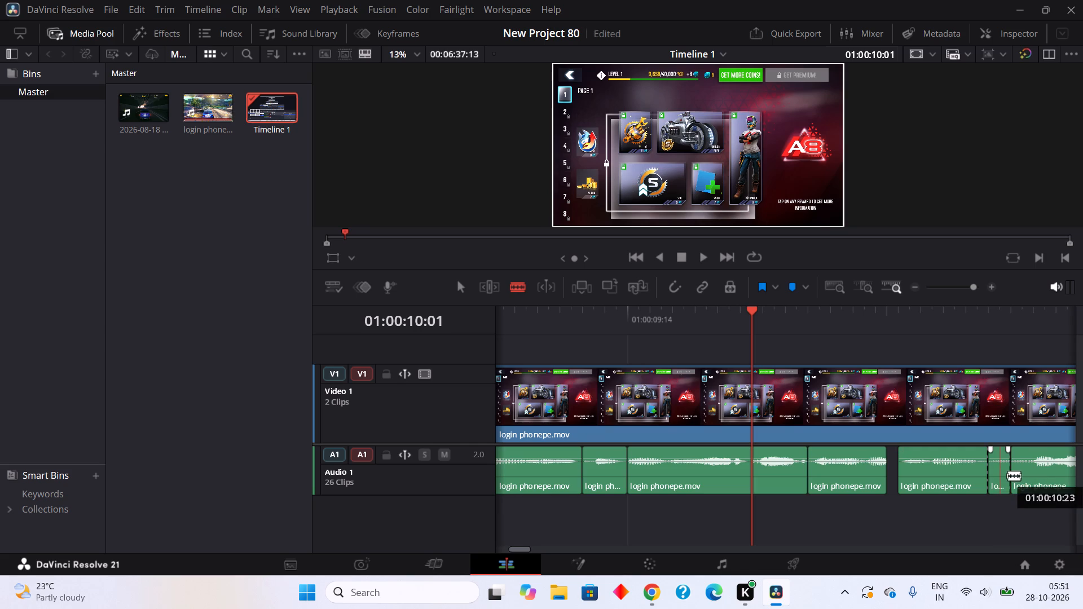
right_click(1007, 475)
right_click(1004, 466)
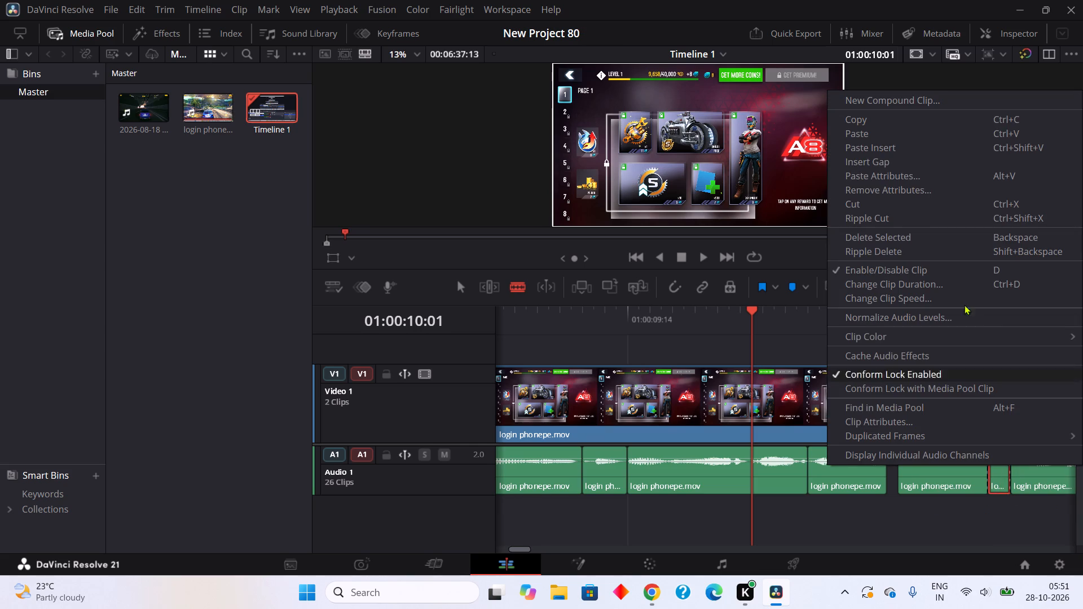
click(874, 207)
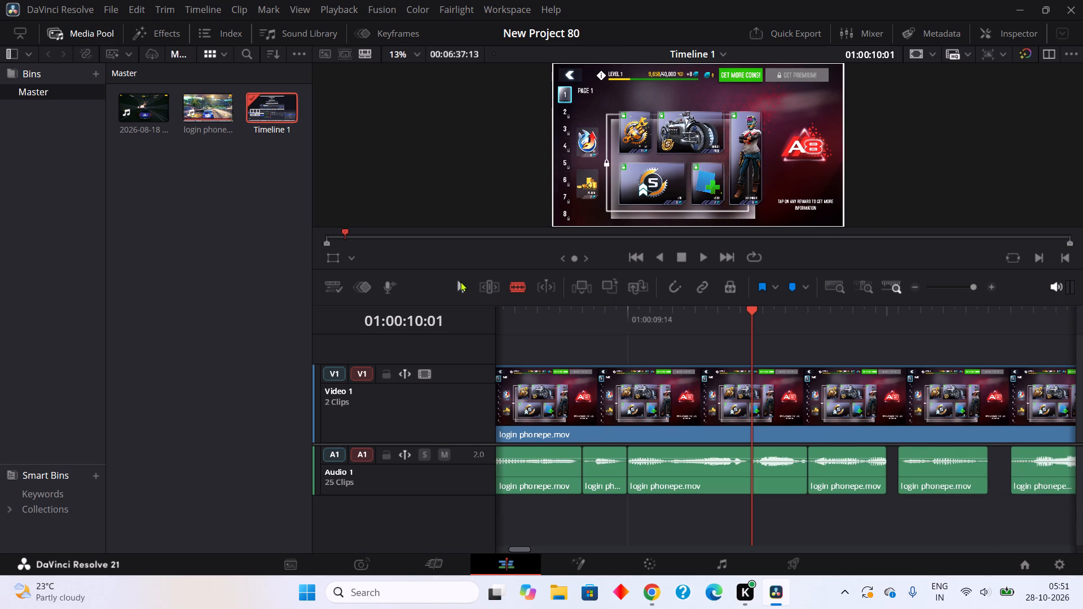
Close the gaps at about 01:00:10:13 and 01:00:10:21 by moving the two following audio segments earlier on Audio 1, each against the preceding one.
click(456, 284)
drag(938, 473, 934, 475)
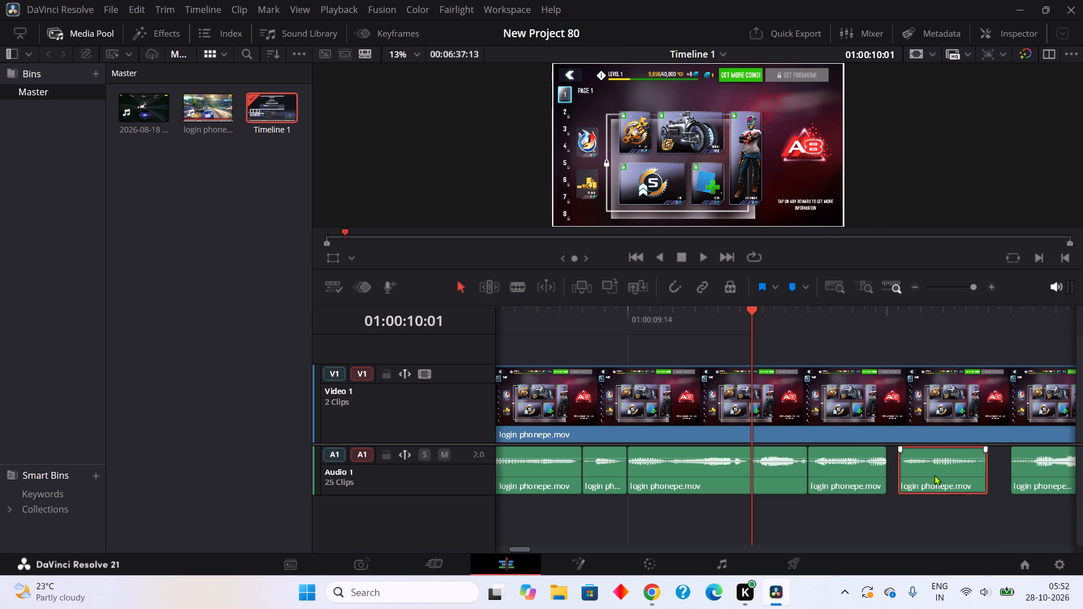
drag(934, 475, 937, 488)
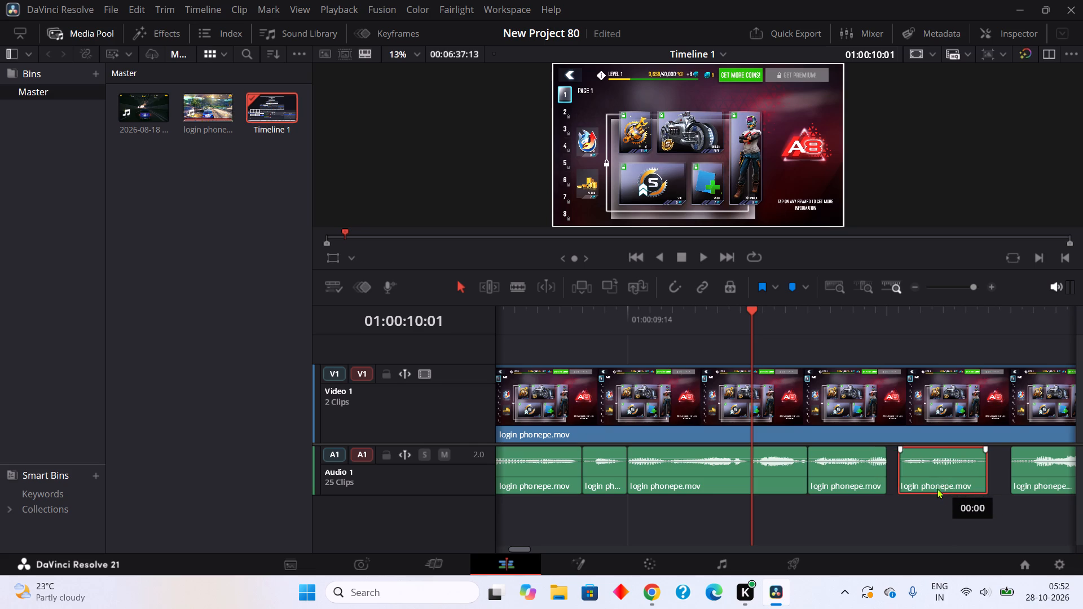
drag(937, 488, 926, 494)
click(926, 494)
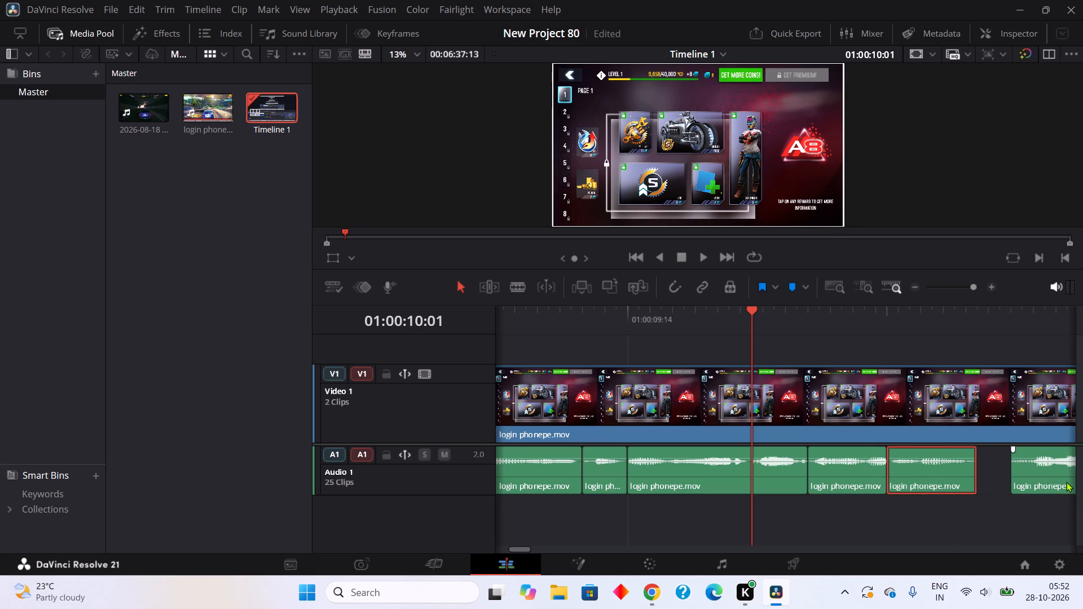
drag(1066, 482, 972, 498)
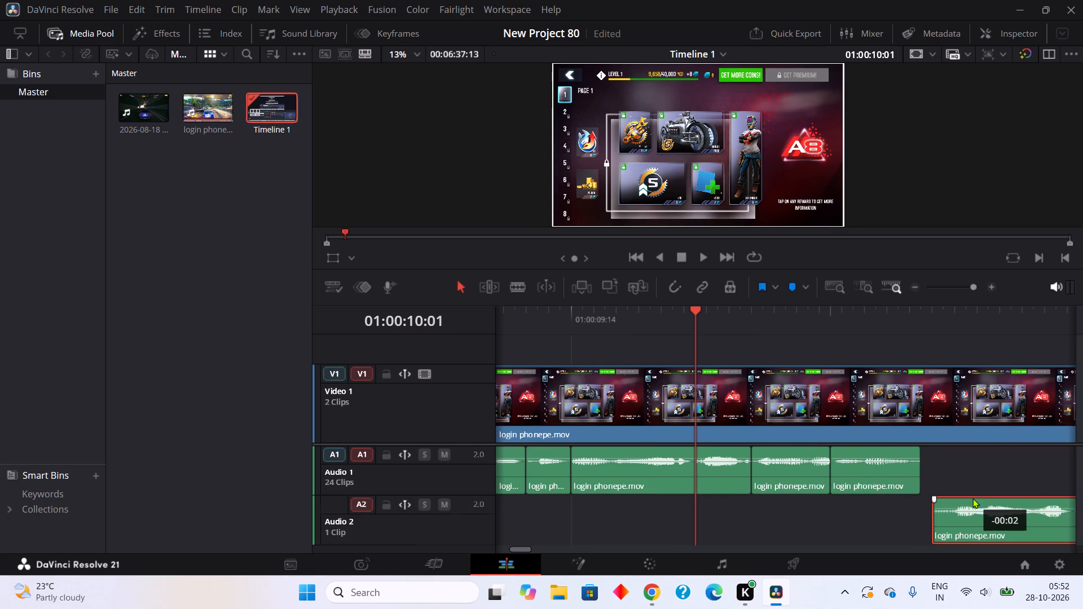
drag(972, 498, 971, 466)
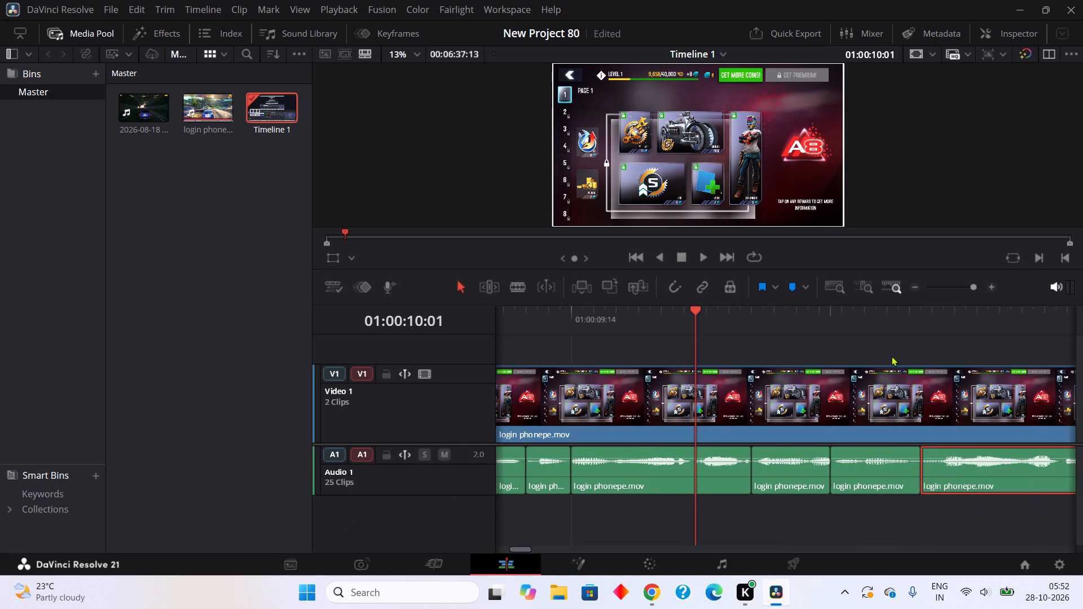
Play on to 01:00:11:15, then blade and cut out short audio pieces at about 01:00:11:09–11:10 and 01:00:11:16–11:17.
click(700, 253)
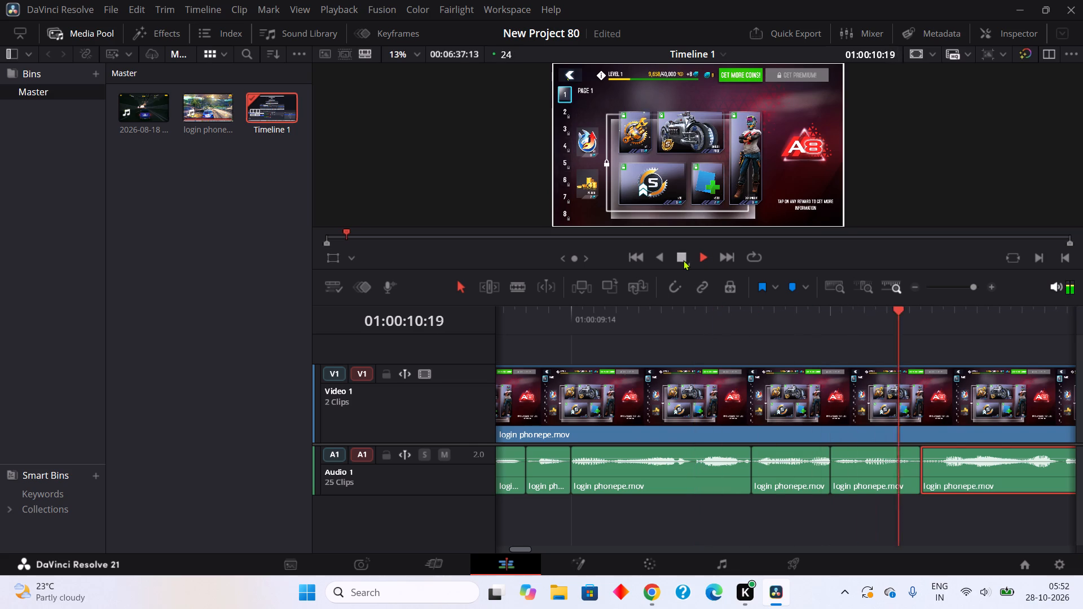
click(683, 260)
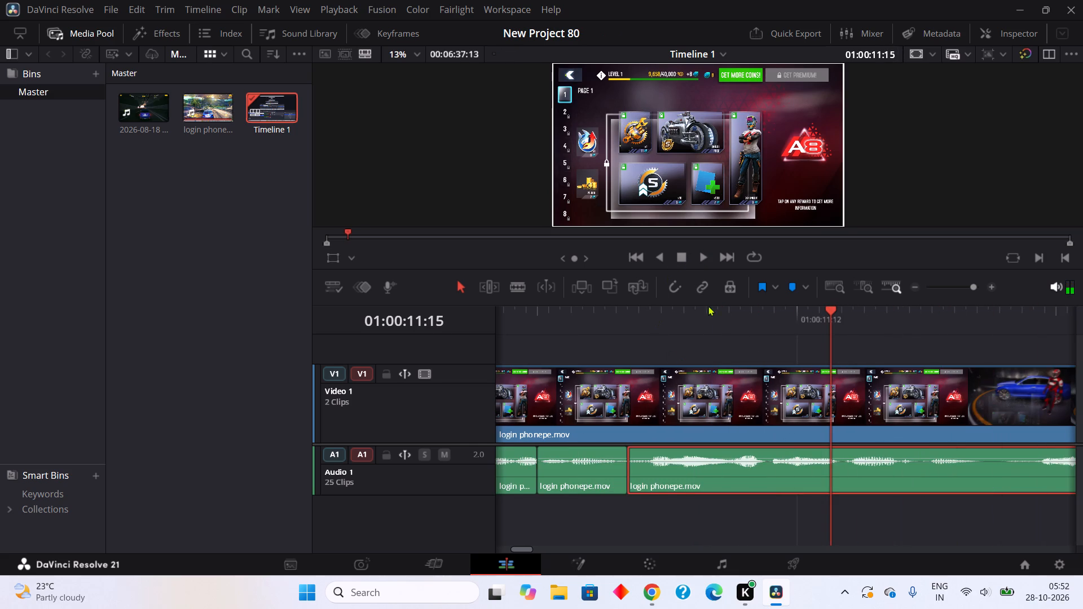
click(521, 290)
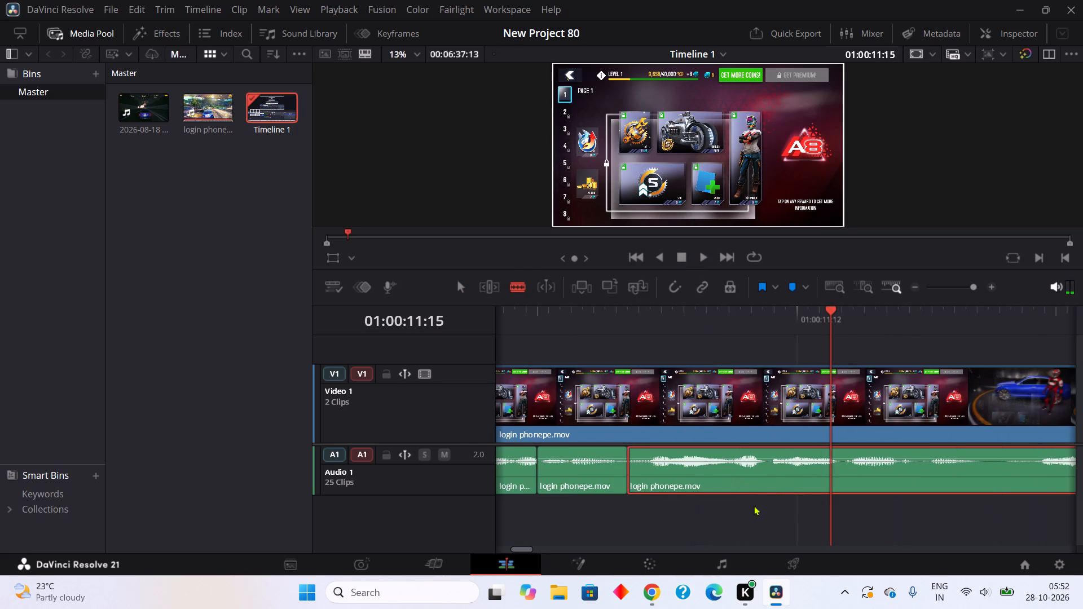
click(771, 484)
click(778, 478)
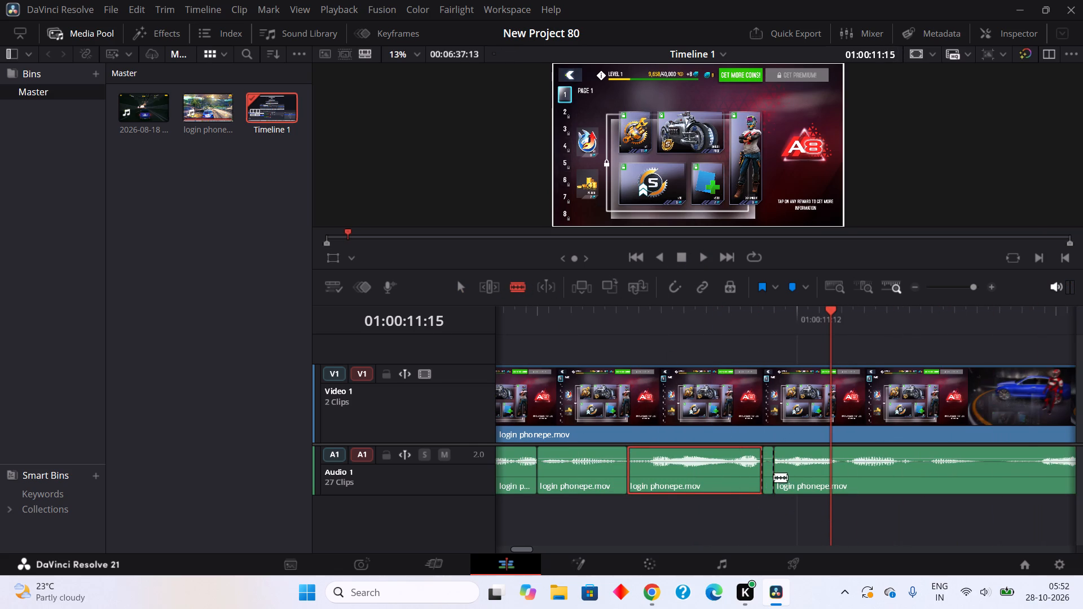
right_click(774, 477)
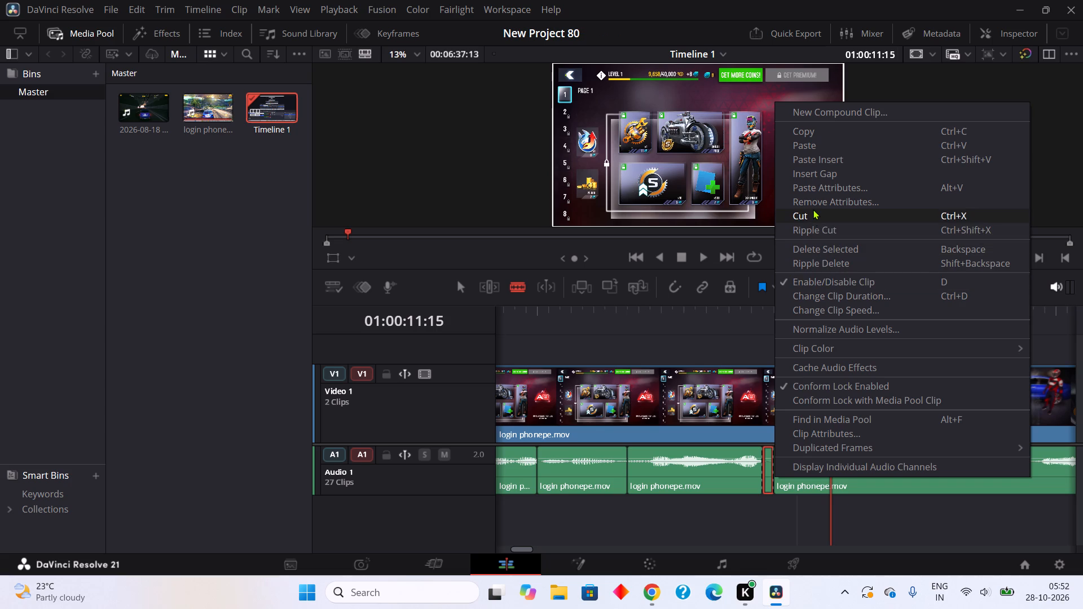
click(813, 209)
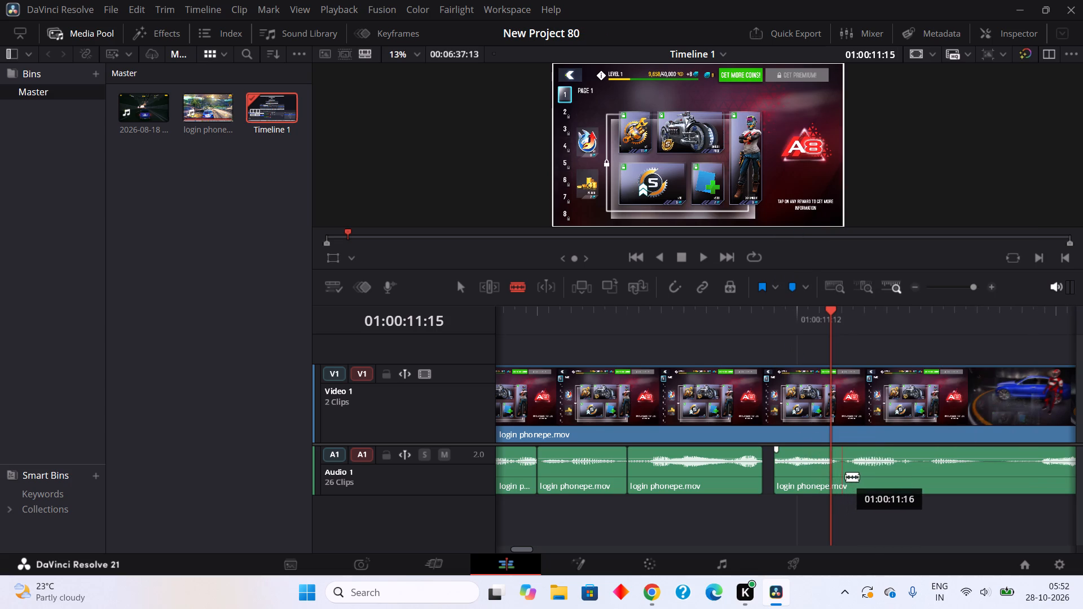
click(846, 476)
click(854, 470)
right_click(844, 479)
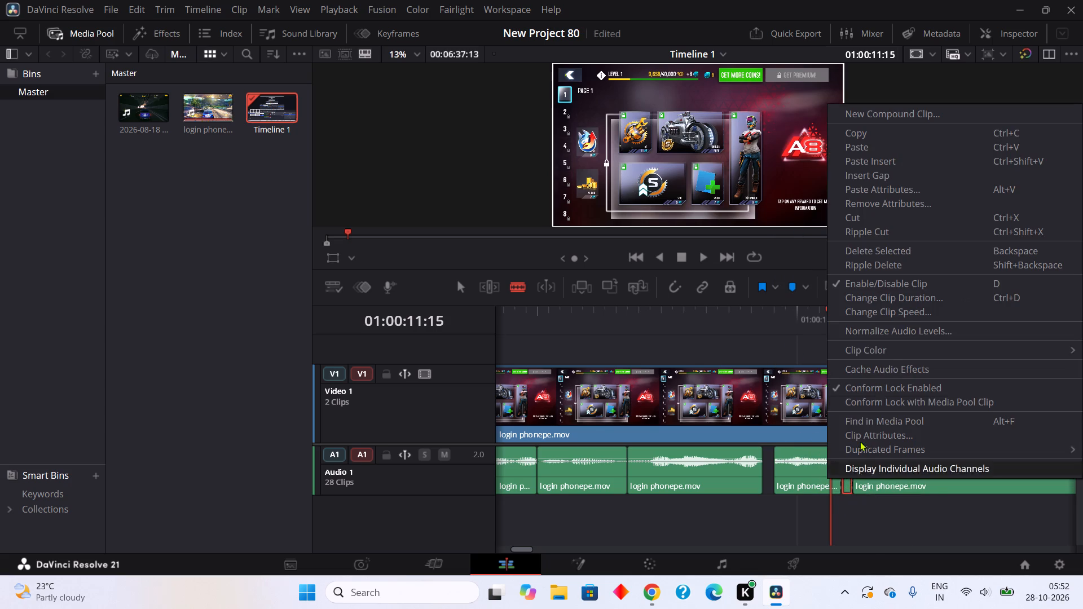
click(895, 220)
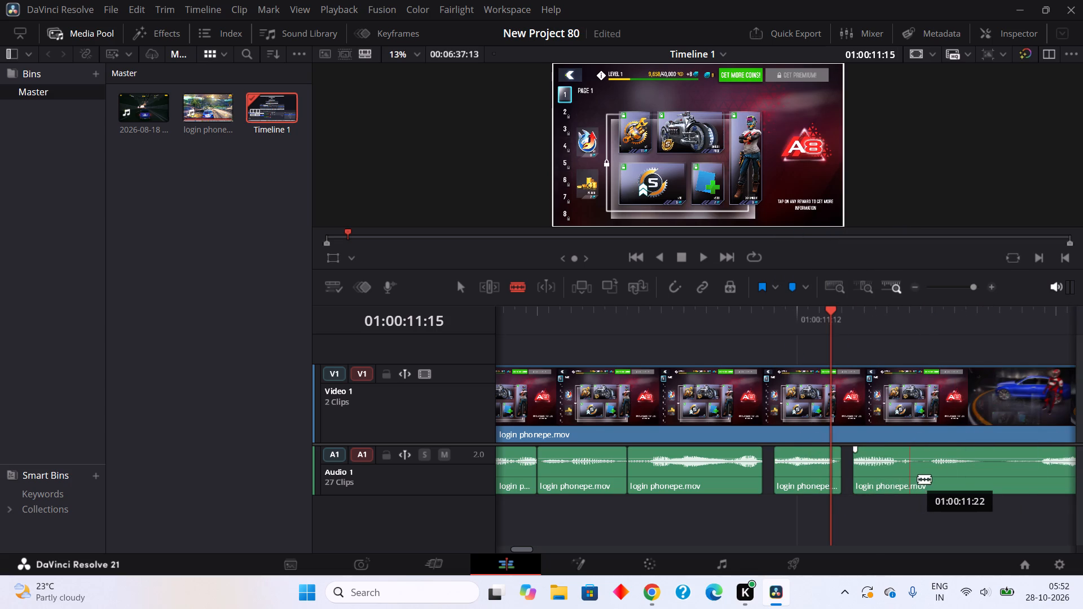
Blade the audio and cut out the quiet pieces at about 01:00:11:22–12:00 and 01:00:12:04–12:07.
click(918, 479)
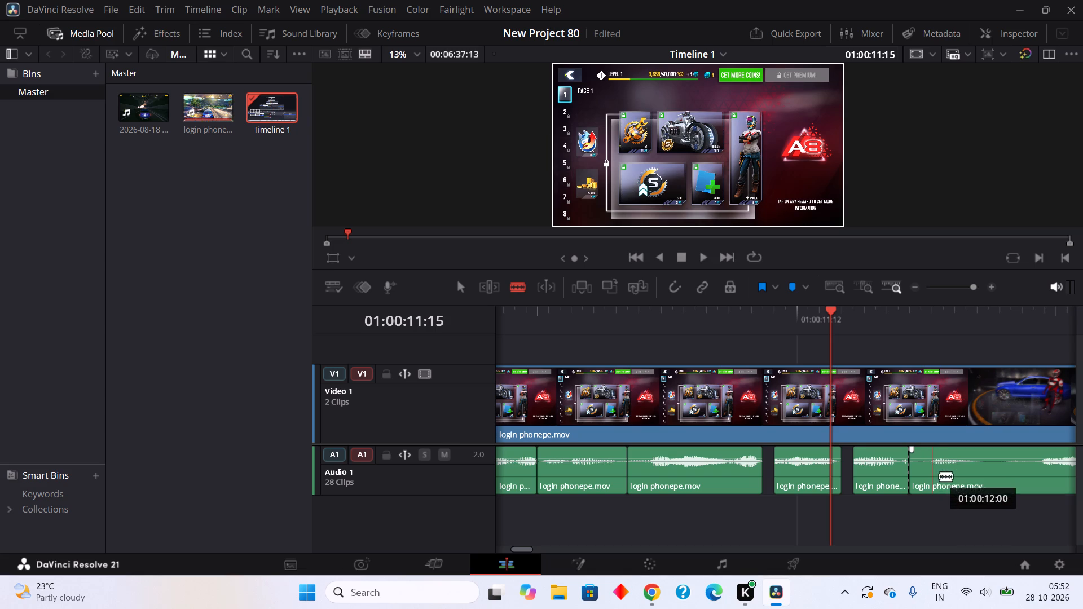
click(939, 476)
right_click(926, 488)
click(912, 231)
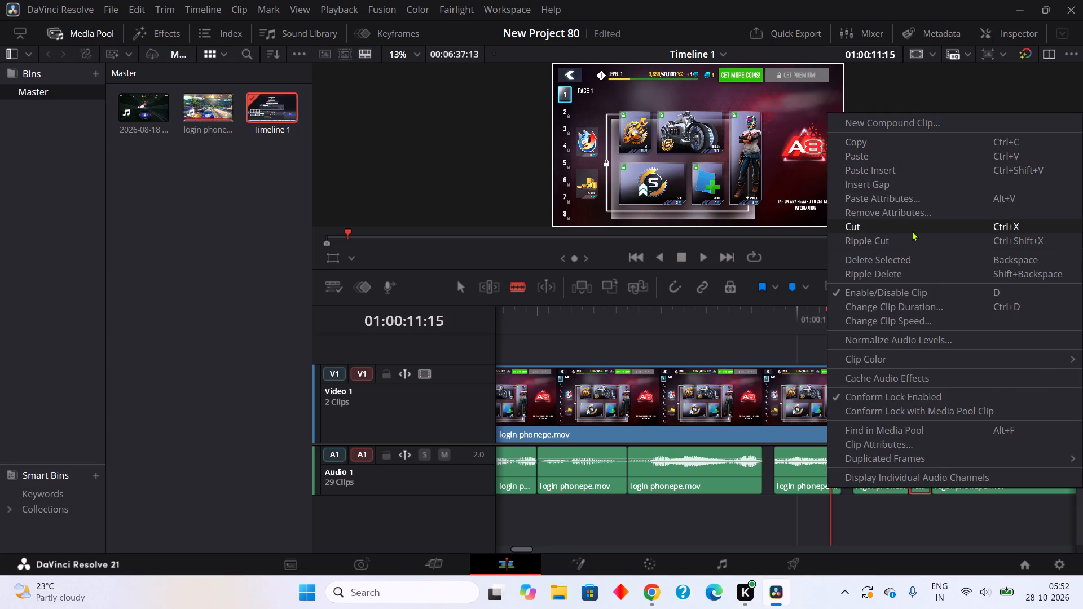
click(981, 493)
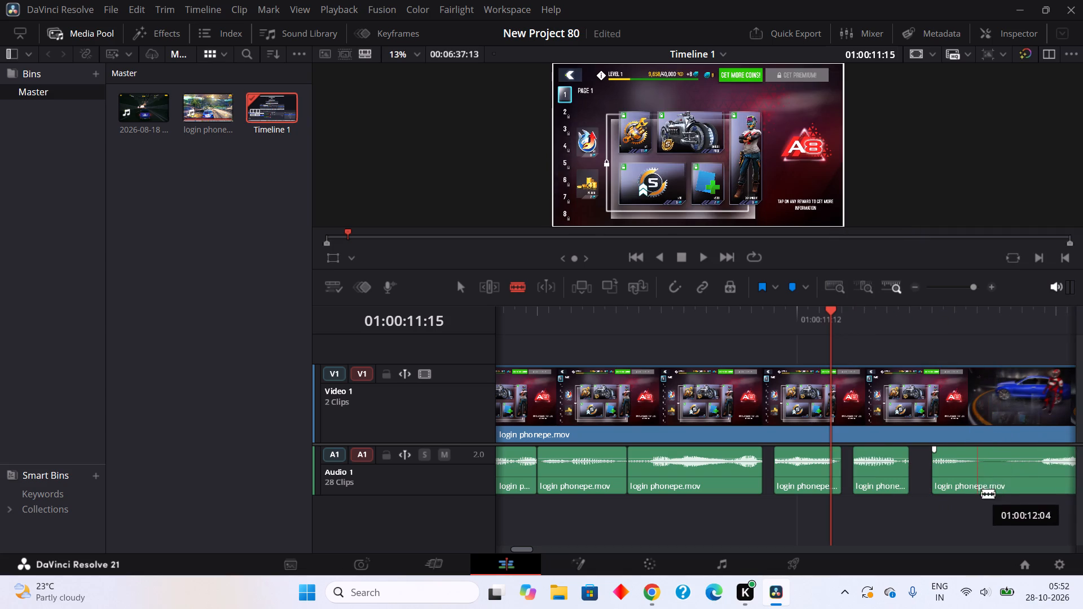
click(1019, 465)
right_click(1001, 477)
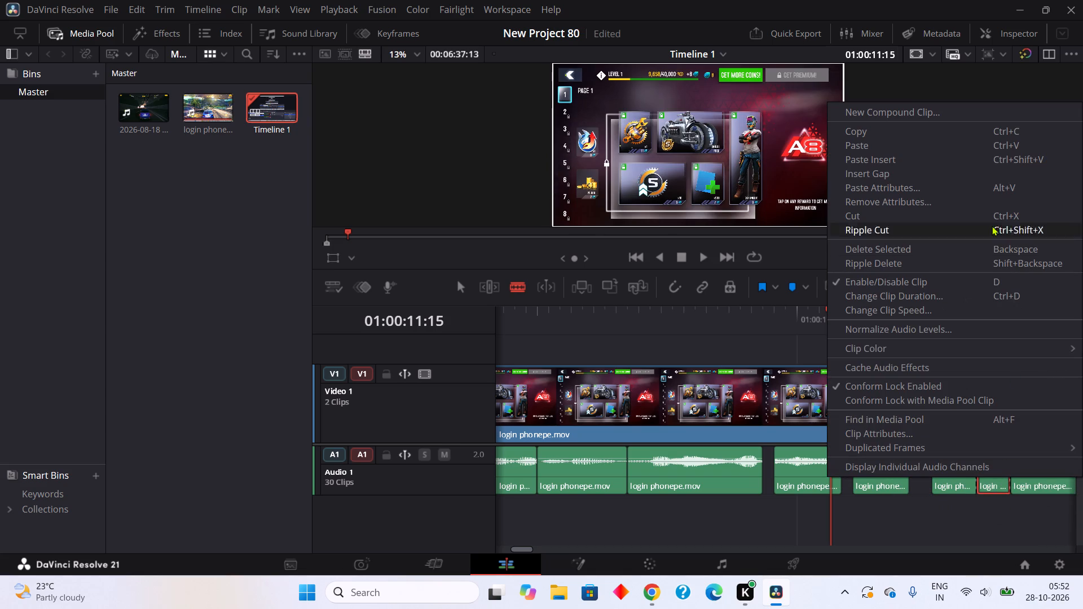
click(976, 210)
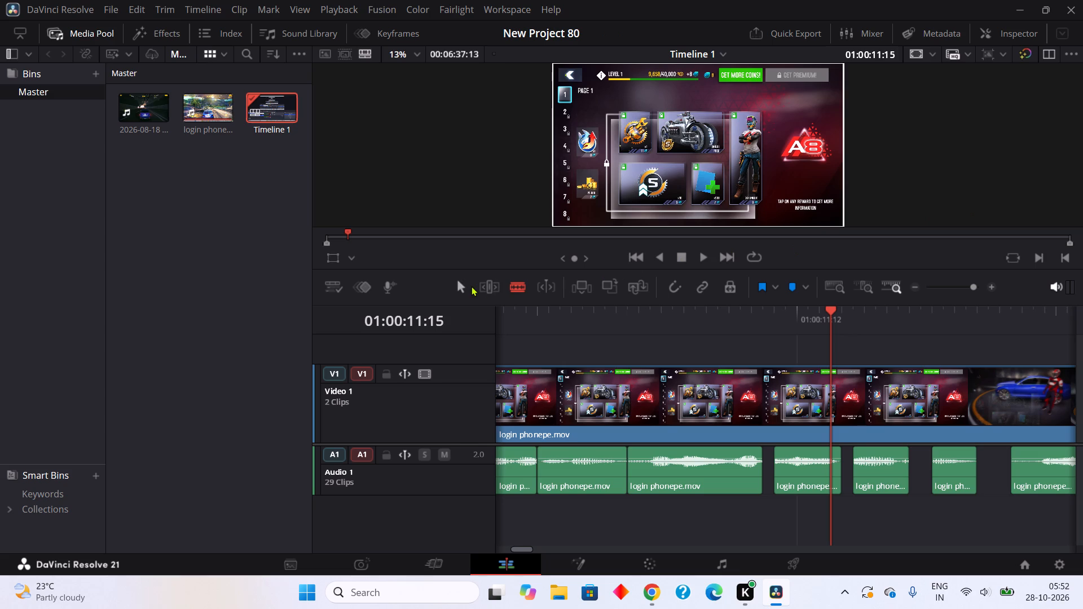
Close the gaps from about 01:00:11:09 by moving four audio segments earlier, overlapping the last slightly onto its predecessor's end at about 01:00:11:23.
click(463, 285)
drag(802, 466, 798, 470)
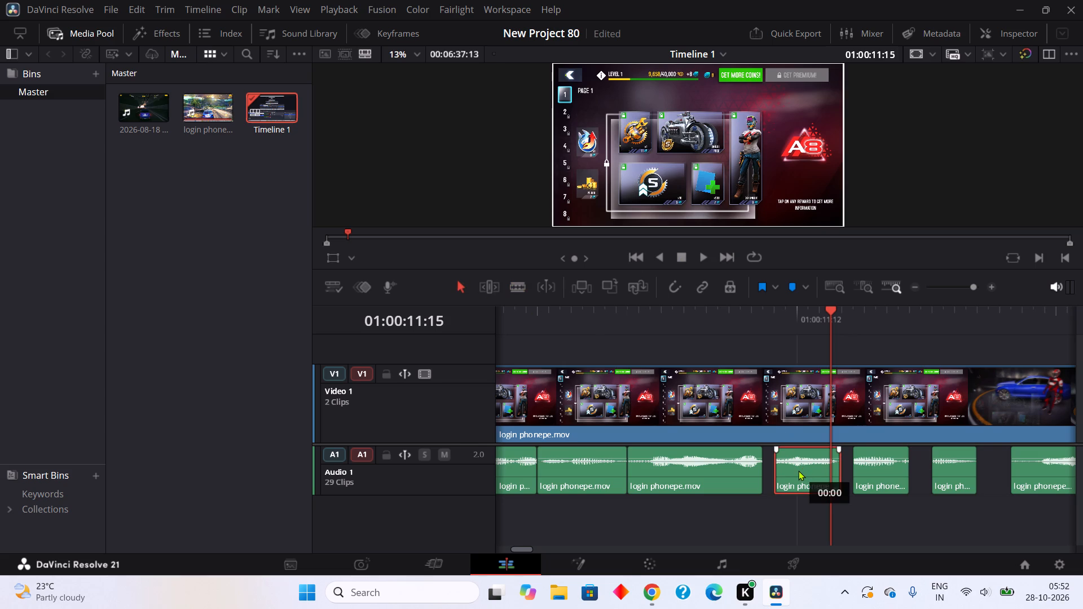
drag(798, 470, 782, 468)
drag(892, 476, 864, 475)
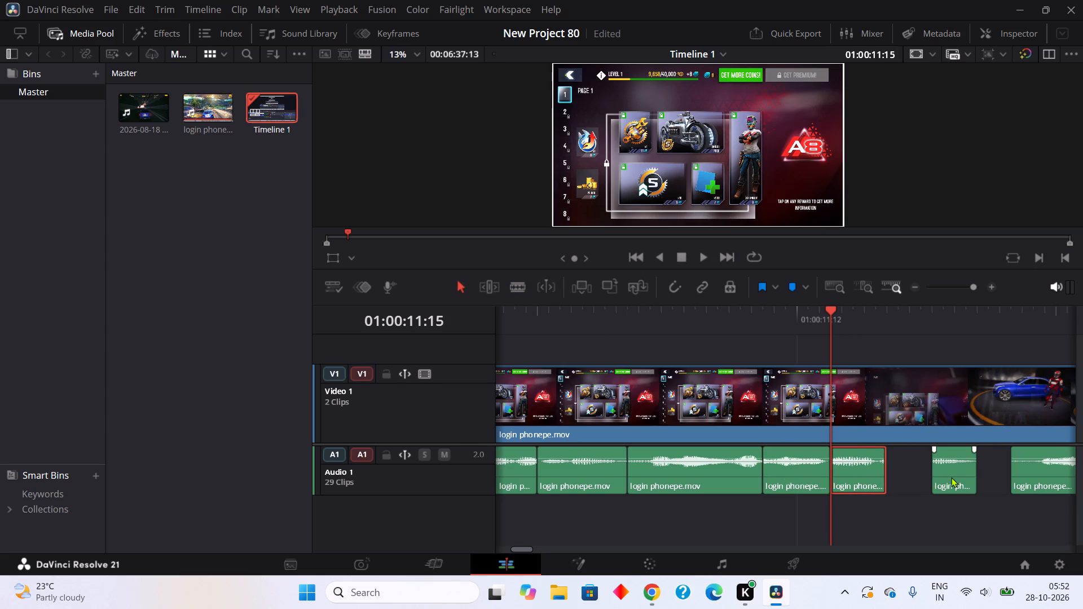
drag(953, 476, 904, 482)
drag(1046, 476, 1047, 476)
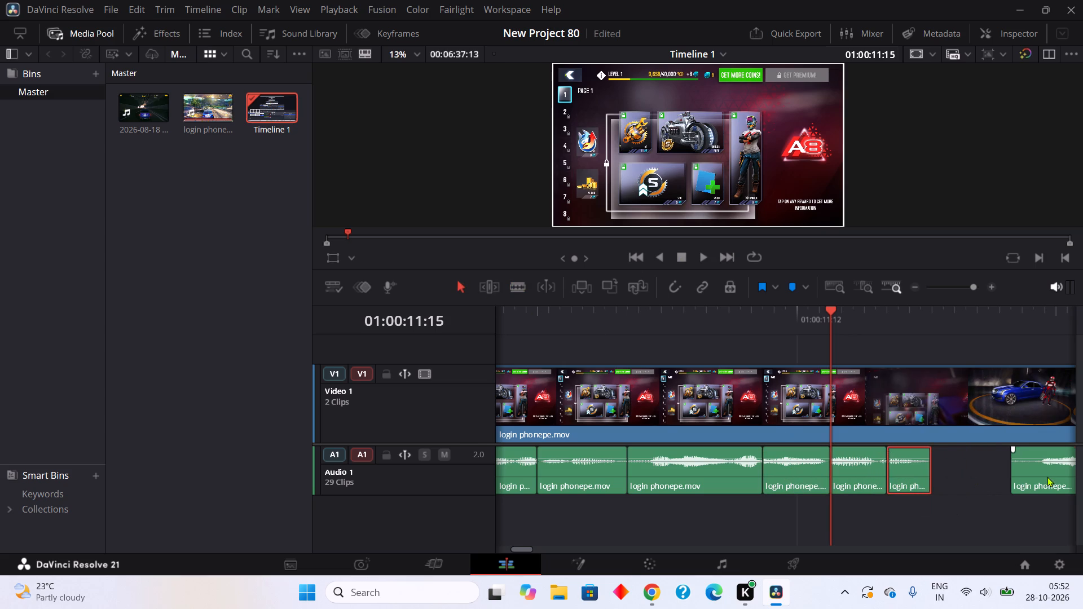
drag(1047, 476, 953, 483)
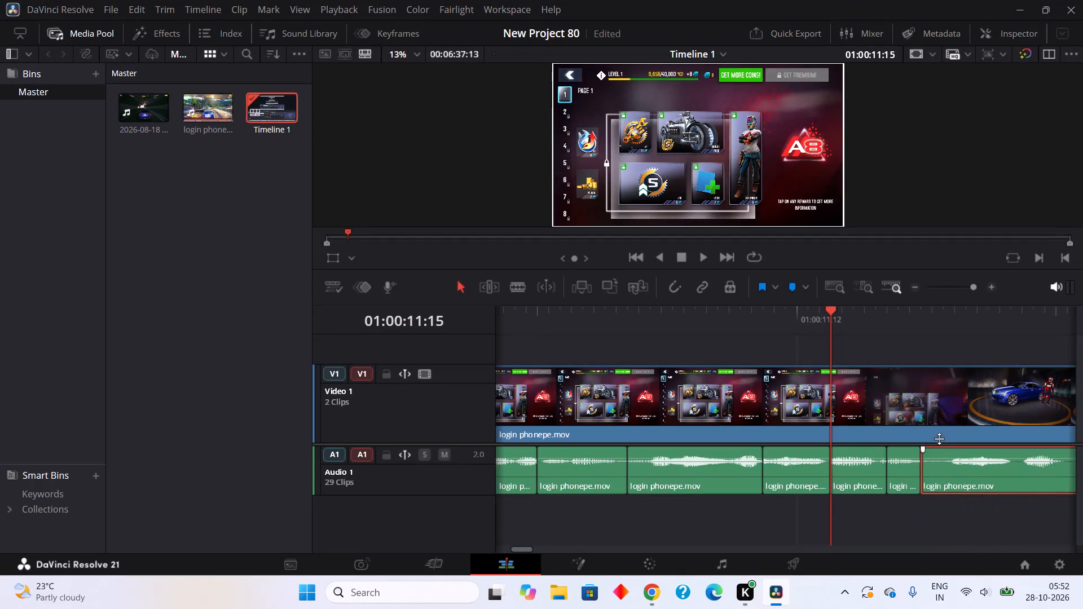
Blade the audio at about 01:00:12:07 and 01:00:12:08, and cut out the short piece between.
click(514, 290)
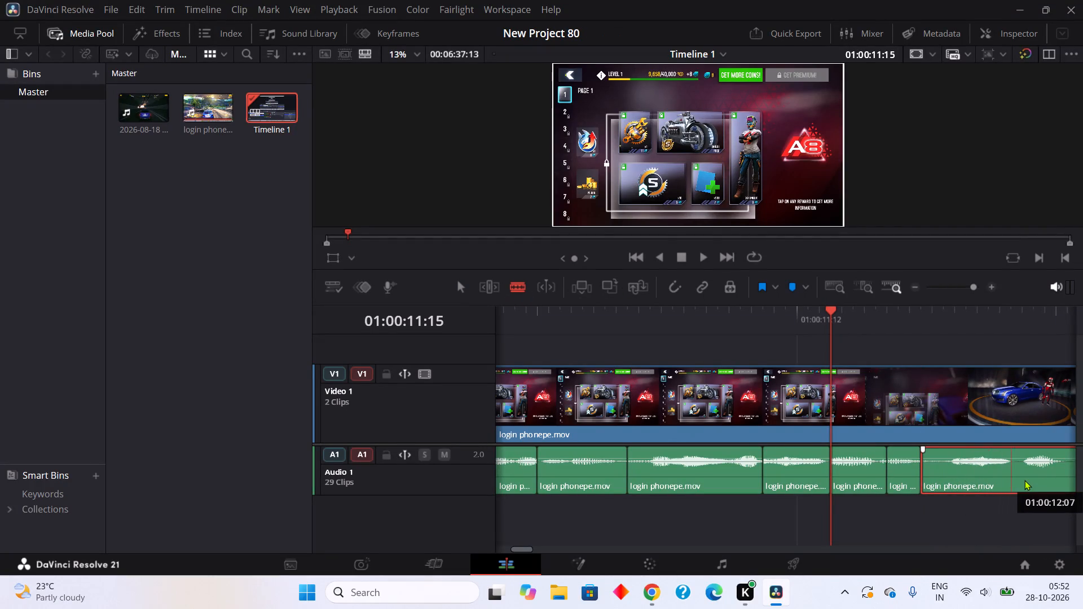
click(1015, 482)
click(1031, 474)
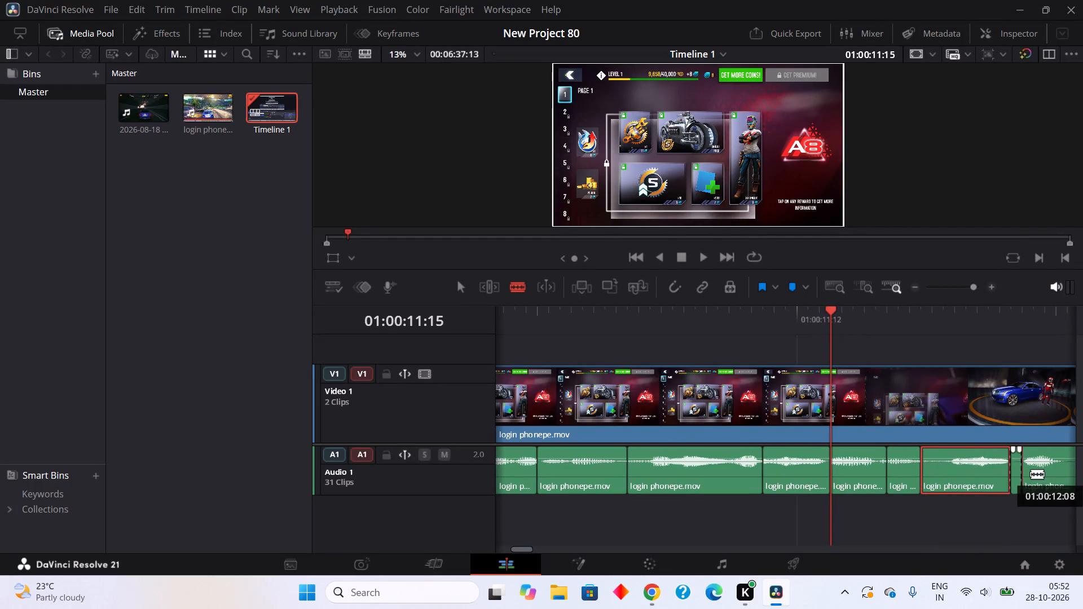
right_click(1022, 475)
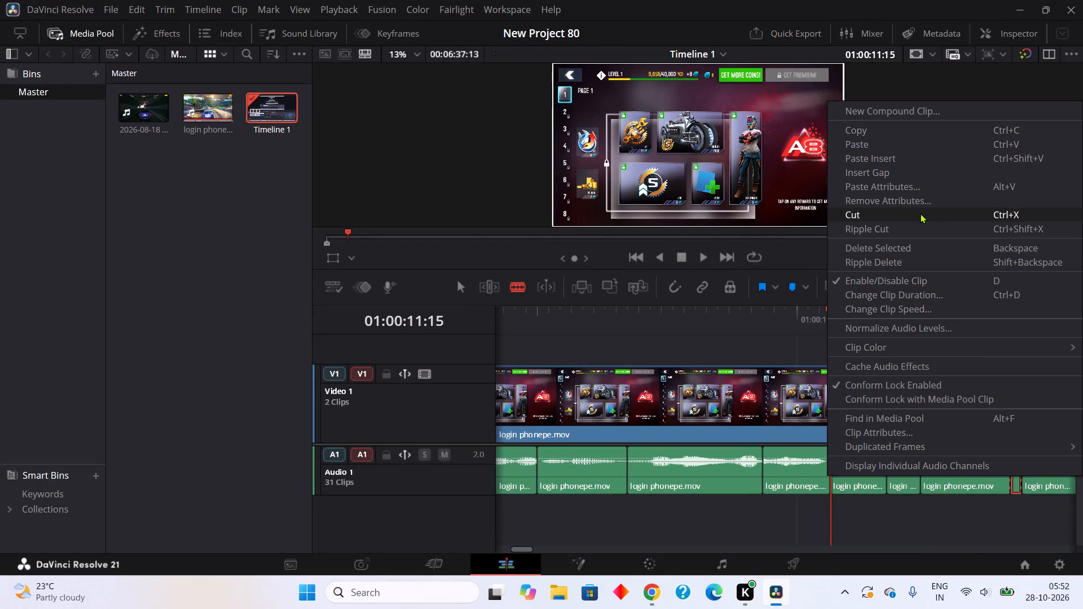
click(920, 213)
Play on to 01:00:12:23, blade the audio at about 01:00:12:11 and 01:00:12:13, and cut out the piece between.
click(705, 255)
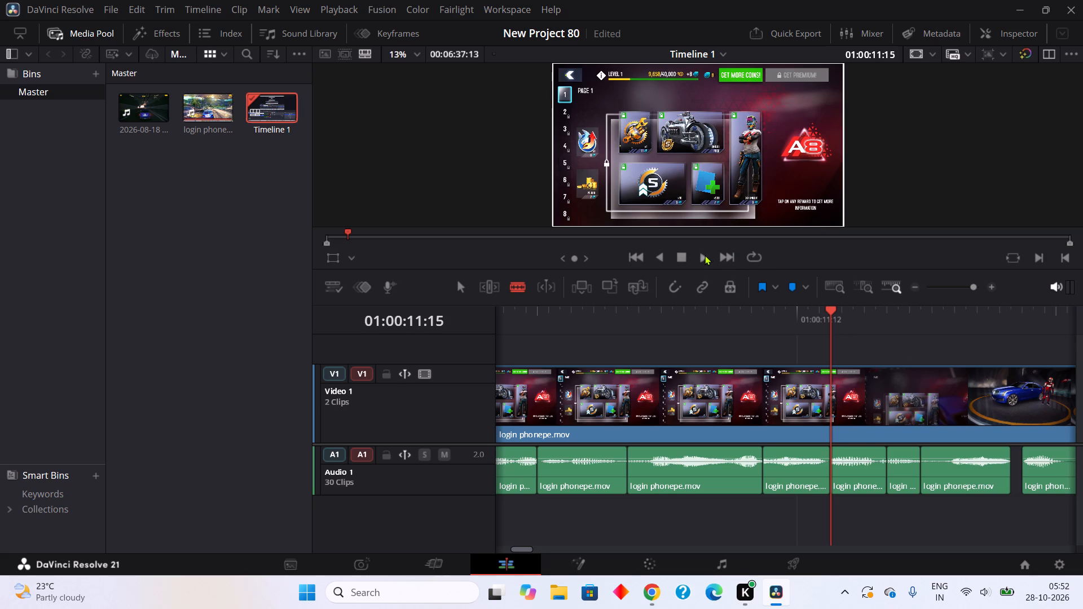
click(682, 256)
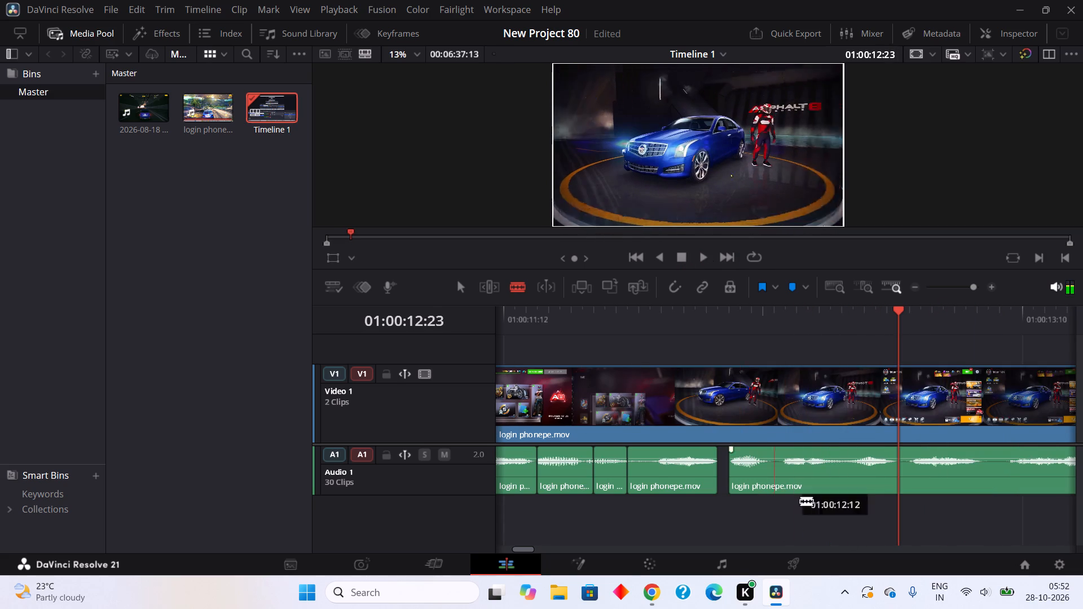
click(774, 476)
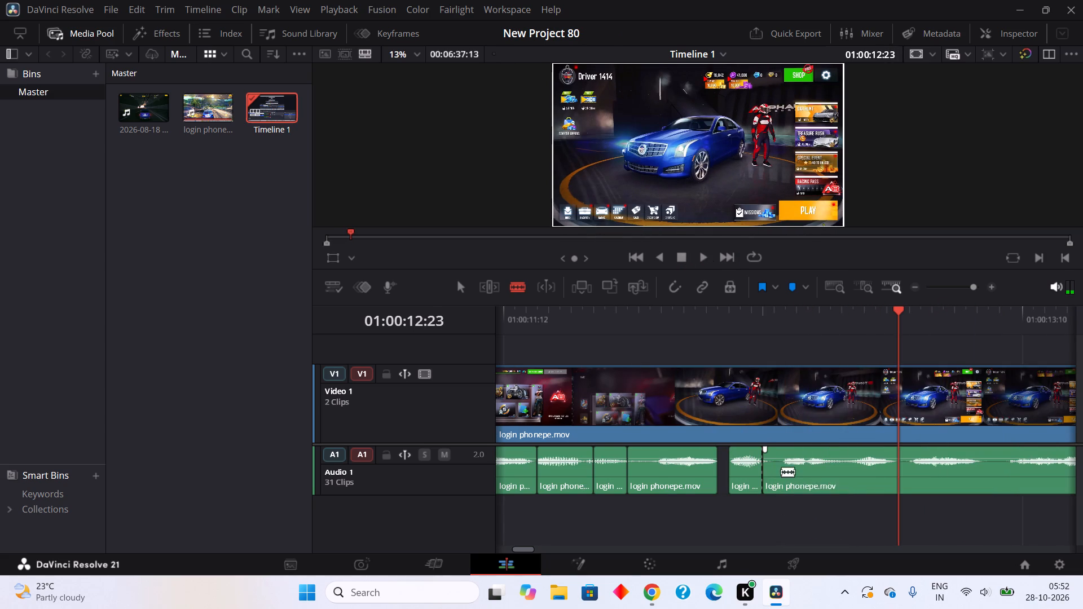
click(793, 473)
right_click(782, 480)
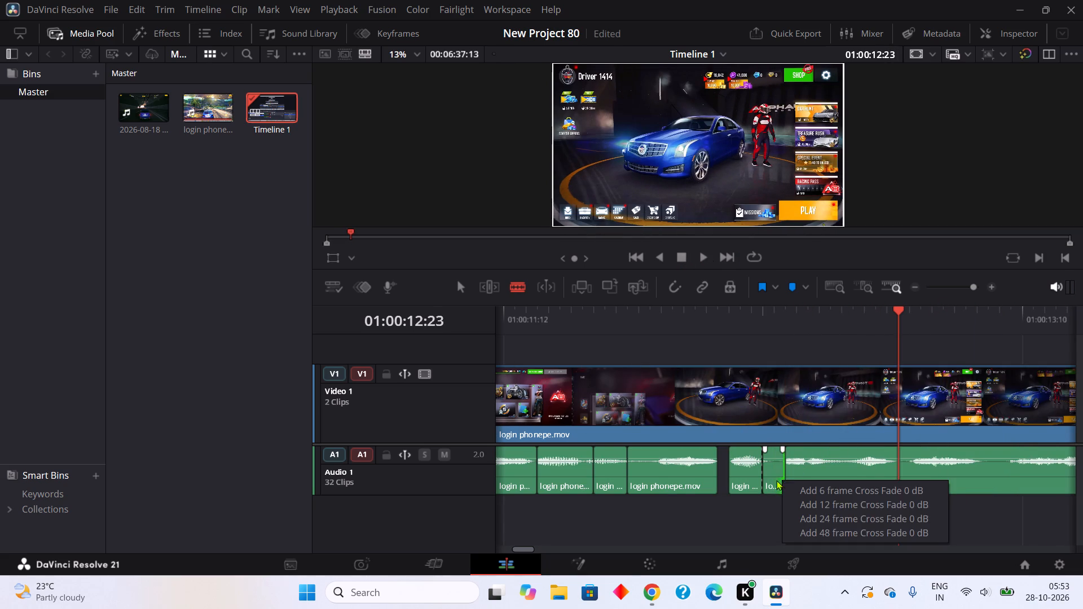
right_click(776, 480)
double_click(805, 216)
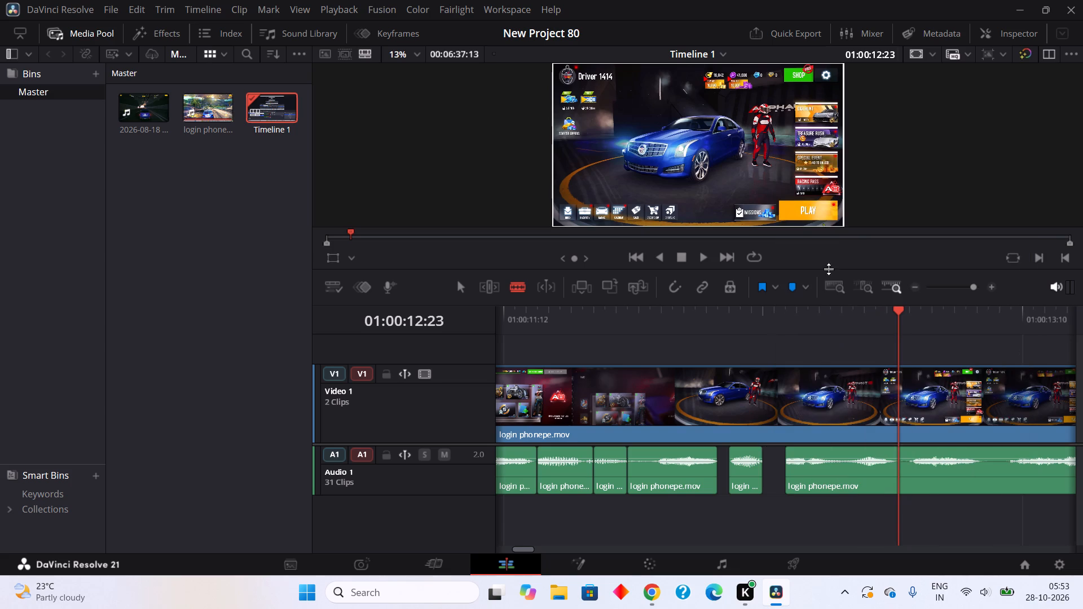
Blade the audio and cut out the quiet pieces at about 01:00:12:22–13:00 and 01:00:13:06–13:09.
click(898, 479)
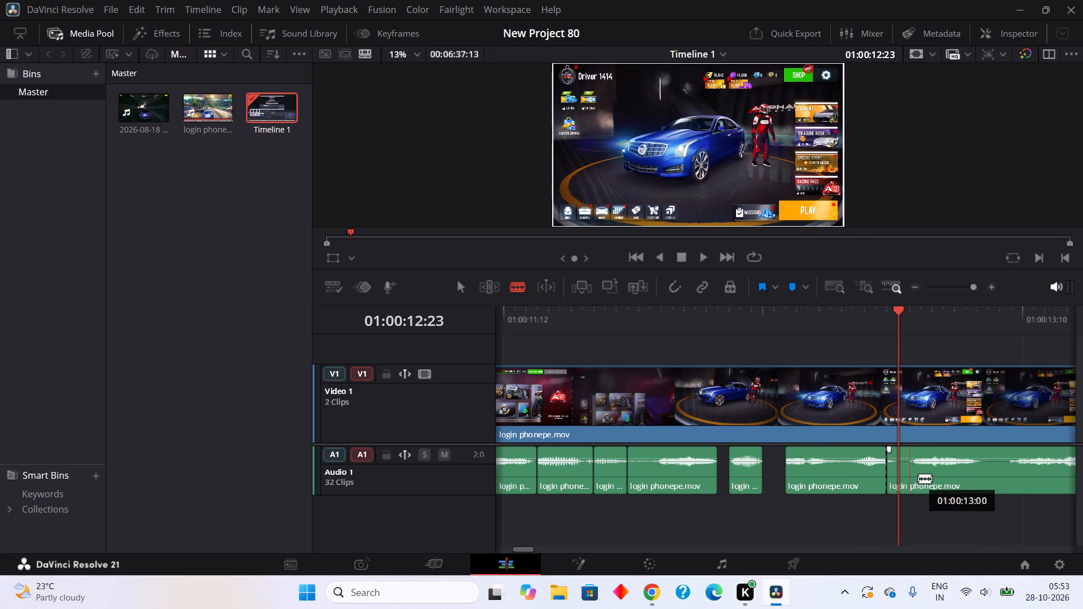
click(918, 478)
right_click(902, 478)
click(930, 218)
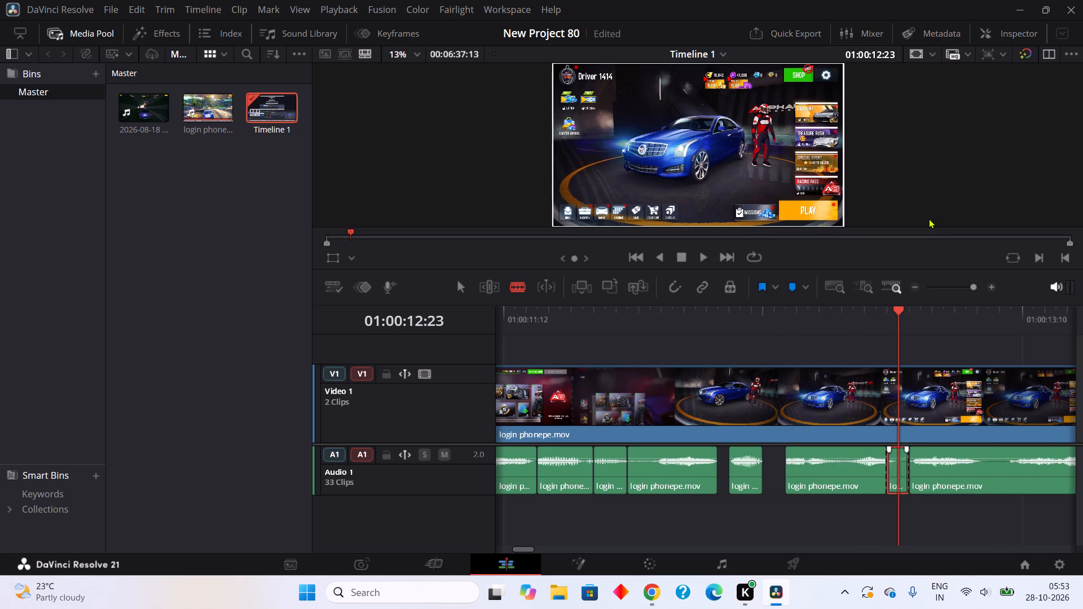
click(983, 482)
click(1013, 479)
right_click(997, 467)
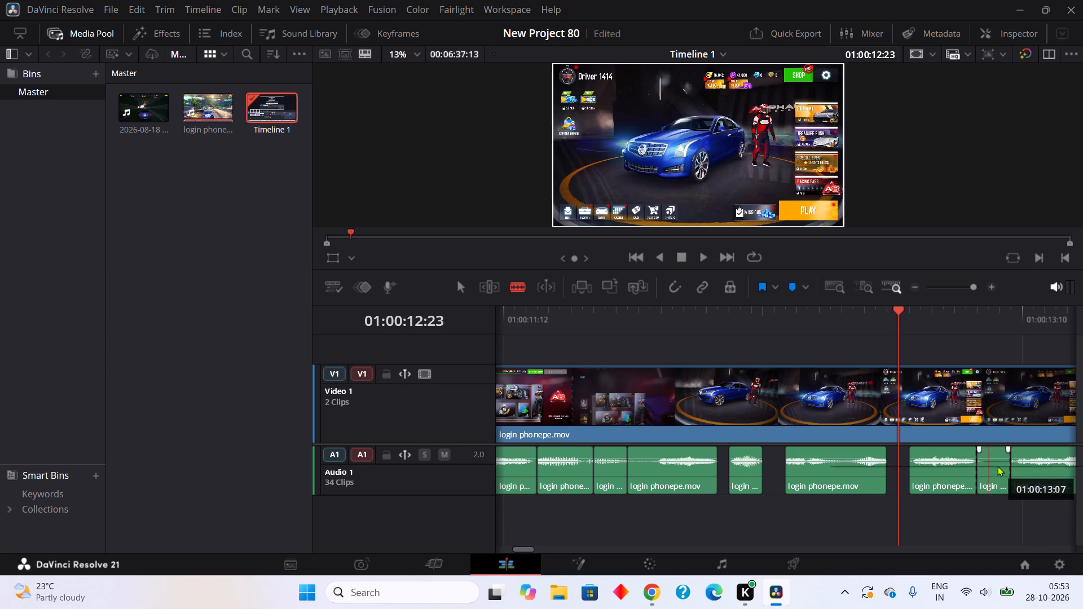
click(895, 202)
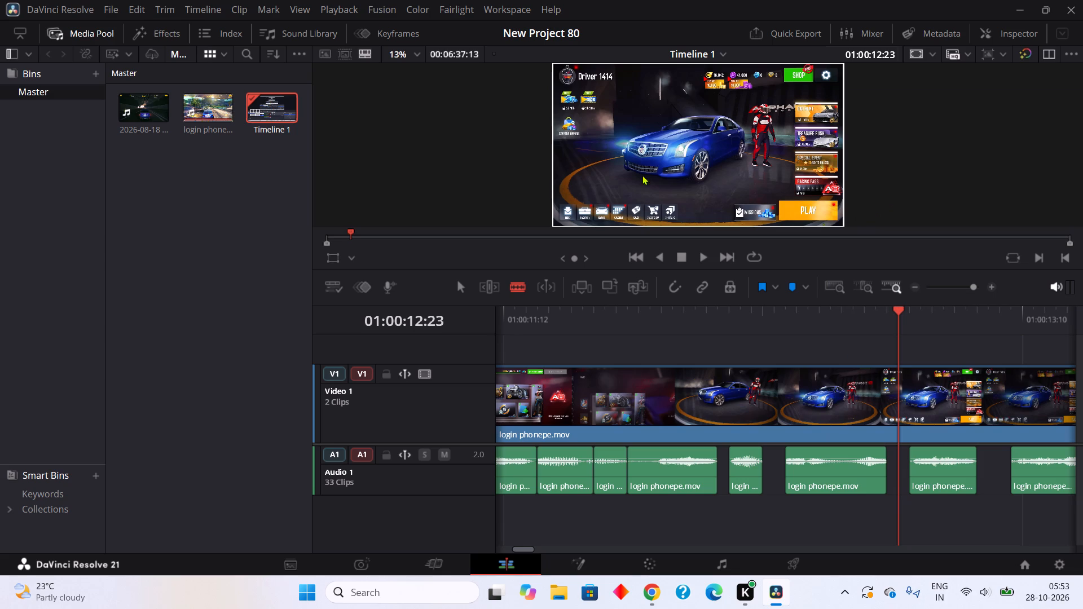
Close the gaps from about 01:00:12:07 by moving the four following audio segments earlier, each against its predecessor's end.
click(462, 284)
drag(742, 465, 741, 467)
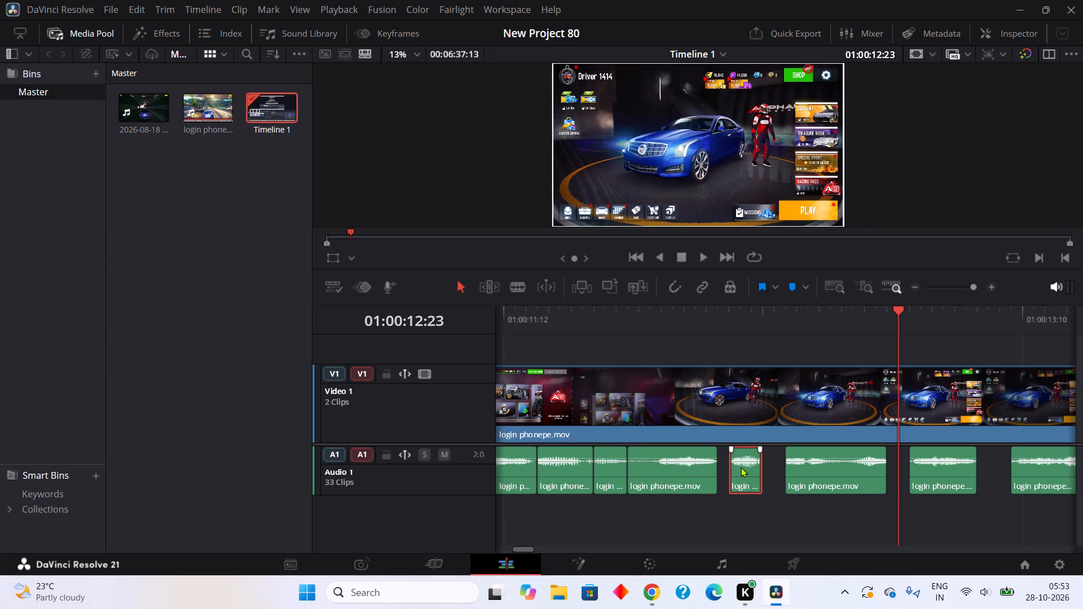
drag(741, 467, 727, 473)
drag(820, 467, 806, 476)
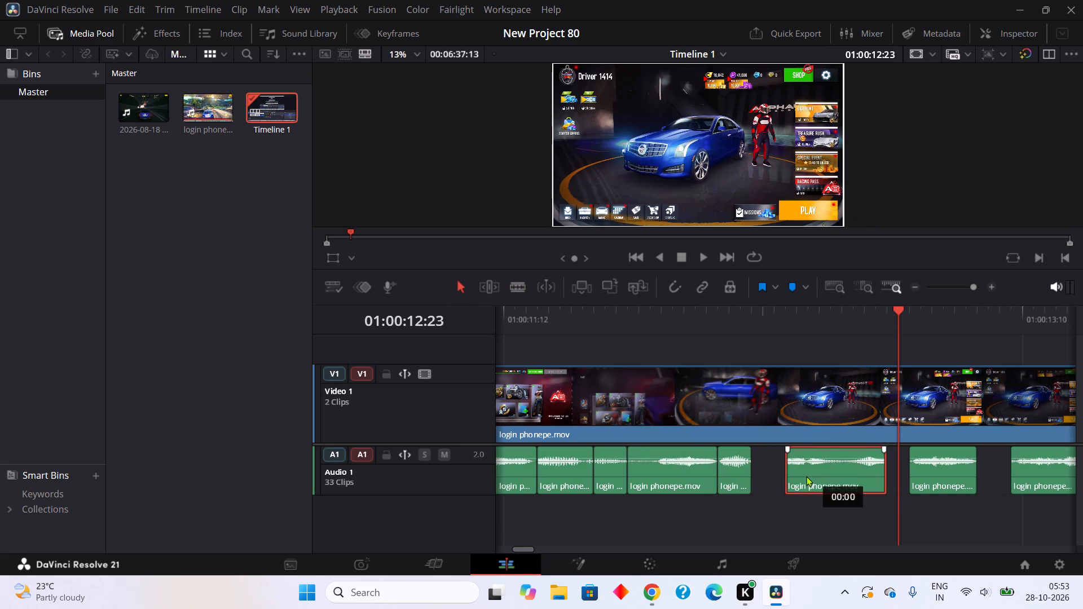
drag(806, 476, 781, 478)
drag(954, 476, 897, 476)
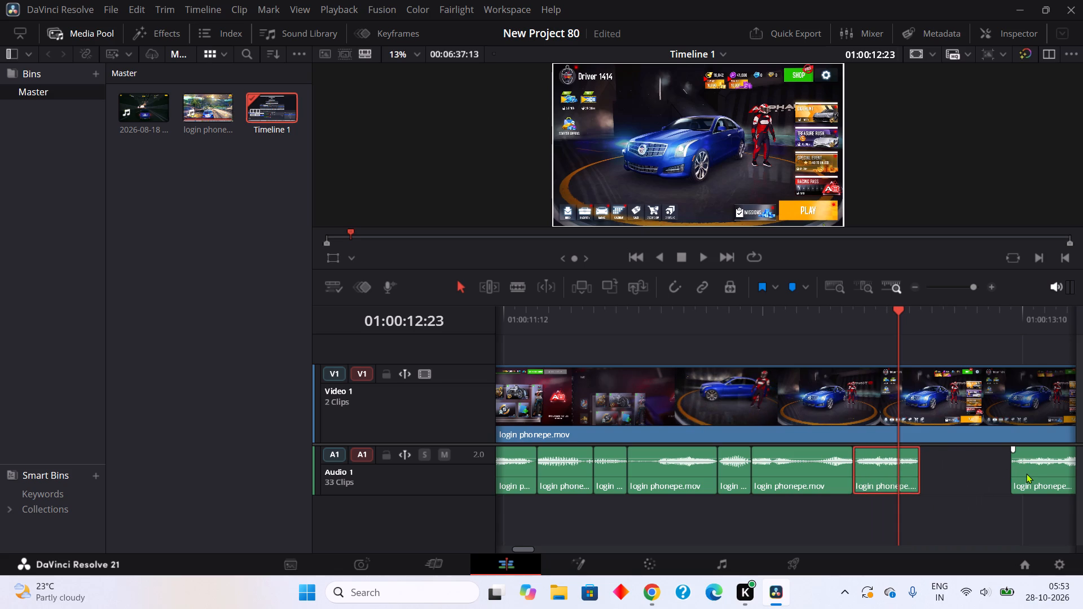
drag(1026, 473, 936, 478)
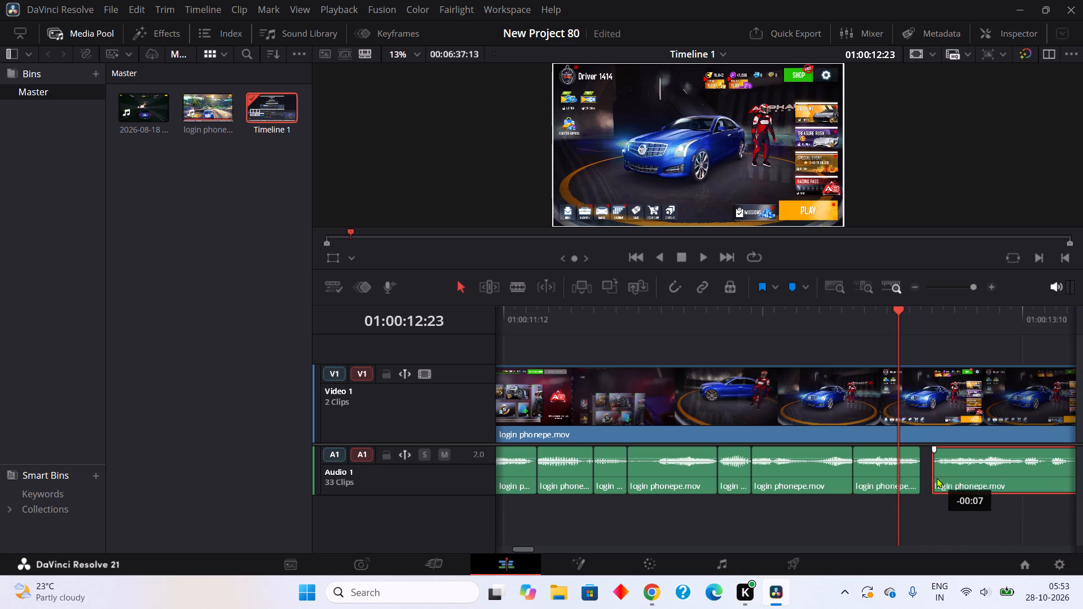
drag(936, 478, 931, 479)
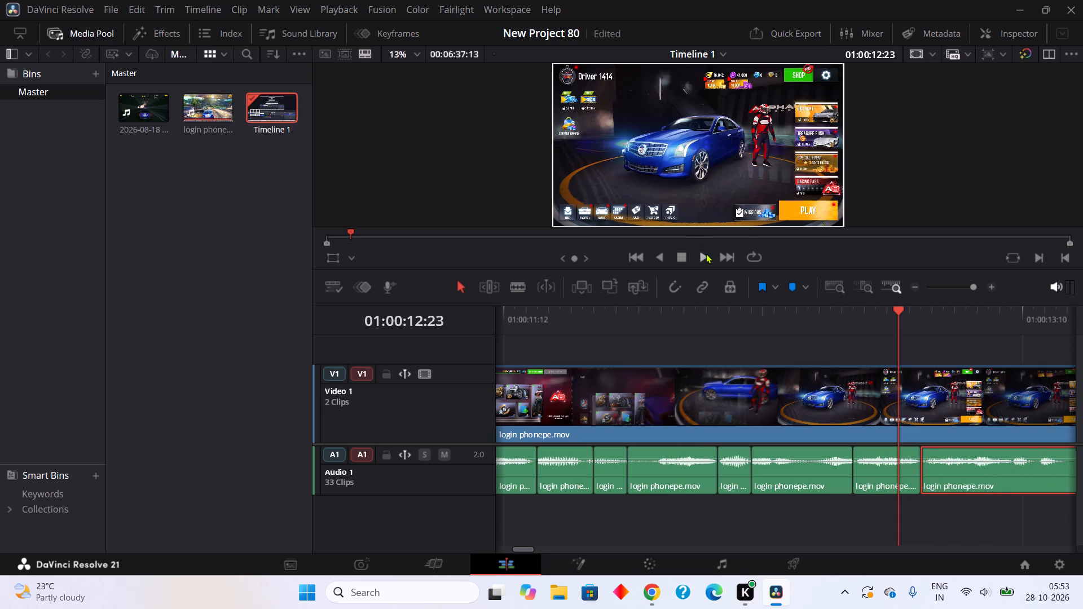
Play on to 01:00:14:02, blade the audio at about 01:00:13:14 and 01:00:13:15, and cut out the piece between.
double_click(705, 254)
click(678, 255)
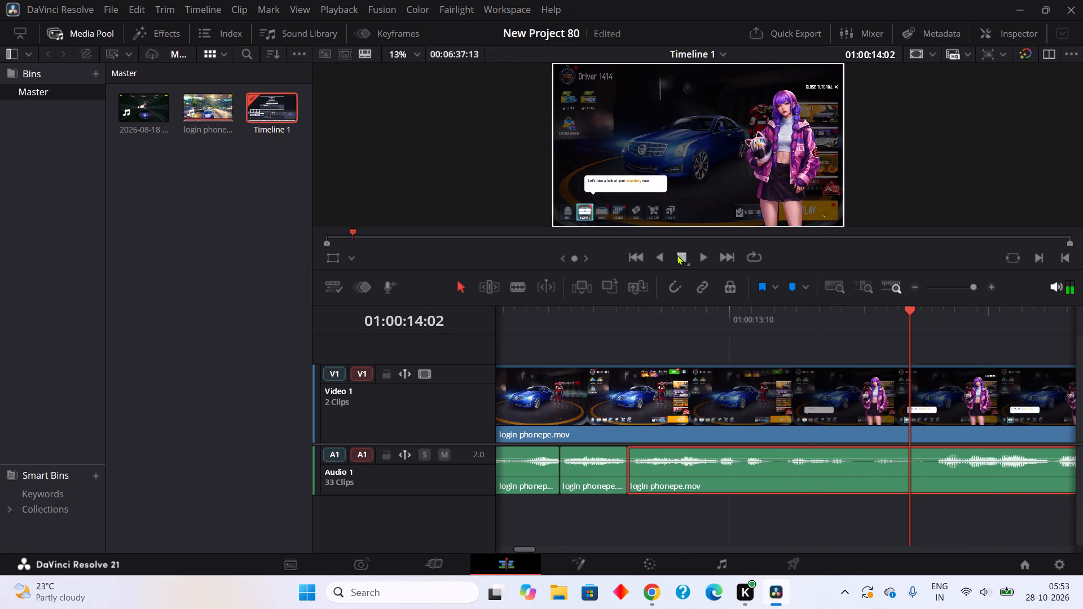
click(518, 288)
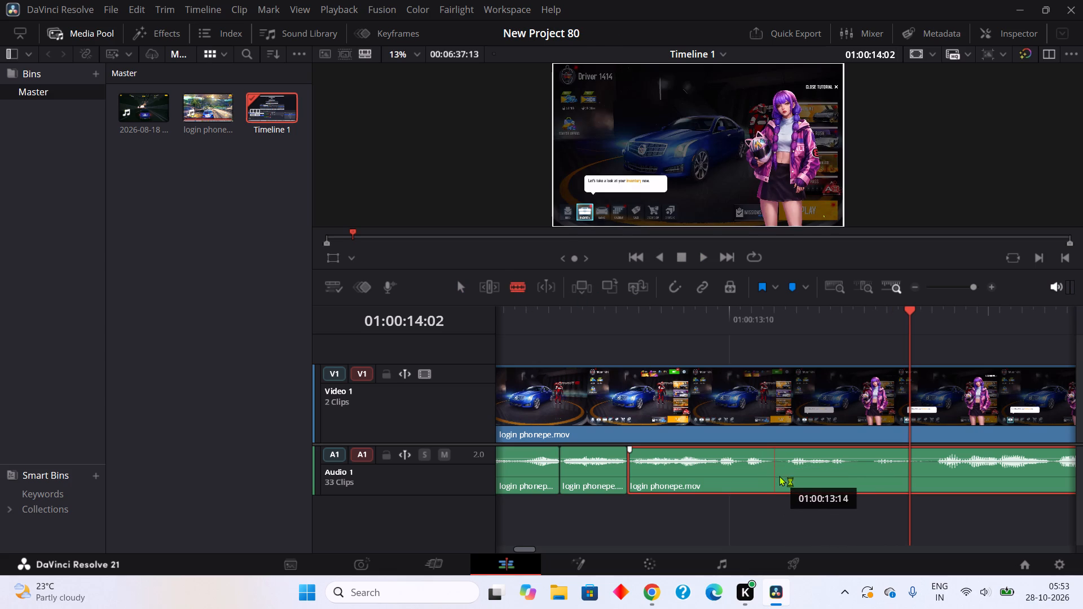
click(779, 473)
click(793, 472)
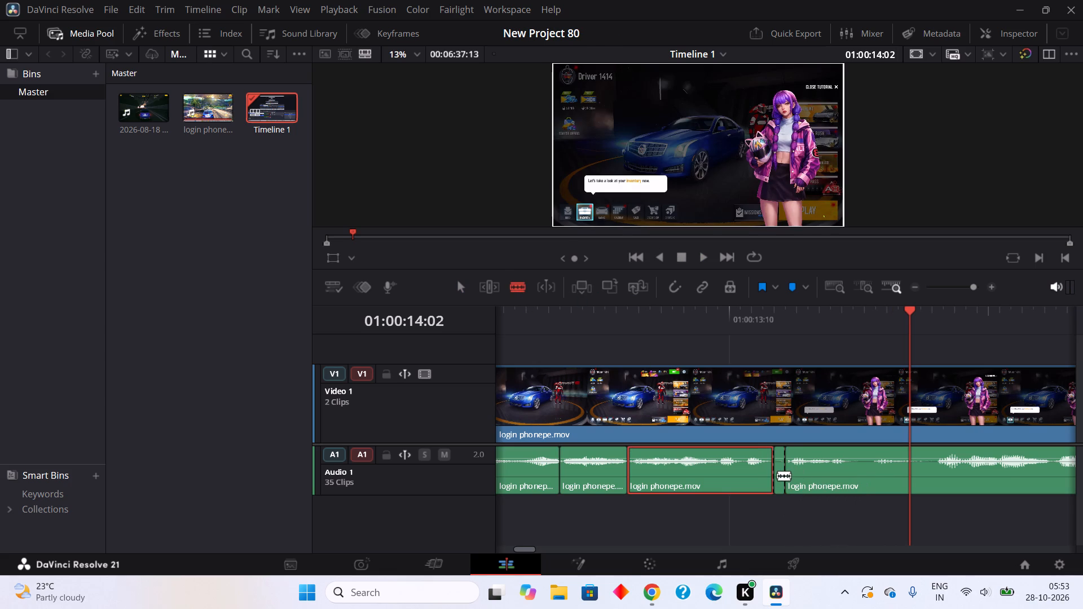
right_click(777, 475)
click(827, 207)
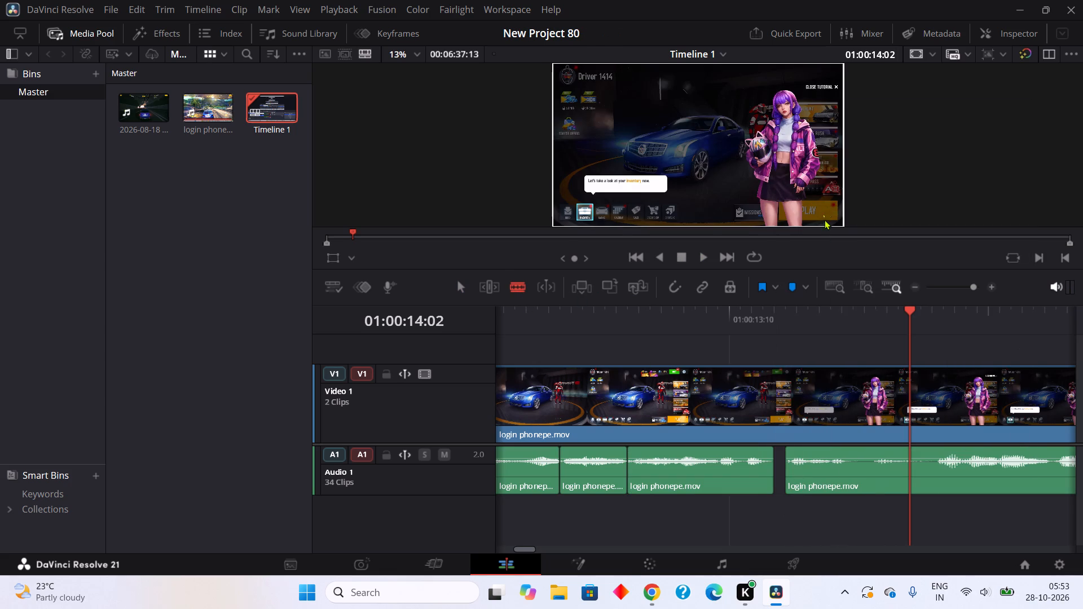
Blade the audio and cut out the quiet pieces at about 01:00:13:20–13:23 and 01:00:14:02–14:04.
double_click(850, 476)
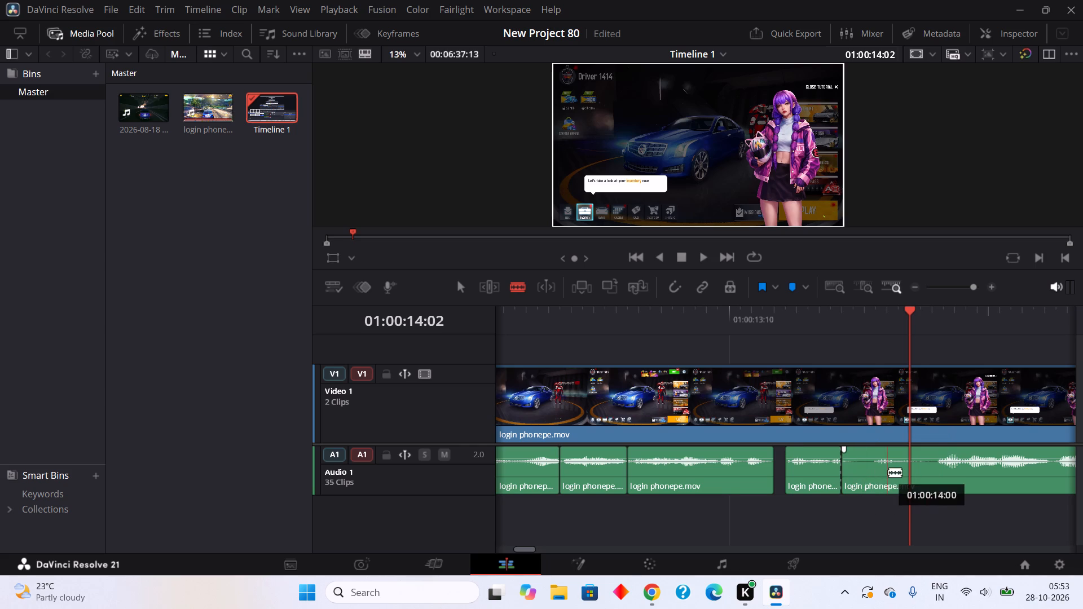
click(882, 476)
right_click(863, 475)
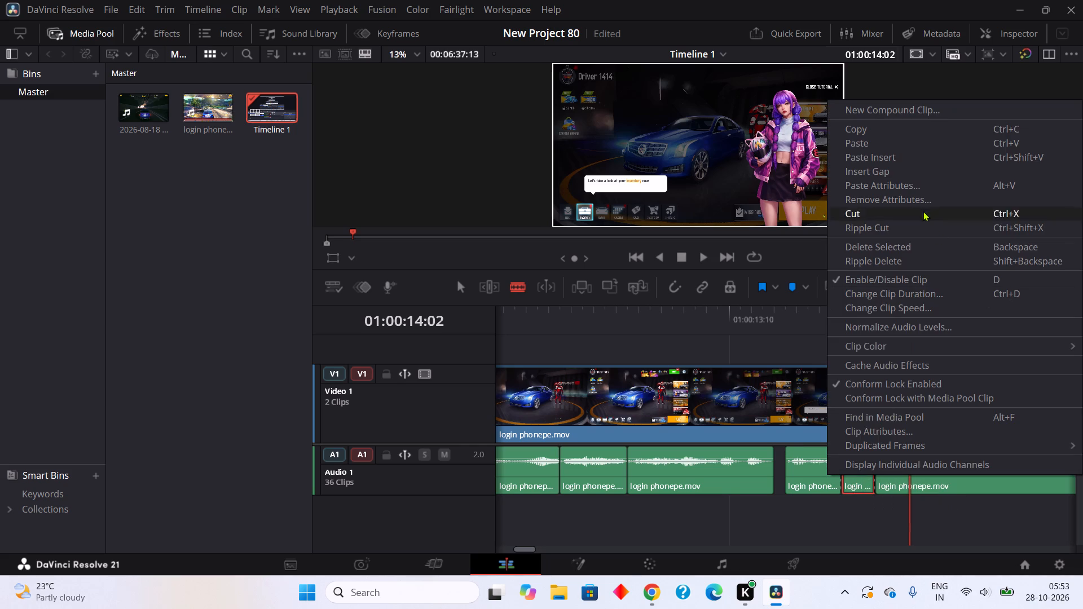
click(910, 219)
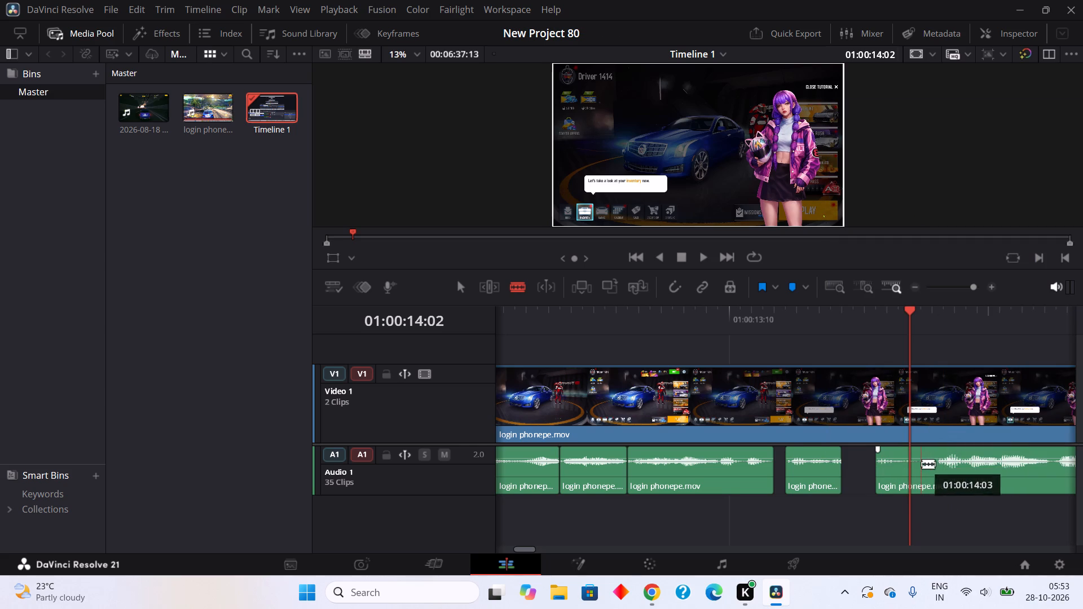
click(914, 475)
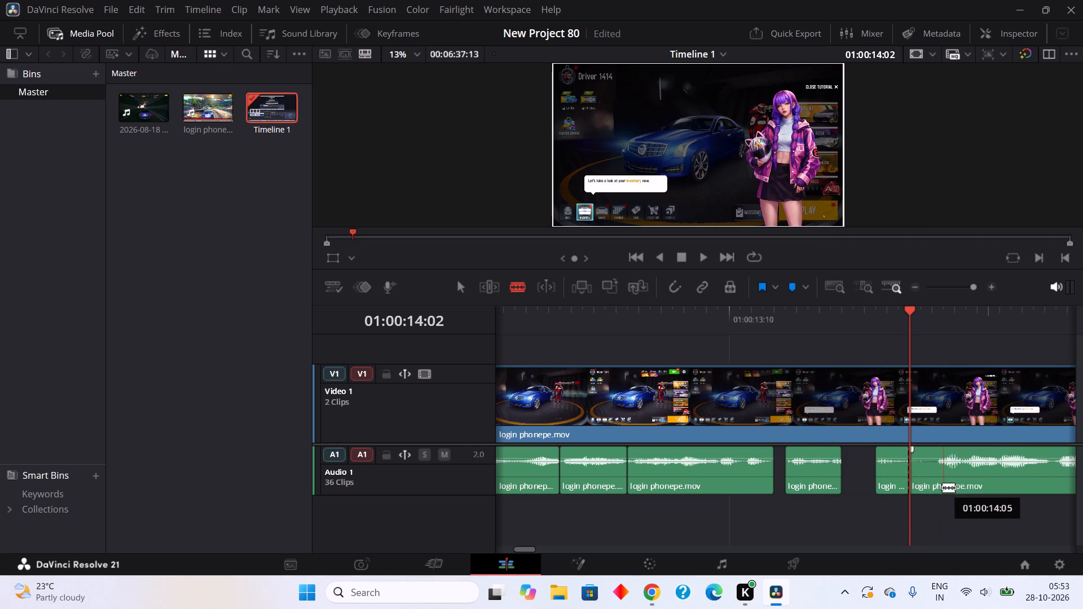
click(939, 489)
right_click(914, 471)
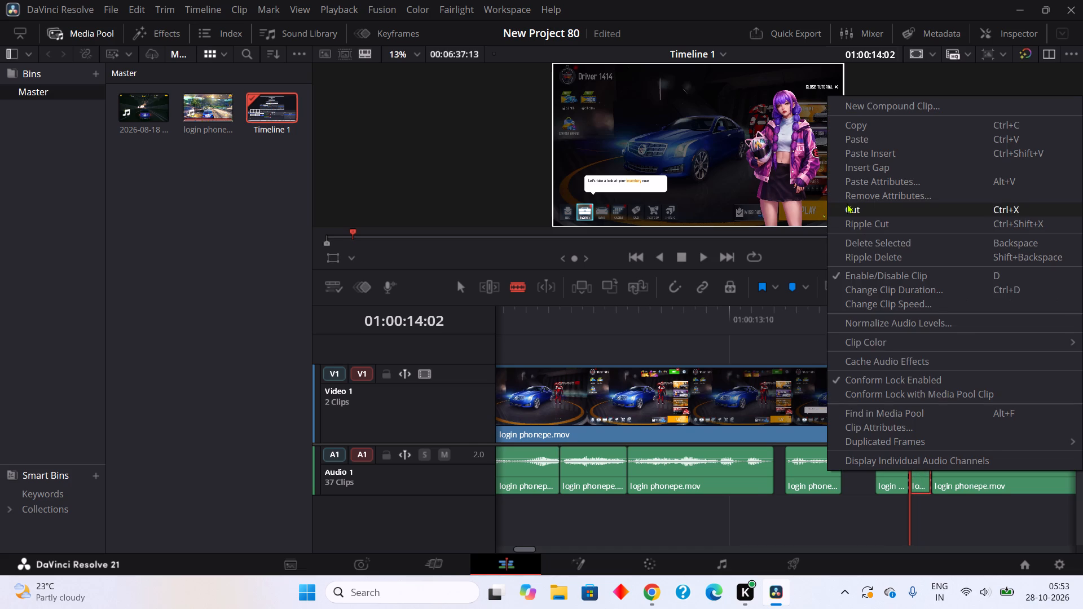
double_click(847, 205)
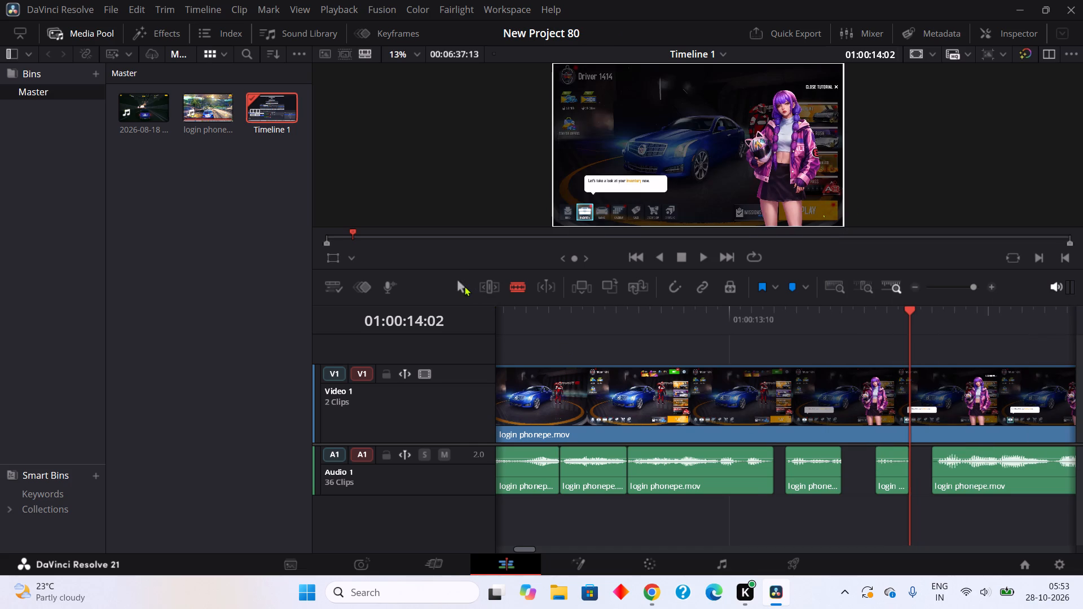
Close the gaps from about 01:00:13:14 by moving the three following audio segments earlier, each against its predecessor's end.
click(464, 286)
drag(820, 470, 817, 471)
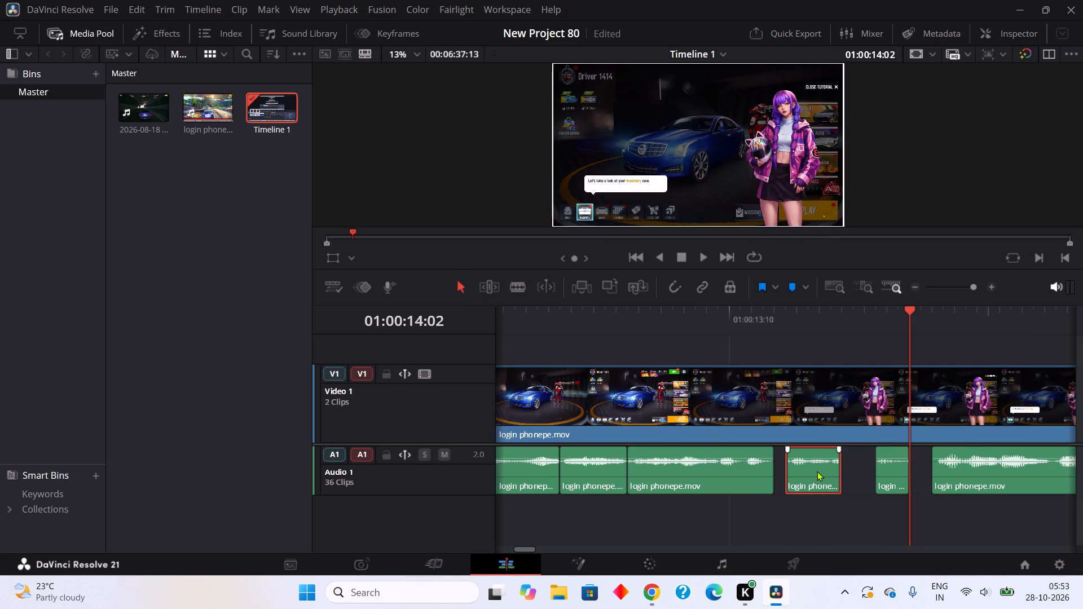
drag(817, 471, 803, 475)
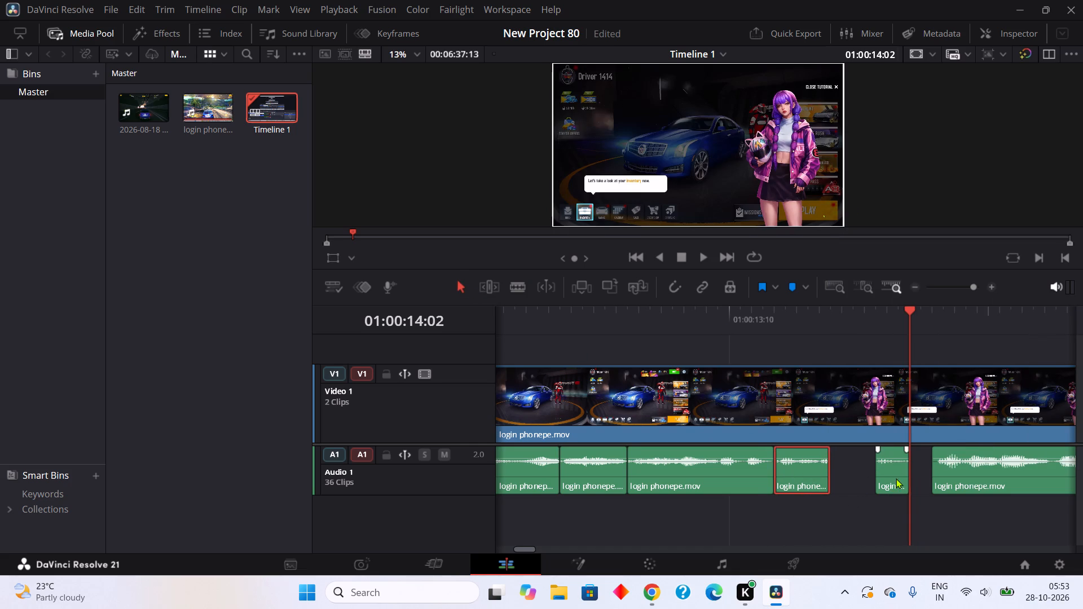
drag(896, 478, 841, 479)
click(841, 479)
drag(963, 482, 893, 492)
Blade the audio and cut out the short pieces at about 01:00:14:08–14:09 and 01:00:14:14–14:15.
double_click(512, 290)
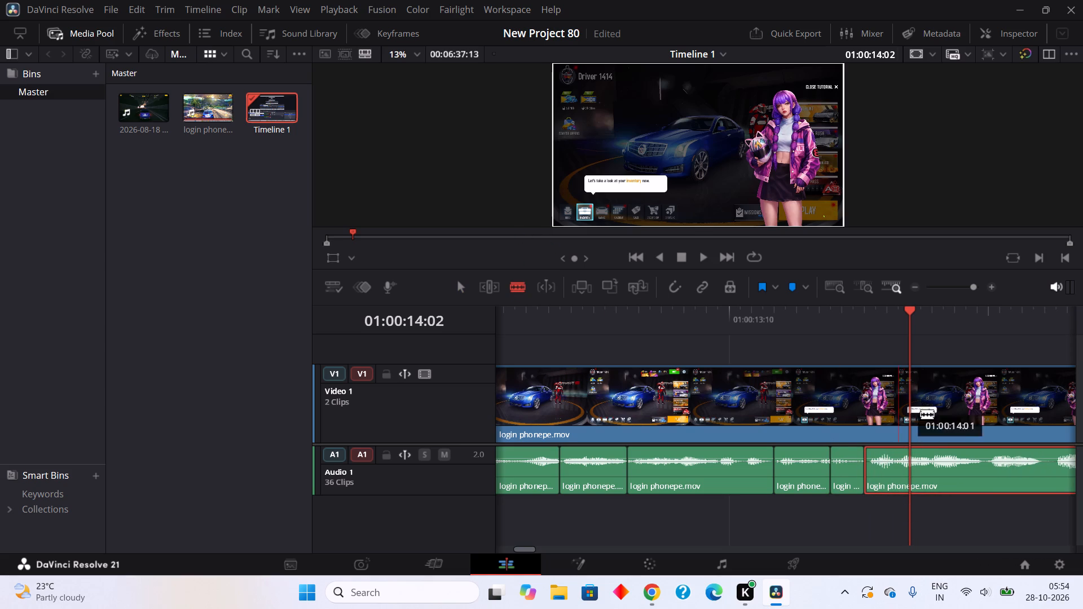
double_click(987, 493)
click(997, 484)
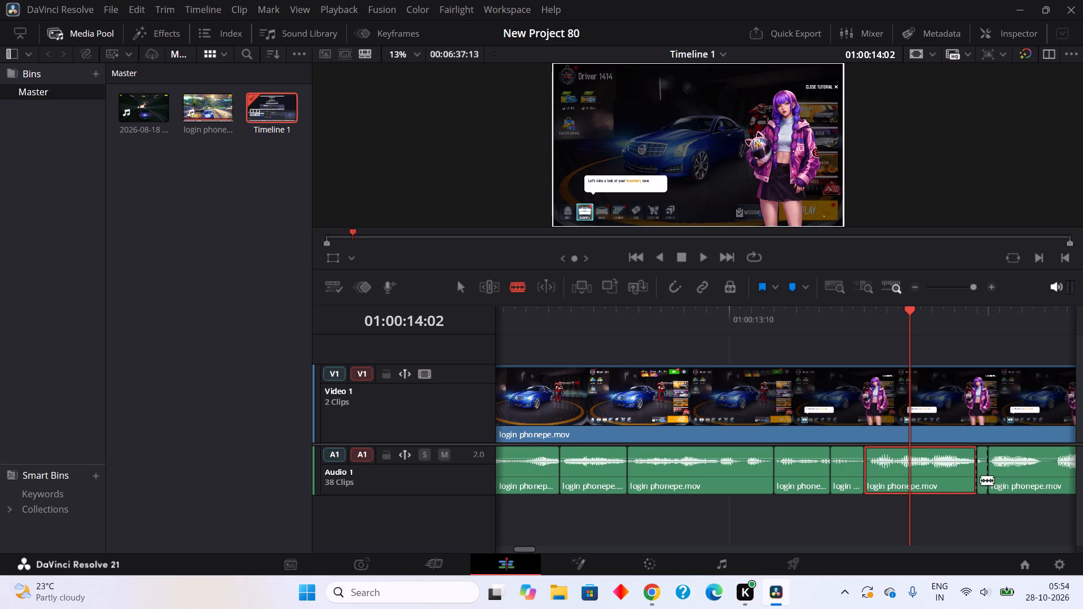
right_click(980, 480)
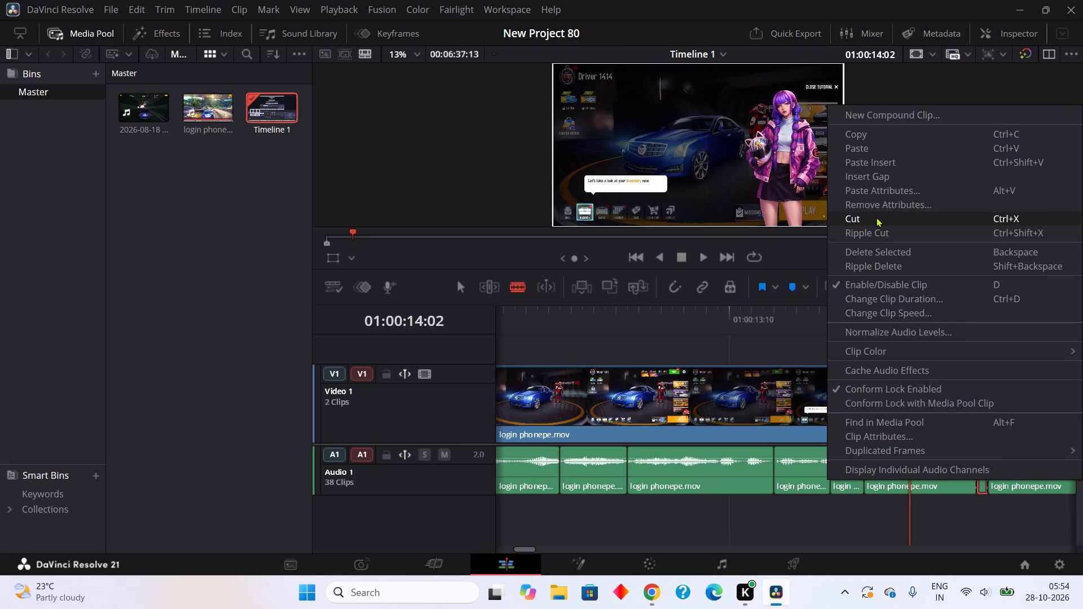
double_click(876, 217)
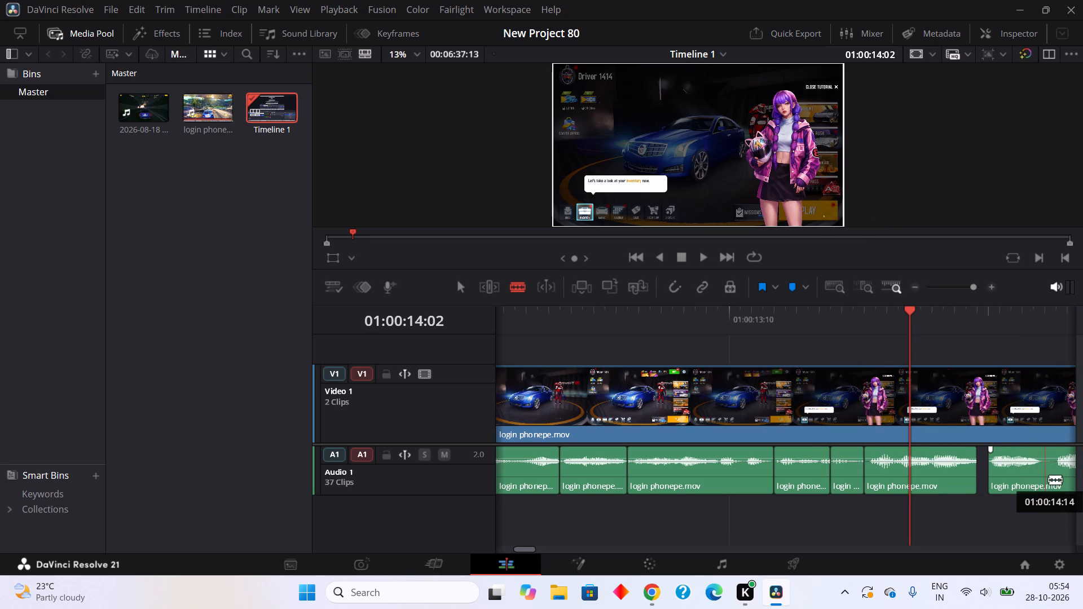
double_click(1049, 479)
click(1059, 472)
right_click(1054, 474)
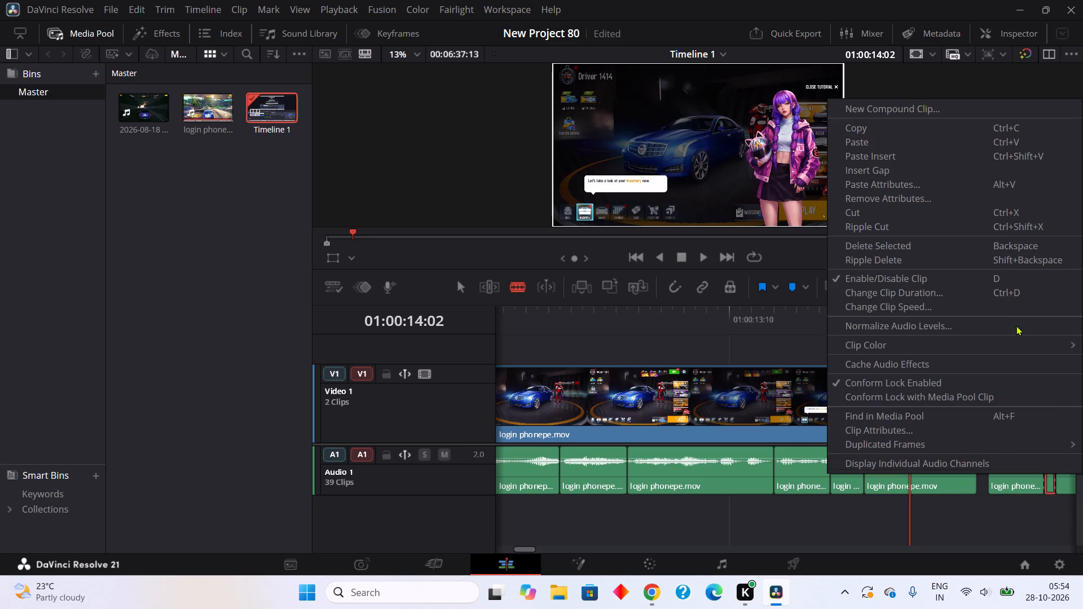
click(898, 211)
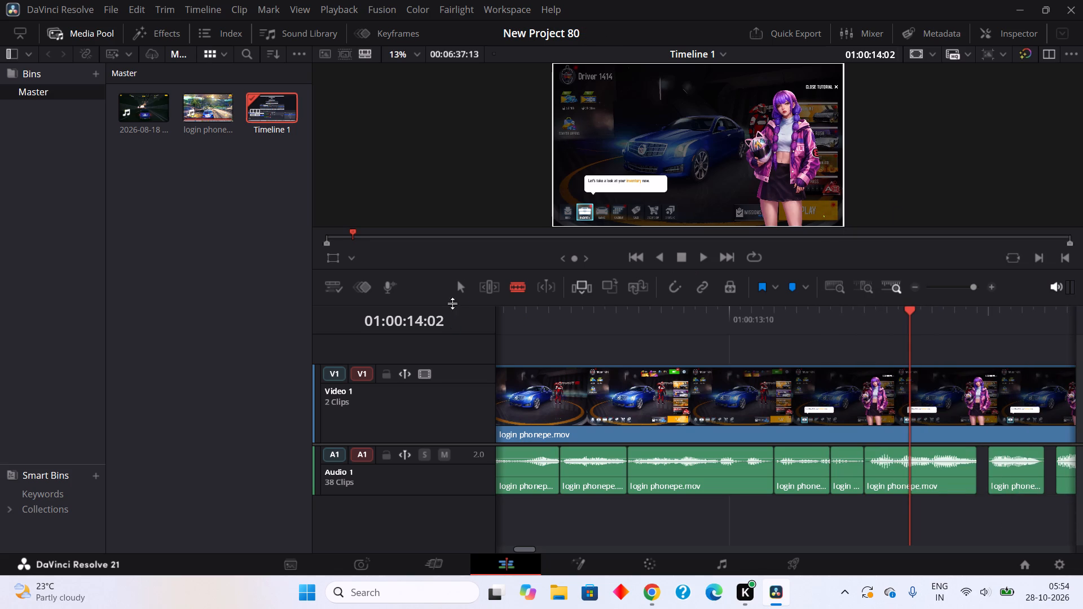
Close the gaps from about 01:00:14:08 by moving the two following audio segments earlier, each against its predecessor's end.
double_click(462, 286)
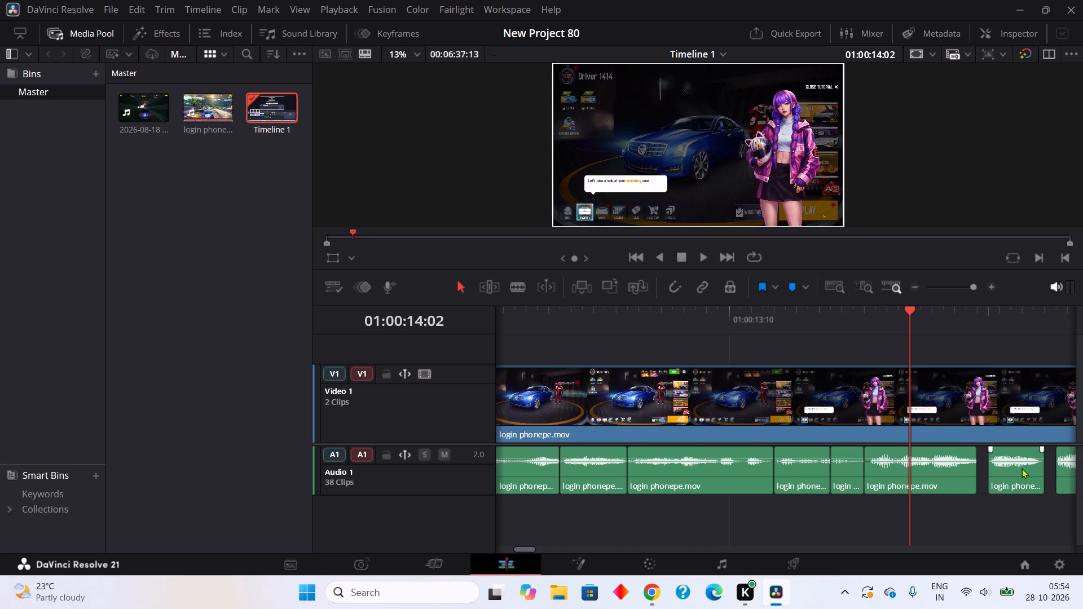
drag(1022, 468, 1008, 474)
click(1008, 474)
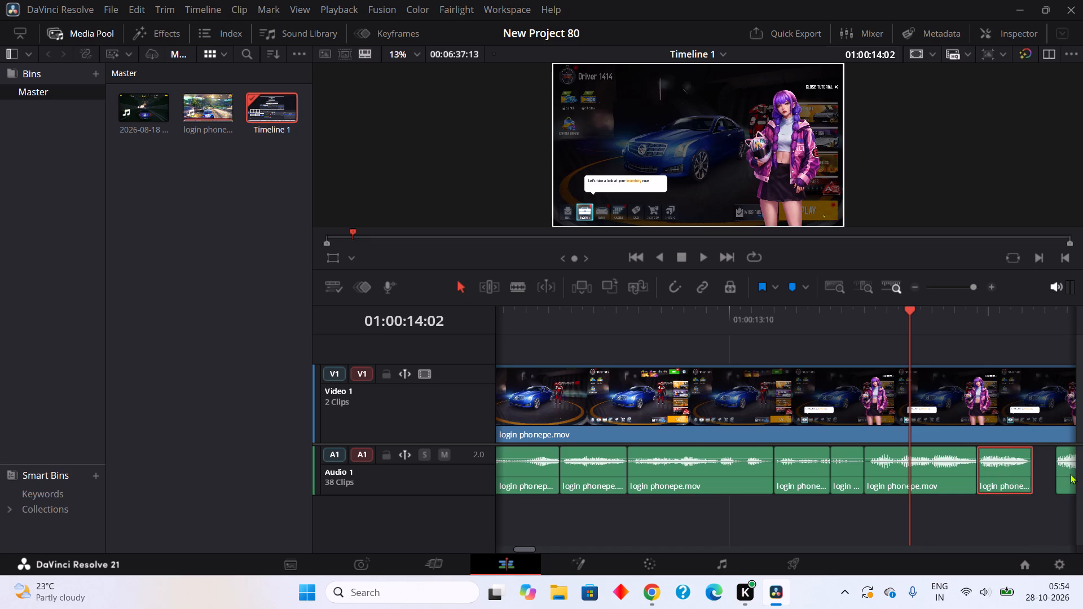
drag(1071, 474, 666, 485)
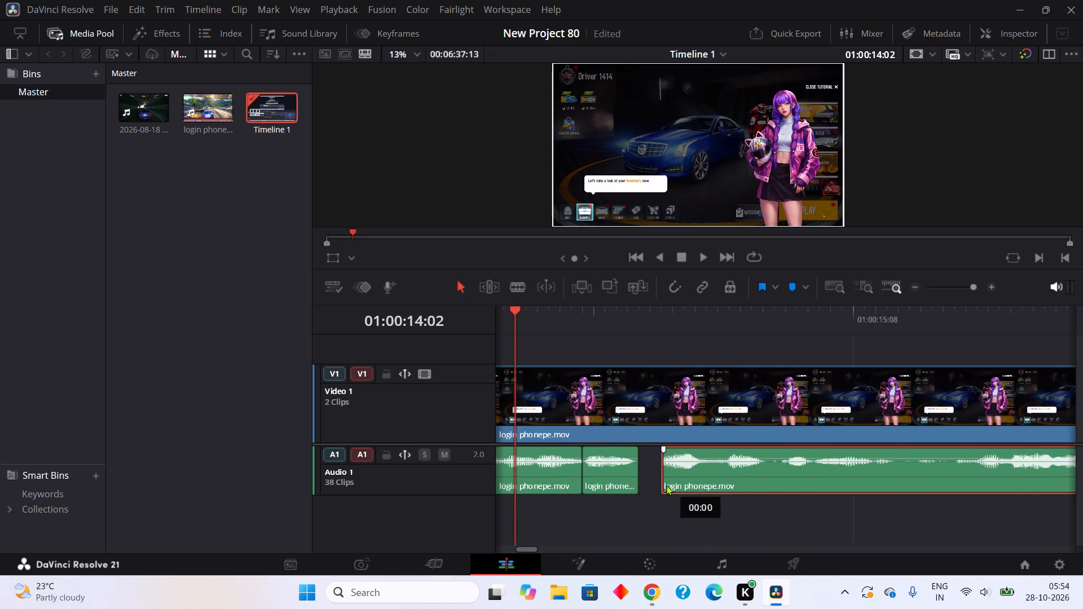
drag(666, 485, 650, 485)
click(650, 485)
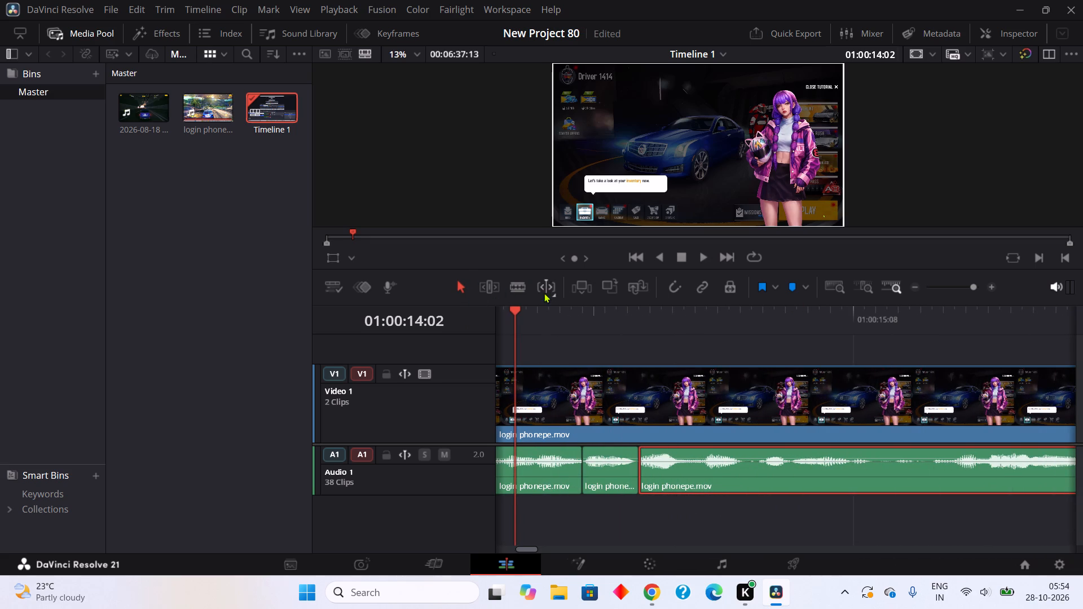
Blade the audio and cut out the quiet pieces at about 01:00:14:22–15:00 and 01:00:15:10–15:12.
click(518, 292)
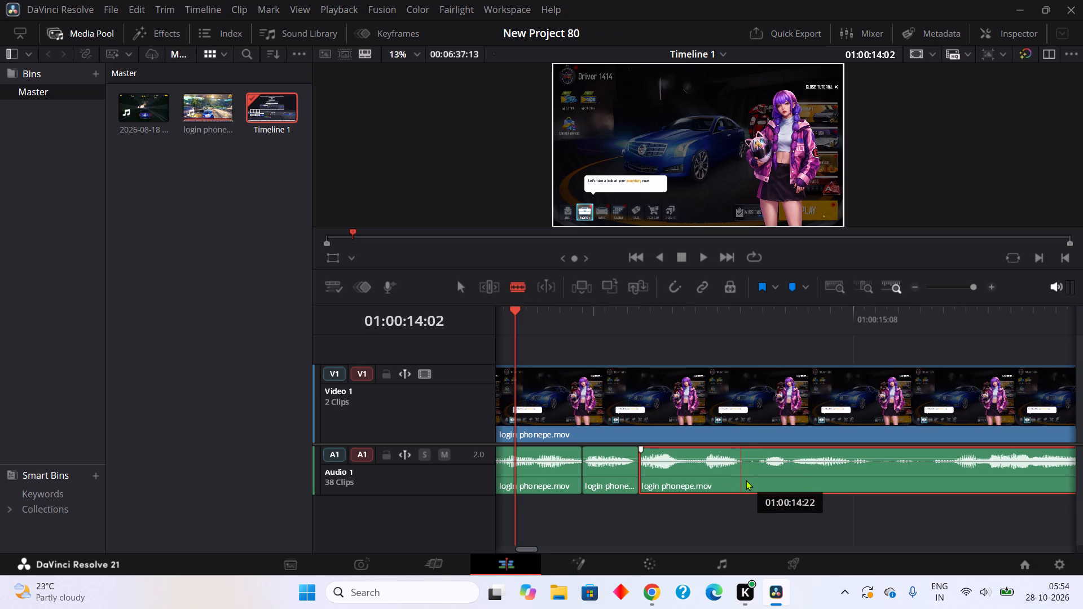
double_click(746, 480)
click(769, 483)
right_click(753, 477)
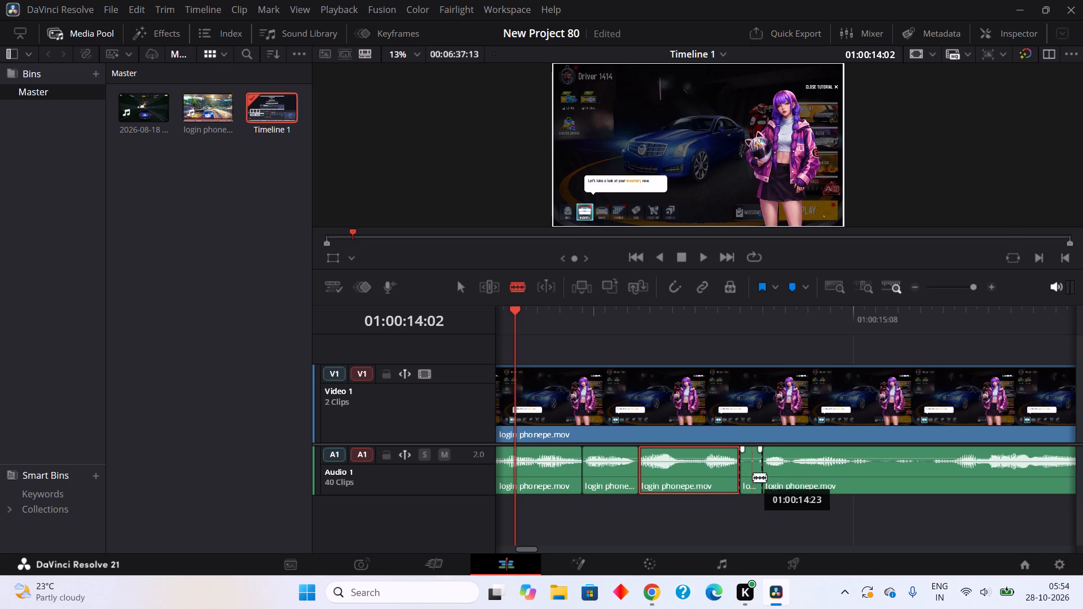
double_click(802, 219)
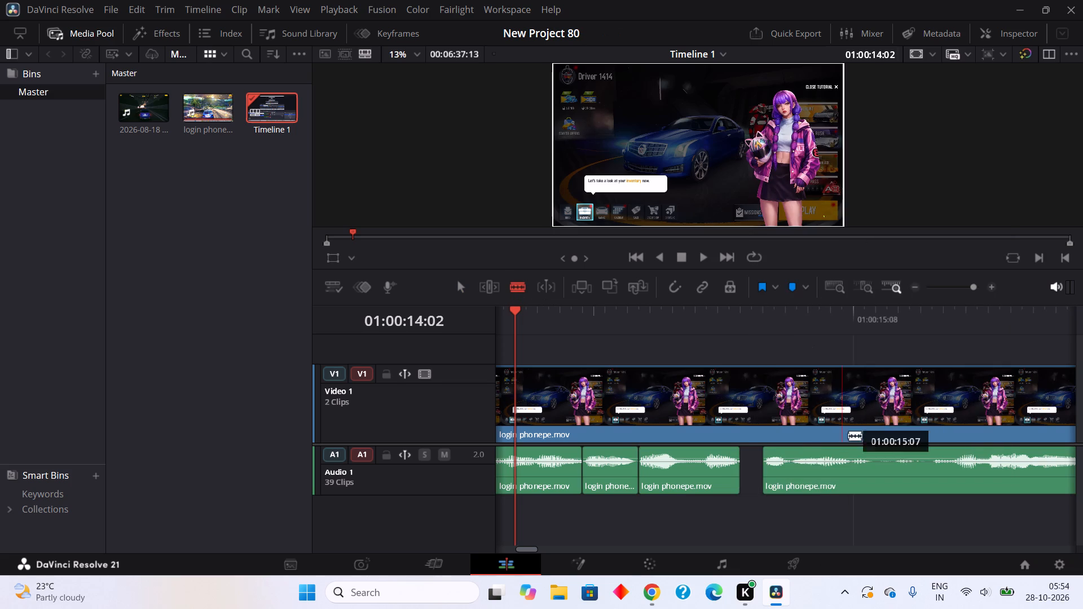
double_click(880, 478)
click(900, 479)
right_click(892, 476)
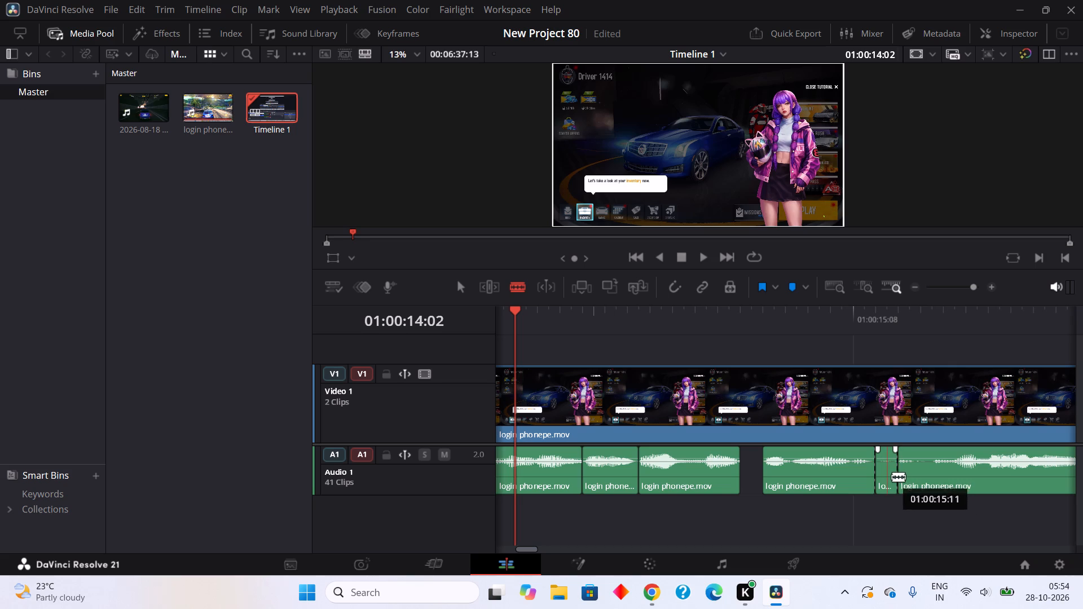
double_click(871, 210)
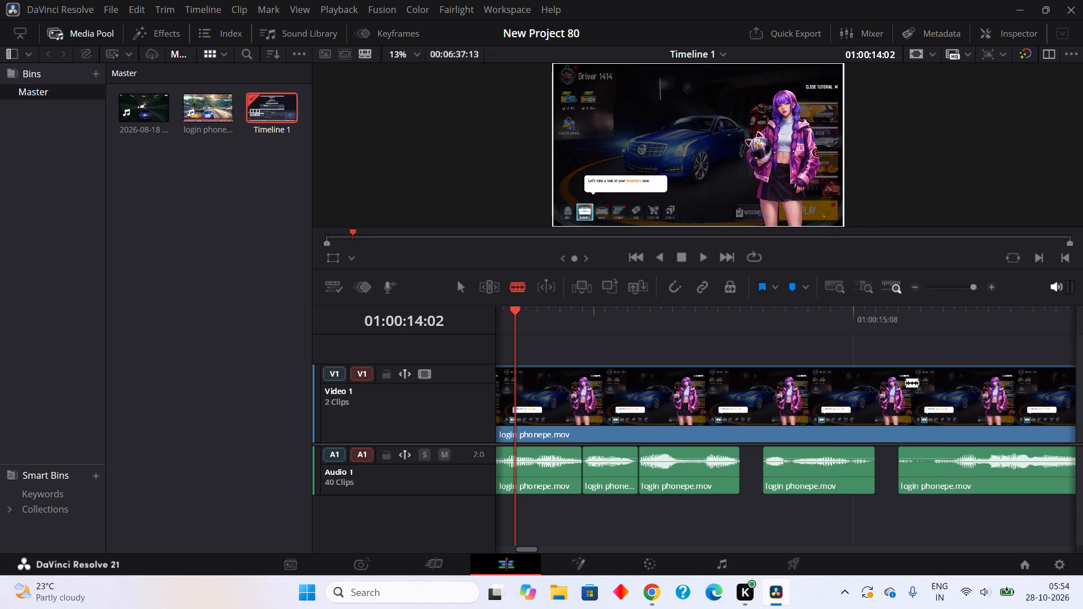
Blade the audio and cut out the quiet piece at about 01:00:15:13–15:15.
double_click(921, 474)
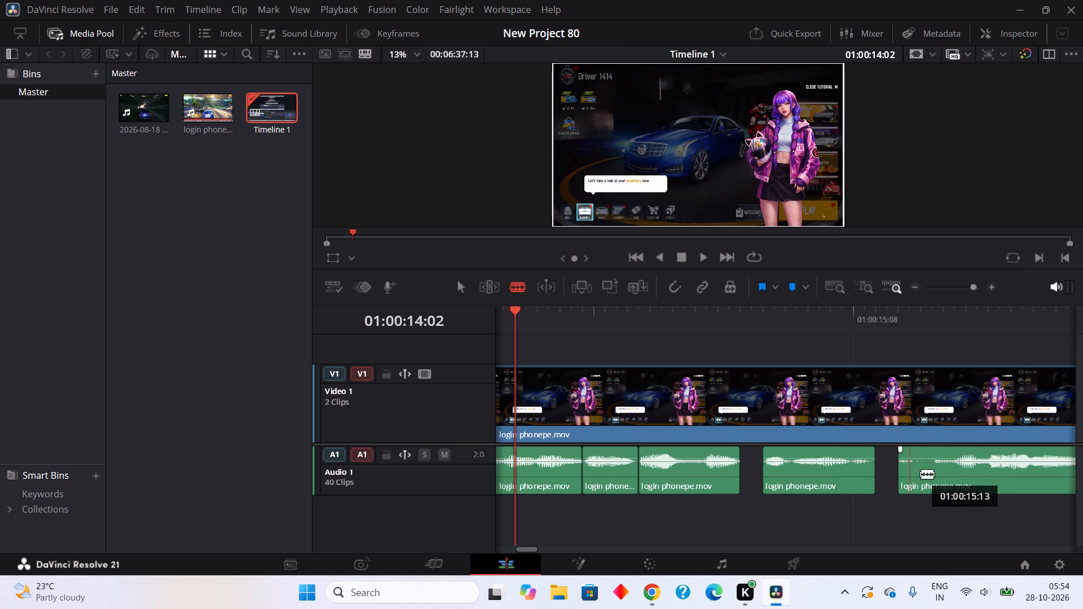
double_click(936, 475)
right_click(929, 476)
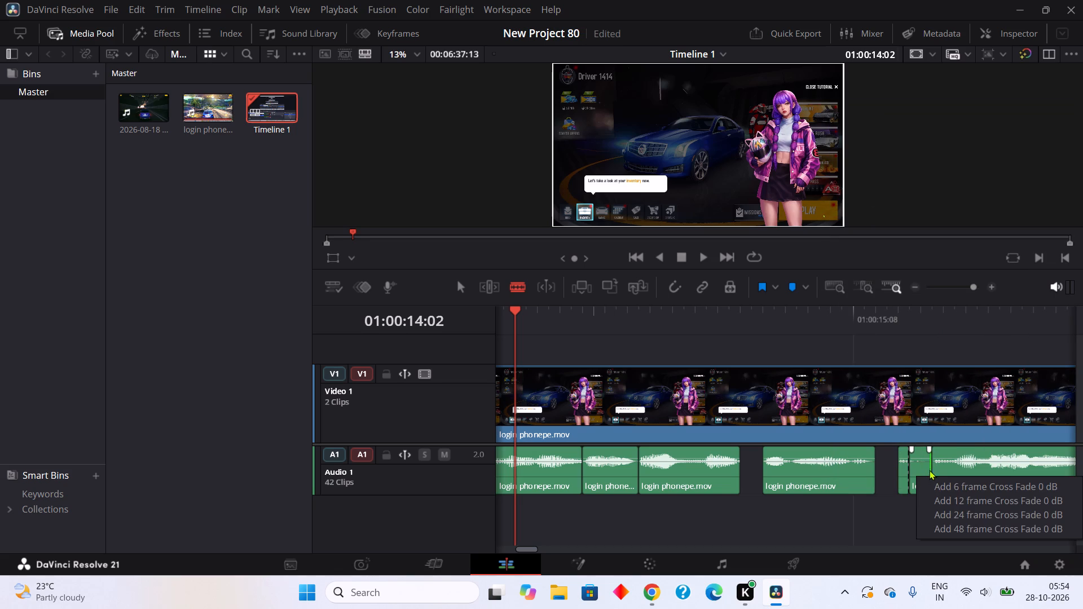
right_click(927, 462)
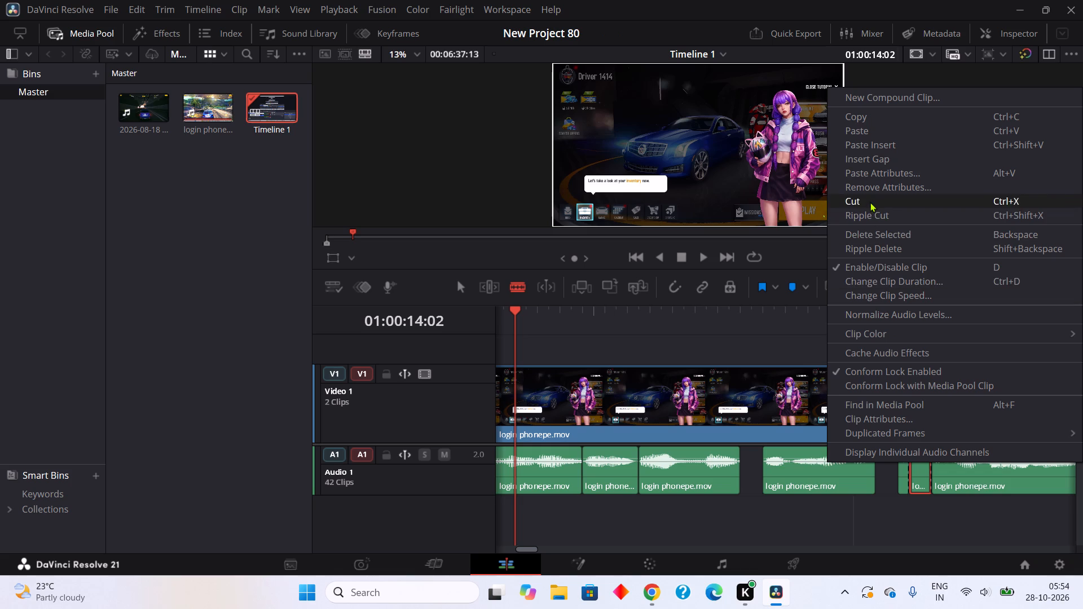
click(870, 202)
Close the gaps from about 01:00:14:22 by moving the three following audio segments earlier, each against its predecessor's end.
click(463, 289)
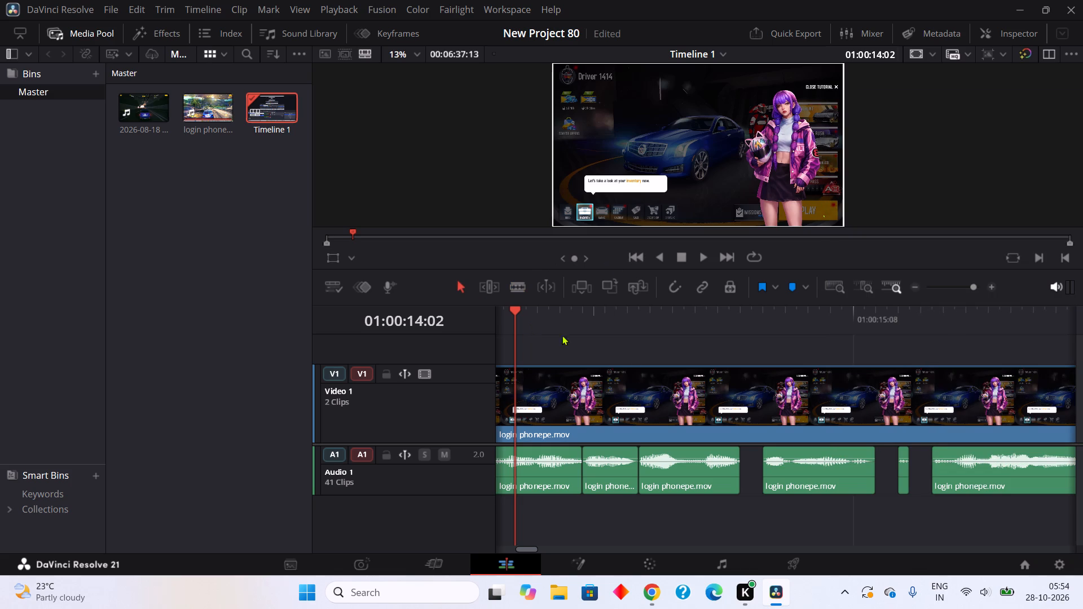
drag(853, 482, 822, 488)
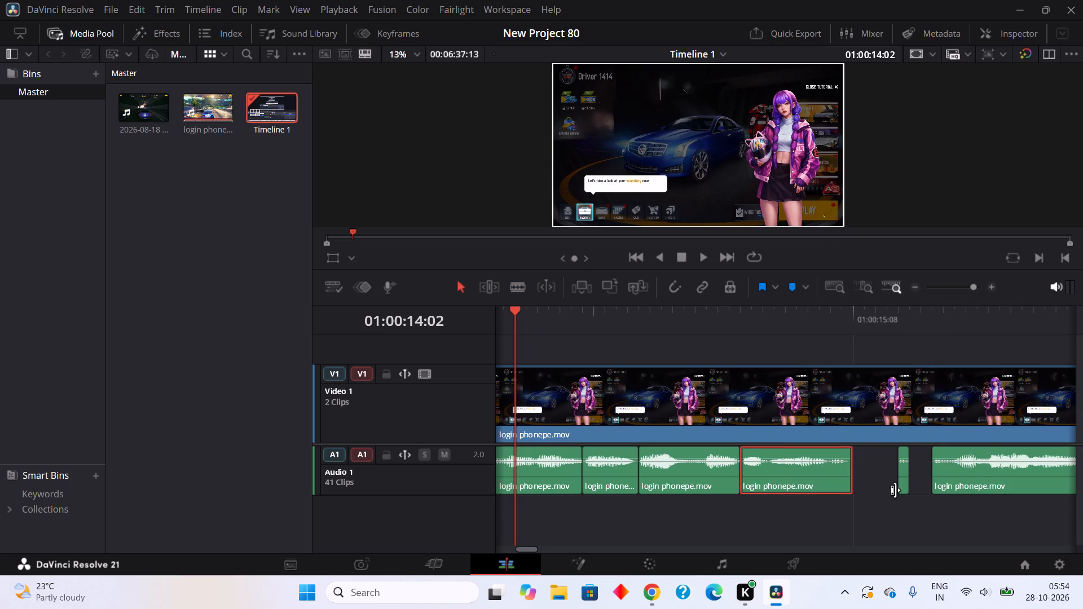
drag(902, 474, 842, 482)
click(842, 482)
drag(1000, 469, 960, 467)
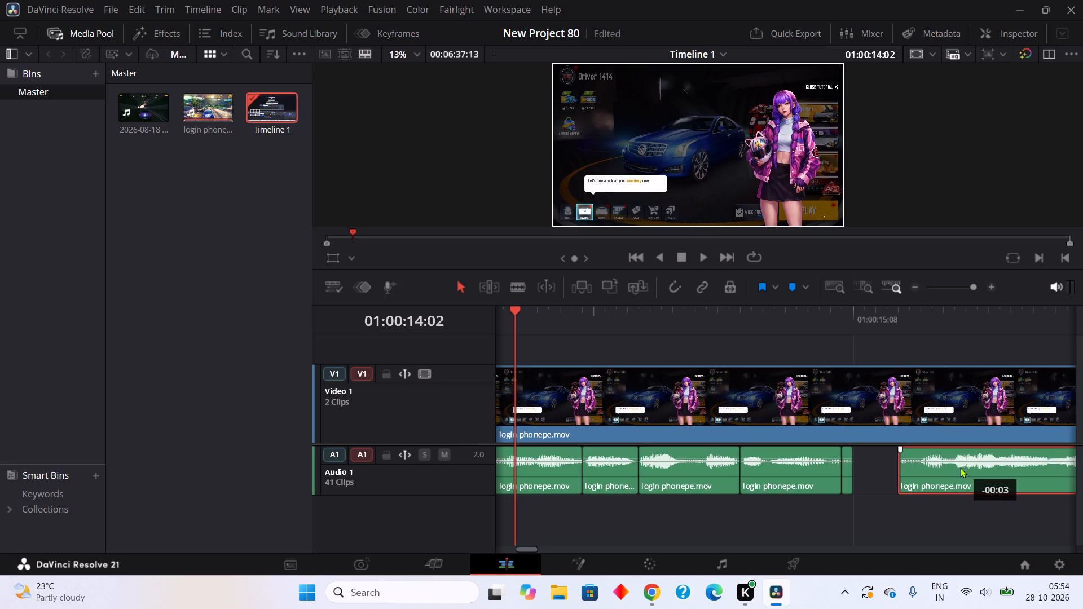
drag(960, 467, 917, 471)
click(917, 471)
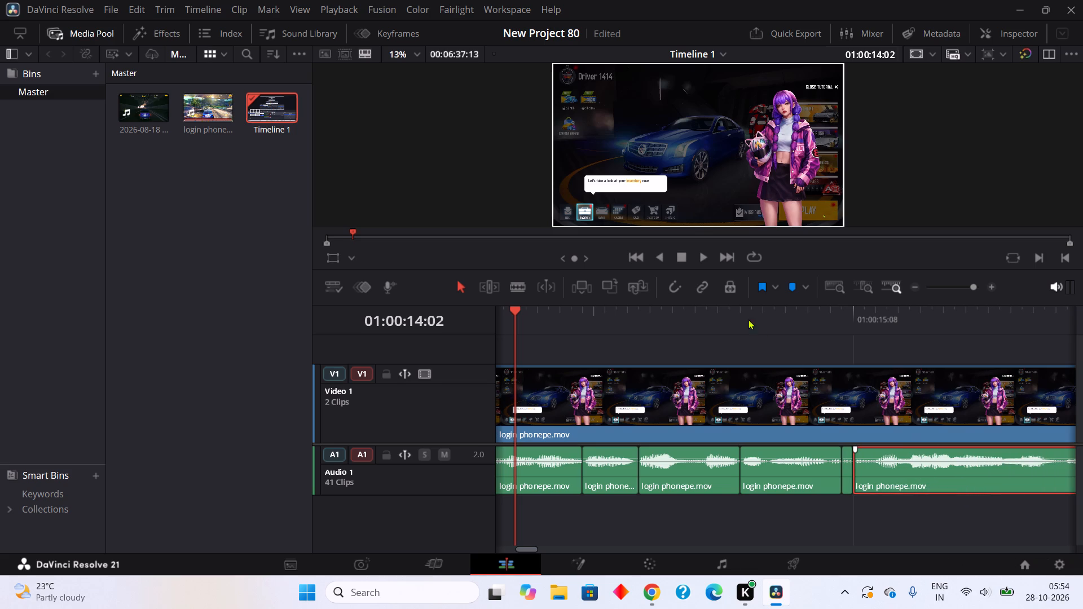
Play the edit on to about 01:00:16:13, then blade the audio and cut out the quiet piece at about 01:00:16:18–16:20.
double_click(704, 260)
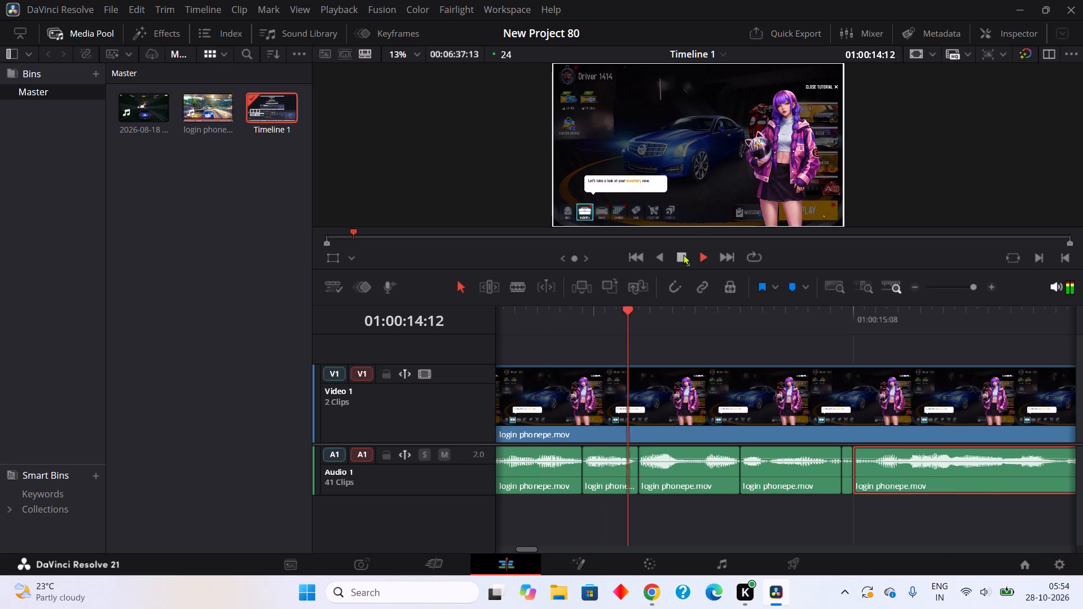
double_click(682, 254)
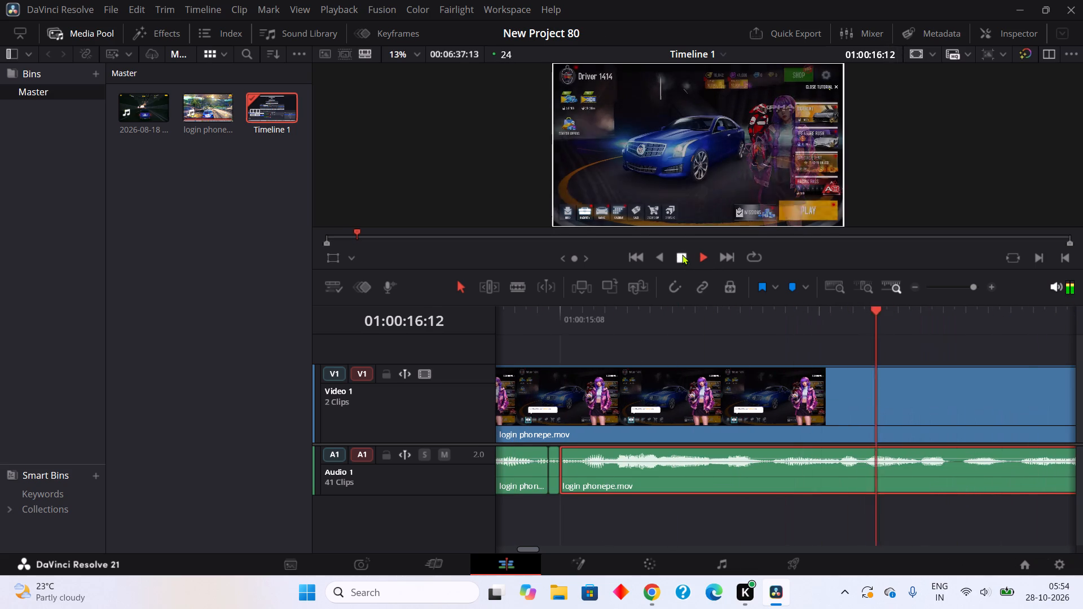
double_click(516, 293)
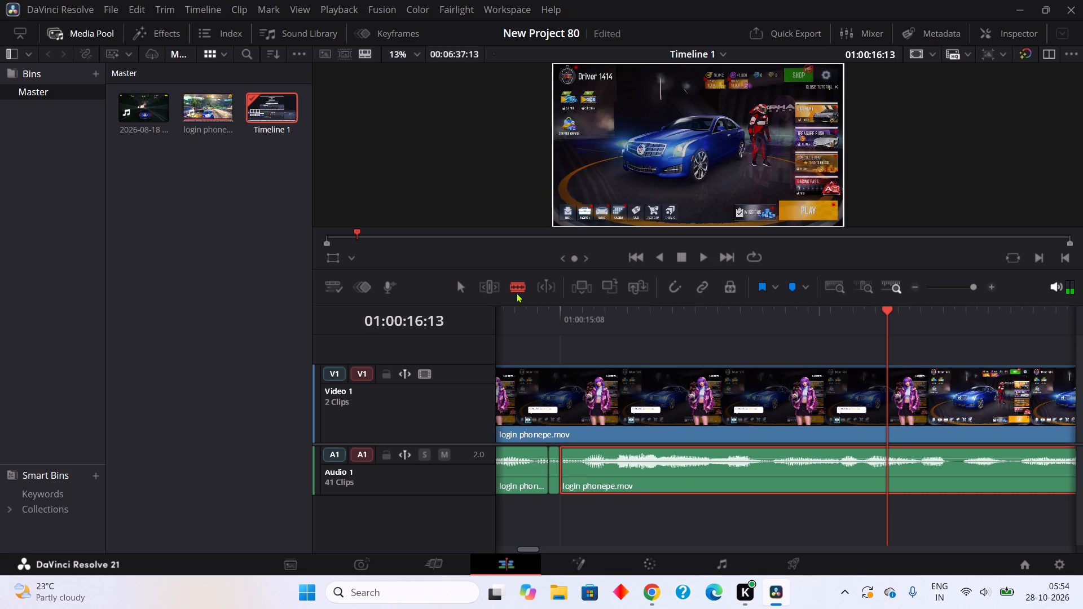
click(953, 471)
click(975, 468)
right_click(956, 479)
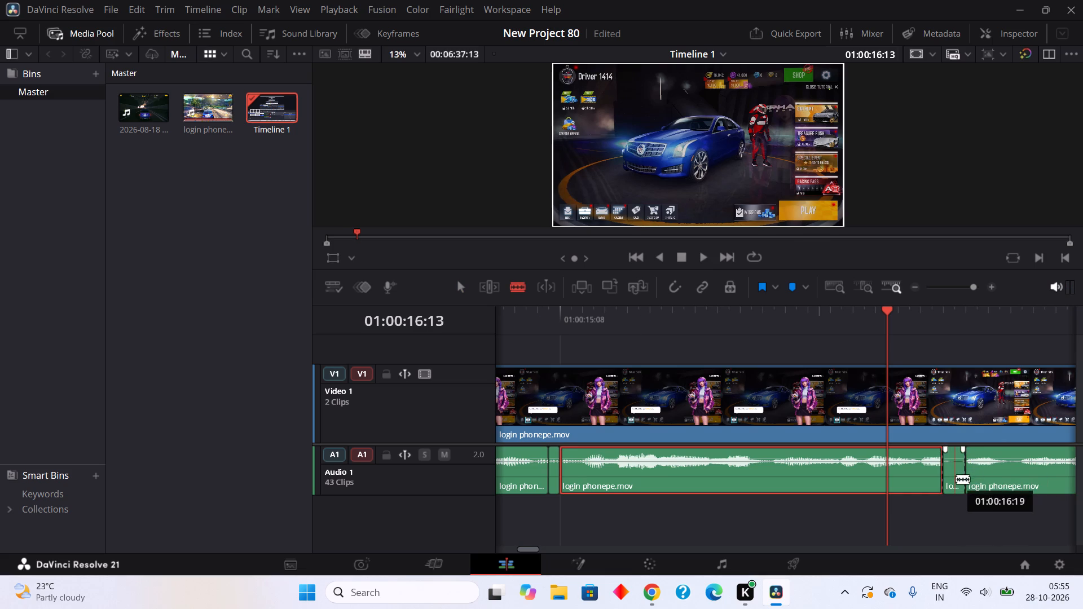
double_click(852, 213)
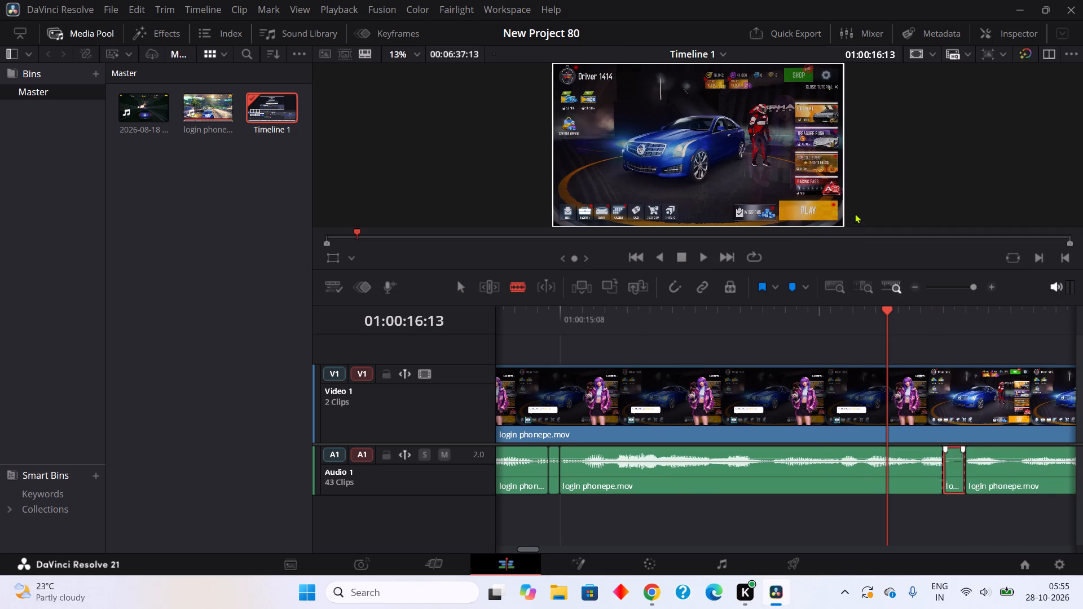
Close the gap at about 01:00:16:18 by moving the following audio segment earlier against its predecessor's end.
double_click(462, 285)
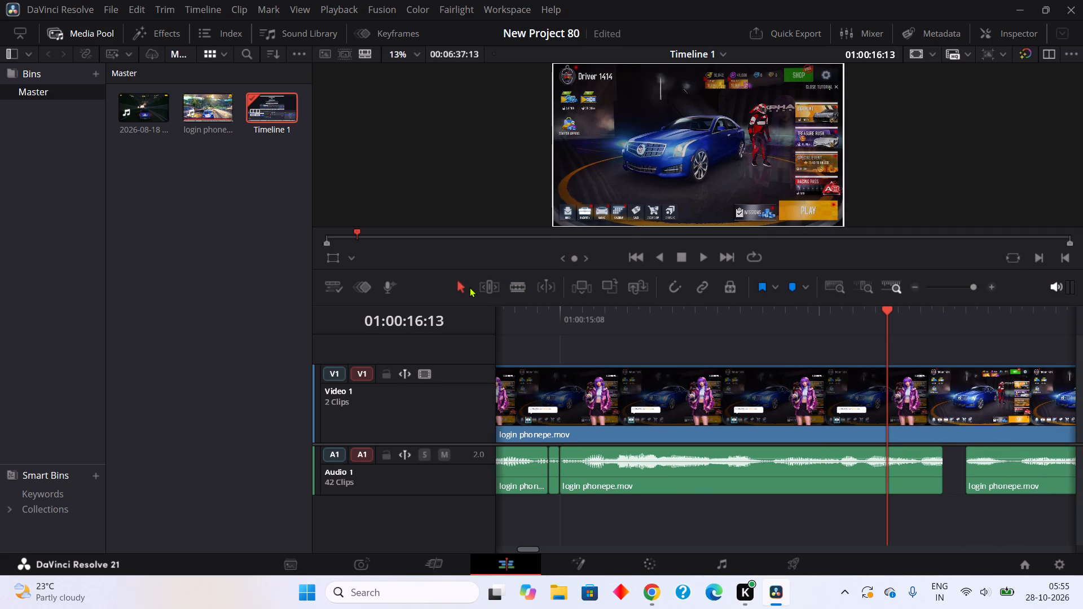
drag(1041, 466, 1022, 466)
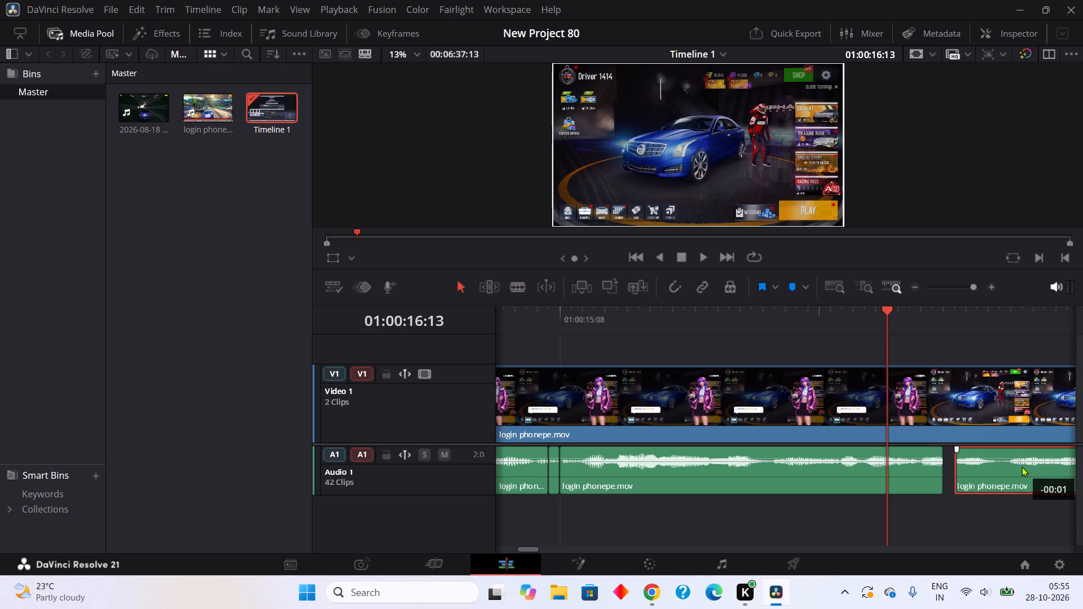
drag(1022, 466, 1016, 469)
click(1016, 469)
Play the edit on to about 01:00:17:17, then blade the audio and cut out the short piece at about 01:00:17:06–17:07.
click(703, 252)
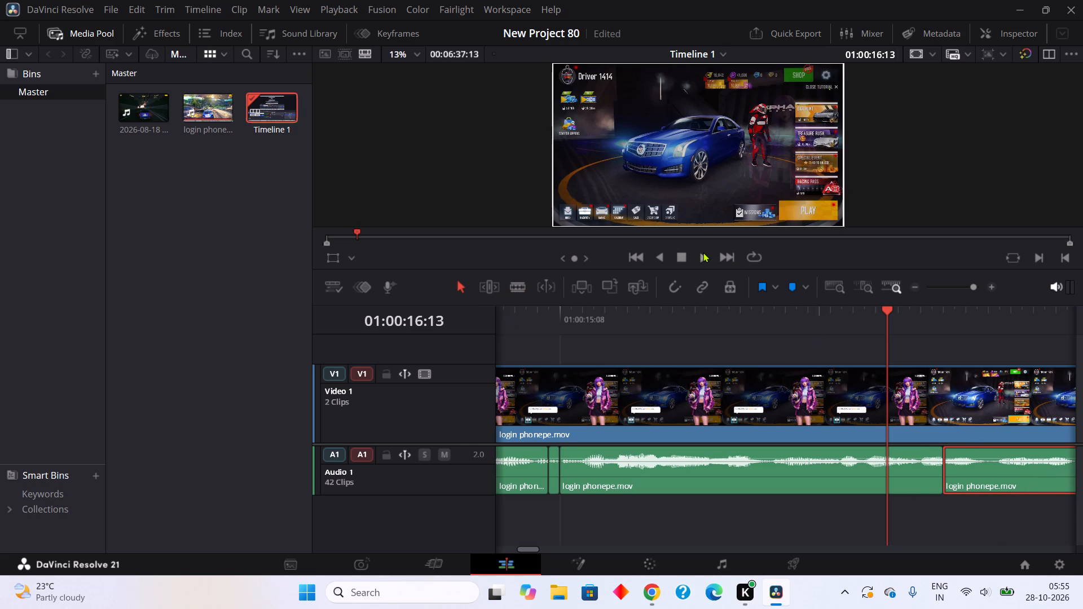
double_click(682, 257)
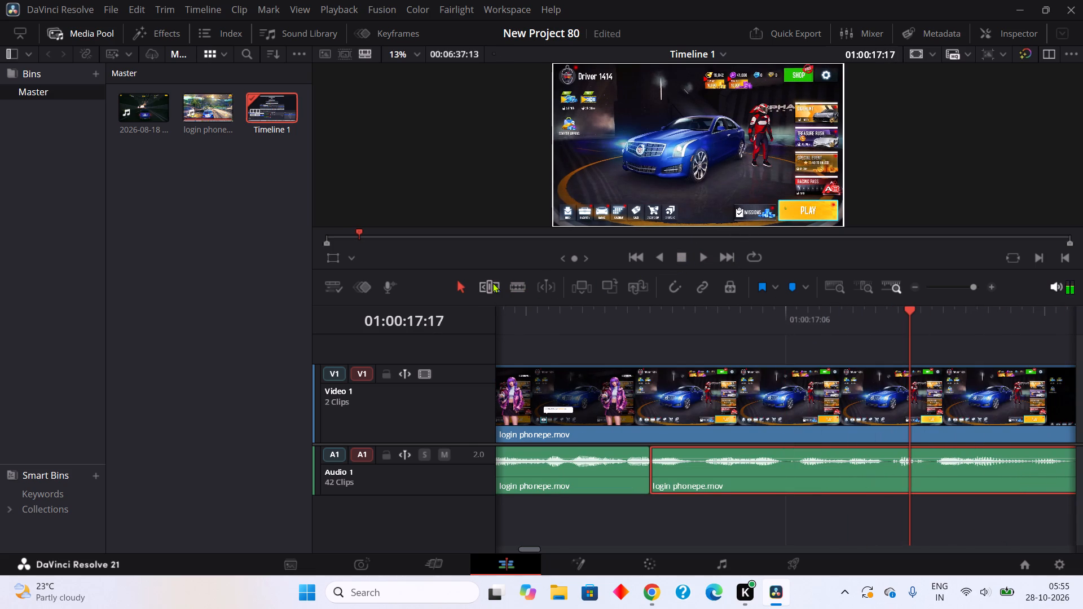
click(523, 285)
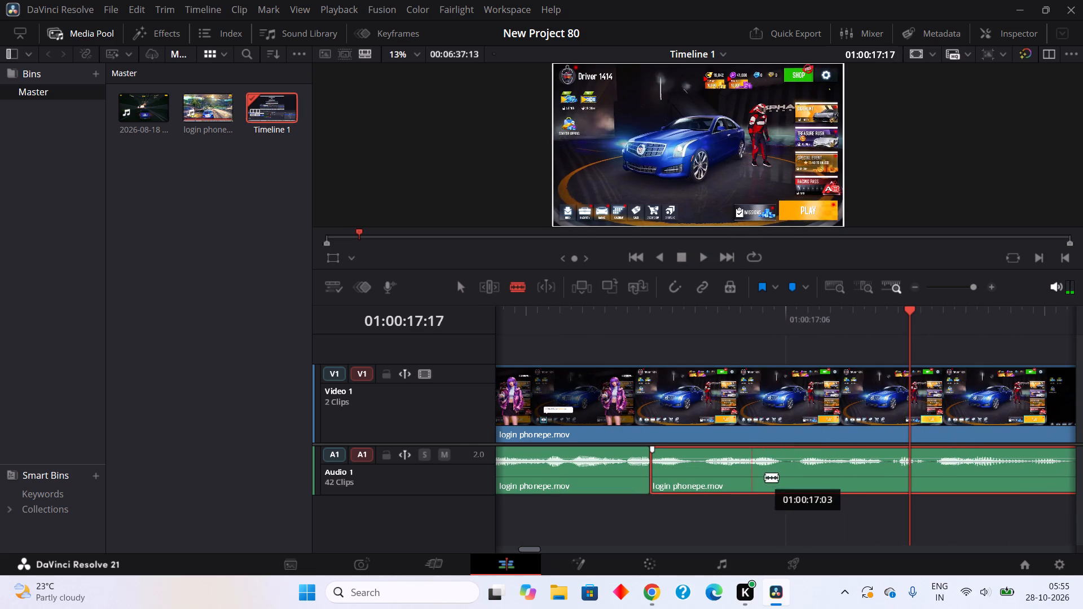
double_click(793, 473)
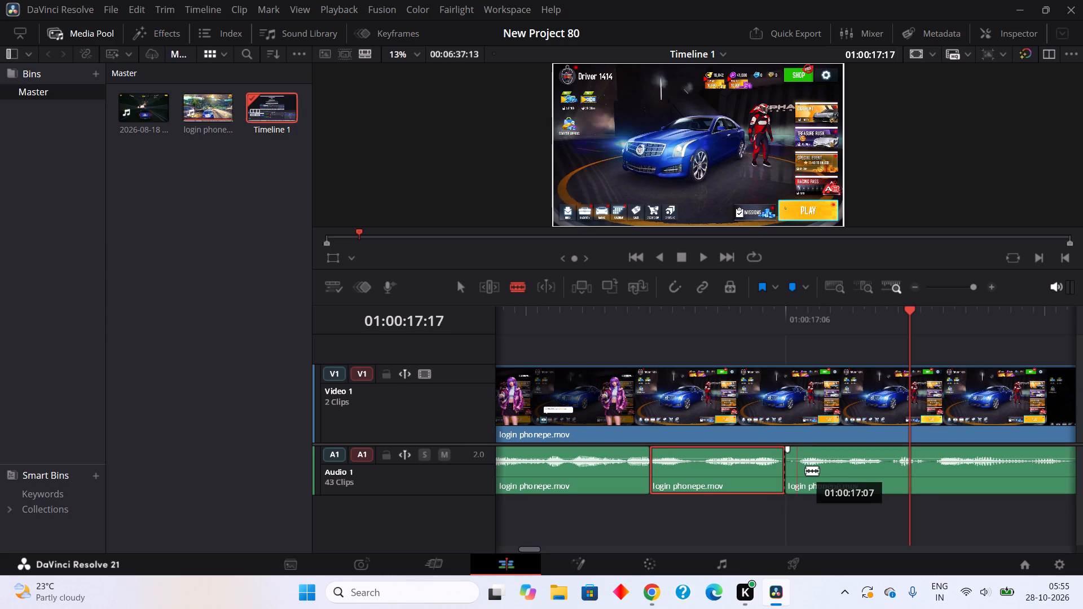
double_click(805, 470)
right_click(786, 471)
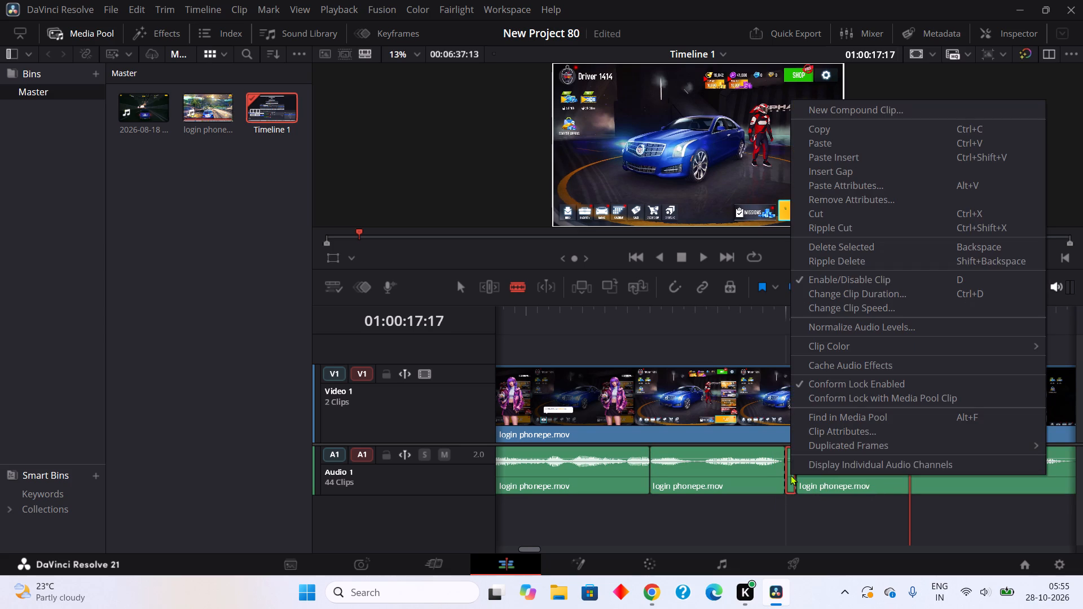
double_click(825, 208)
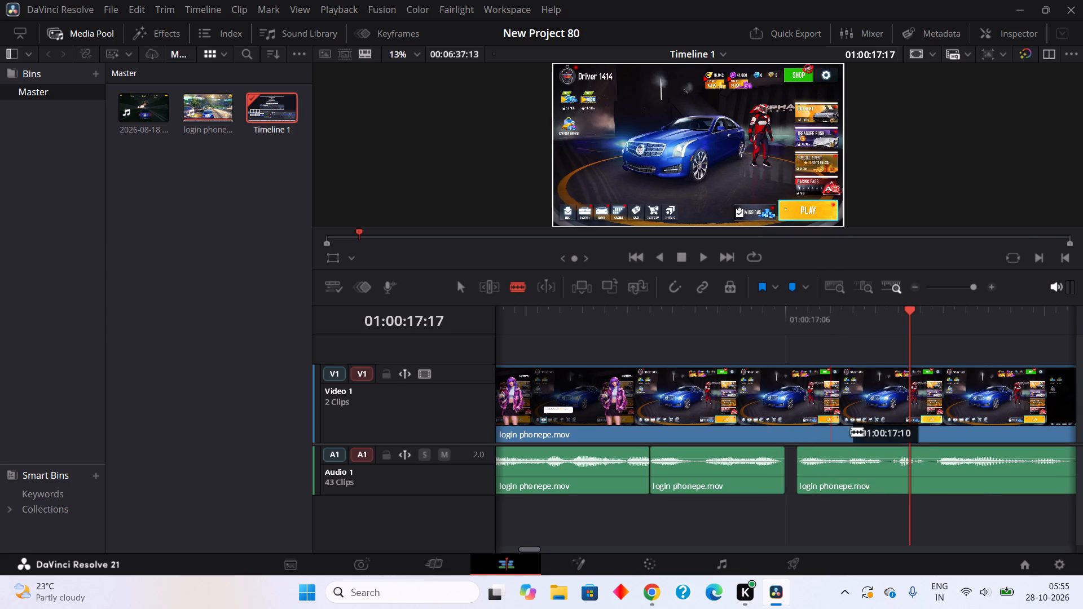
Blade the audio and cut out the short pieces at about 01:00:17:18–17:19 and 01:00:17:15–17:16.
double_click(923, 488)
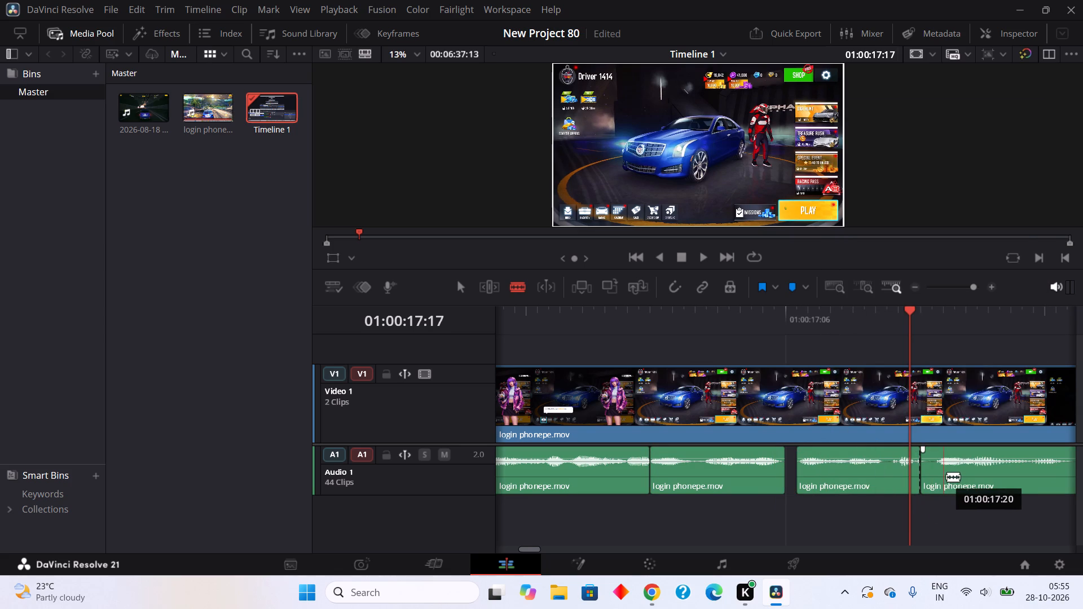
click(941, 476)
right_click(924, 471)
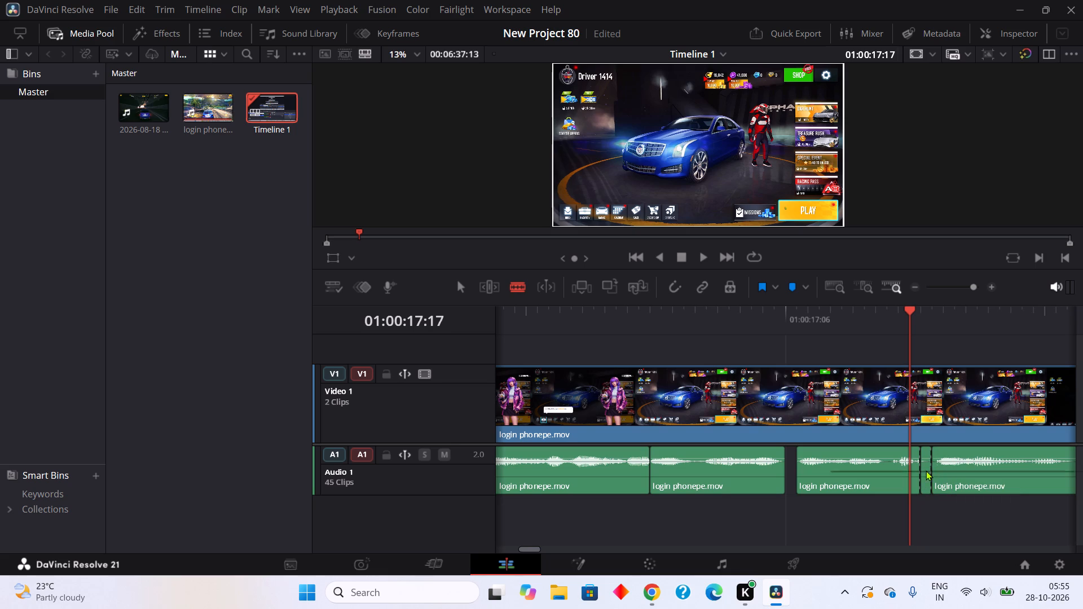
double_click(878, 204)
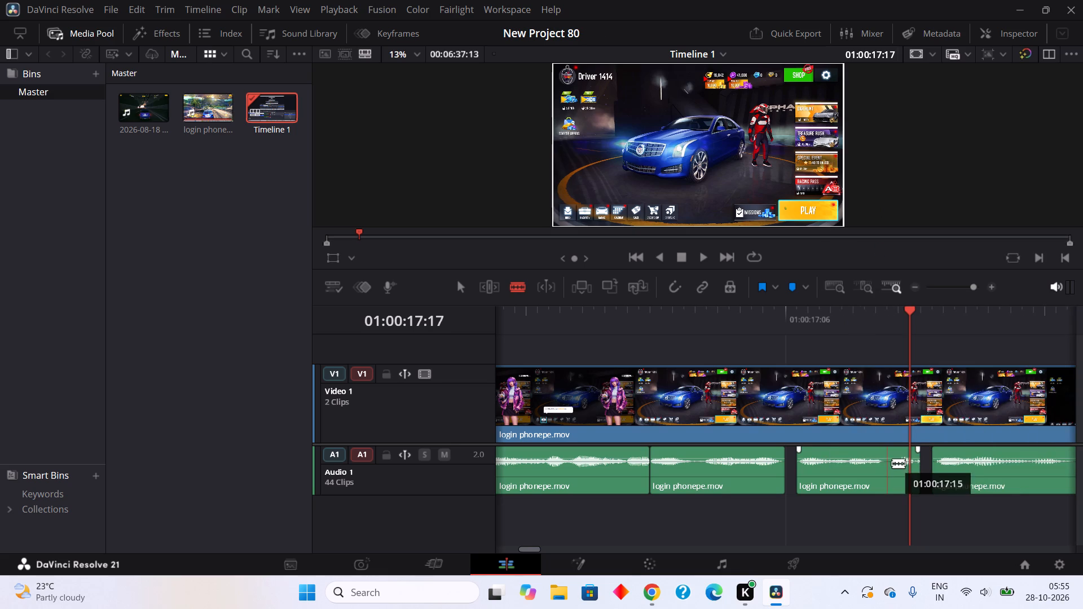
double_click(891, 473)
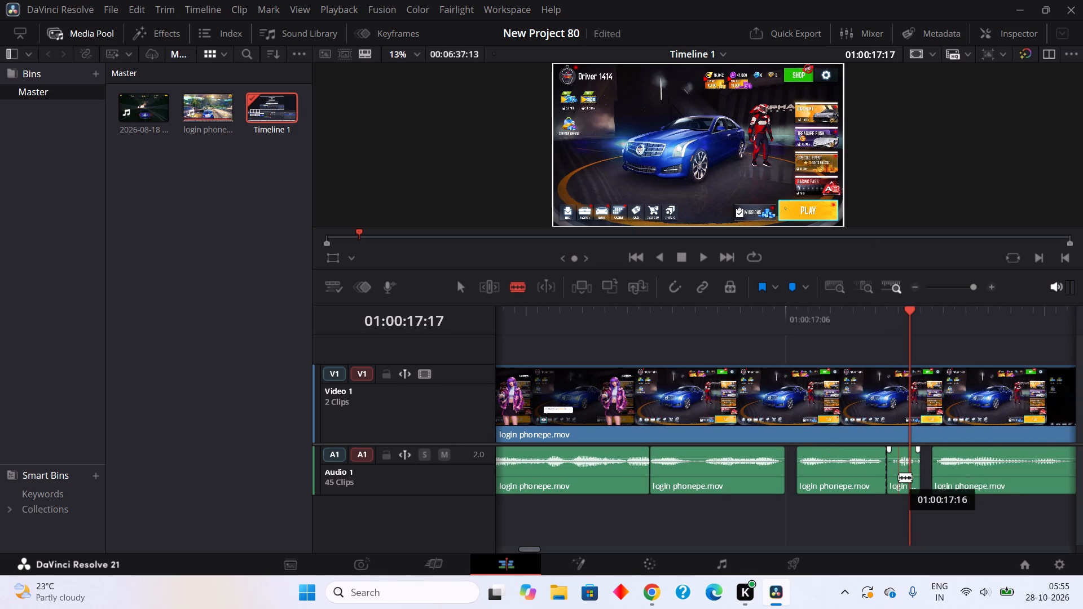
click(899, 477)
right_click(892, 479)
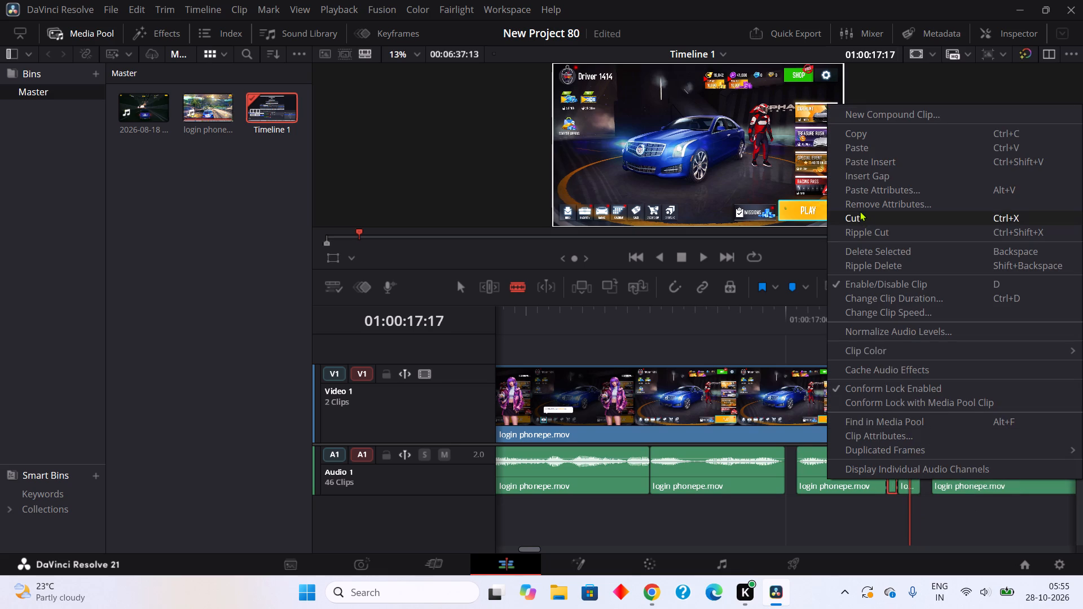
click(857, 213)
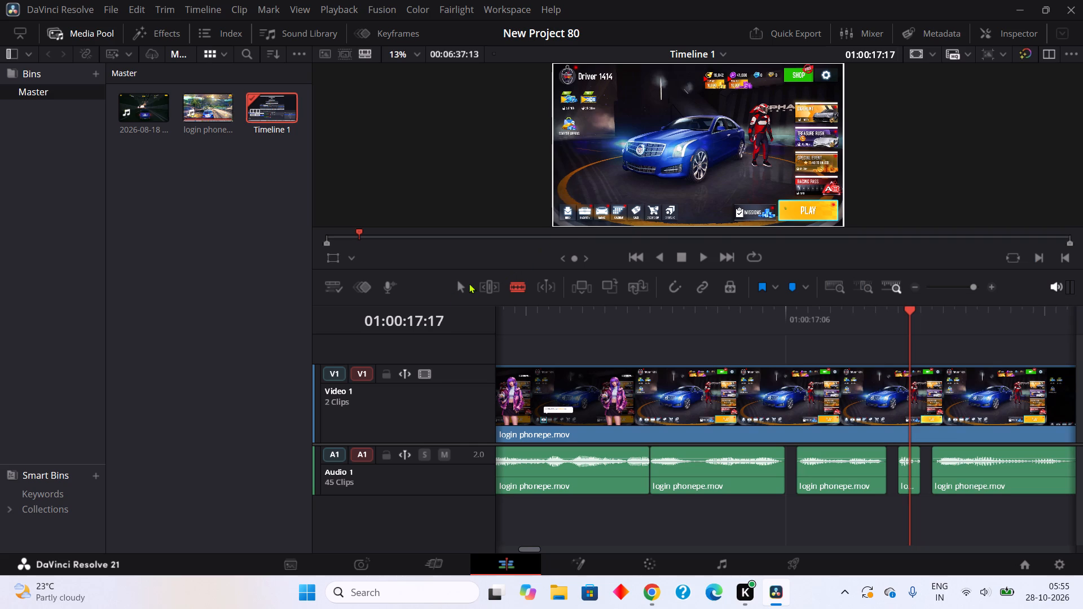
Close the gaps from about 01:00:17:06 by moving the three following audio segments earlier, each against its predecessor's end.
double_click(454, 285)
drag(838, 474, 812, 476)
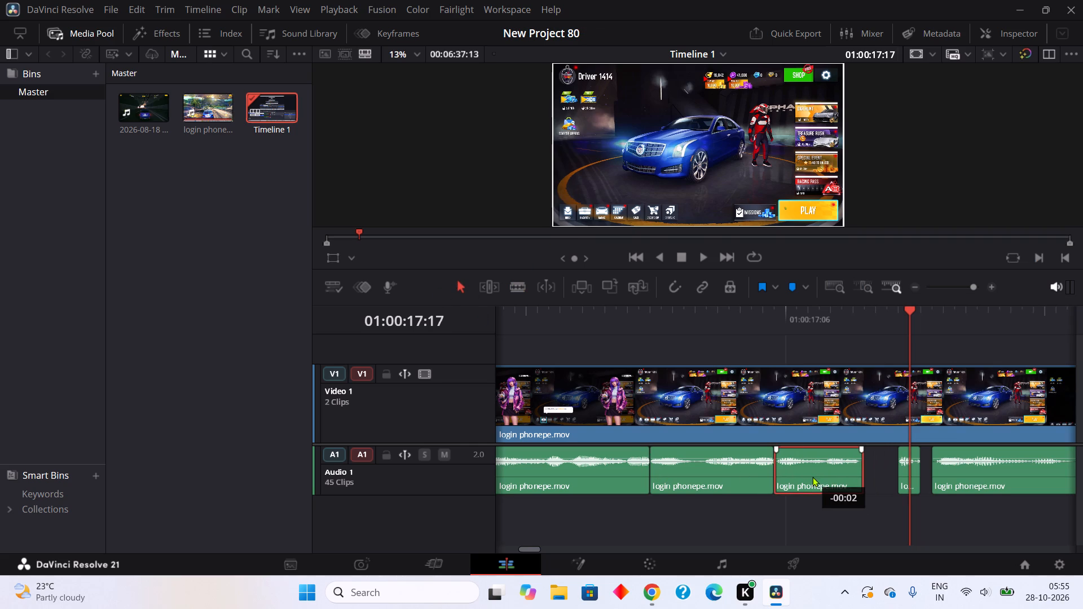
drag(812, 476, 819, 476)
click(819, 476)
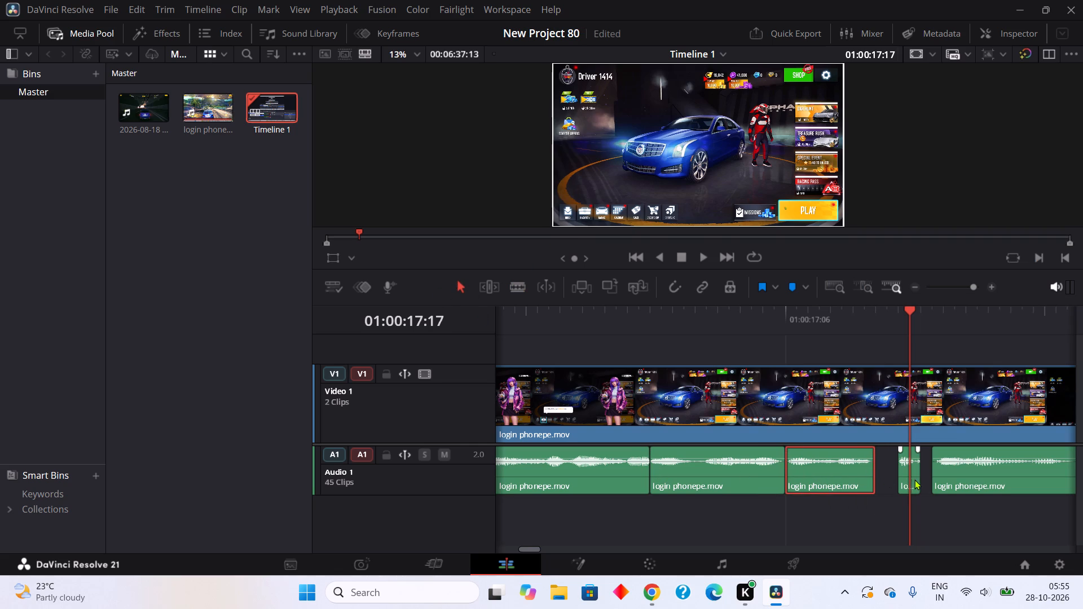
drag(914, 479, 892, 480)
drag(972, 476, 973, 476)
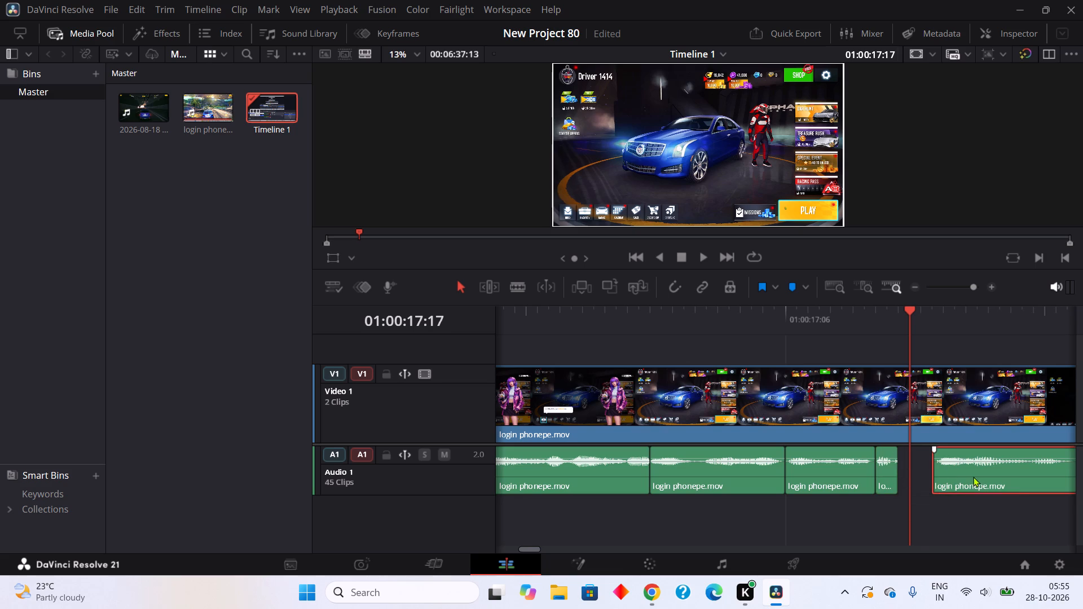
drag(973, 476, 937, 480)
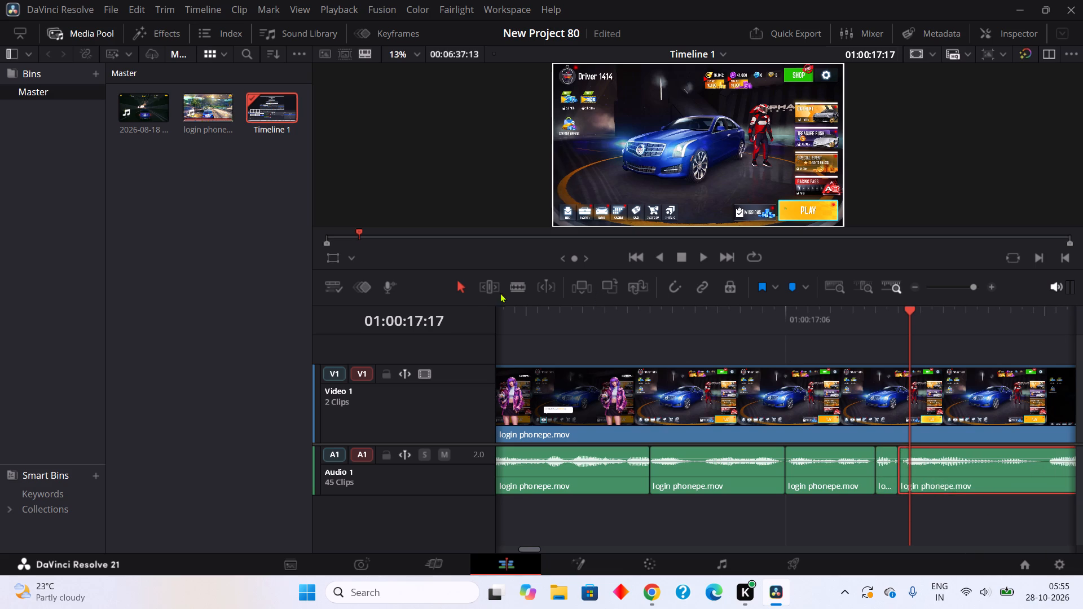
Blade the audio at about 01:00:18:04, 18:05 and 18:06, and cut out the quiet piece at 01:00:18:04–18:05.
click(517, 292)
double_click(1040, 479)
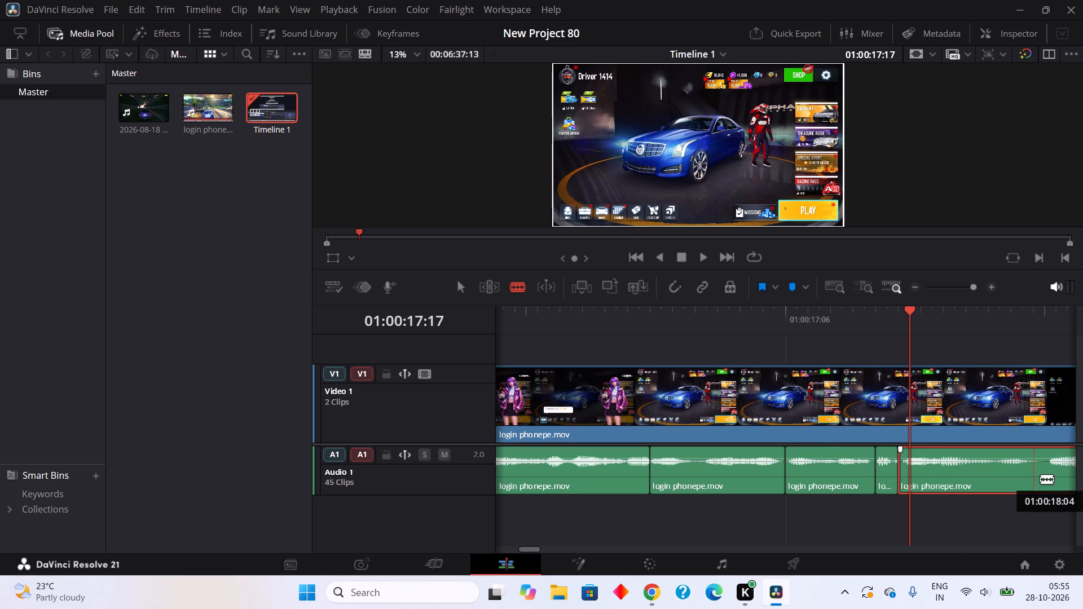
double_click(1055, 478)
right_click(1042, 478)
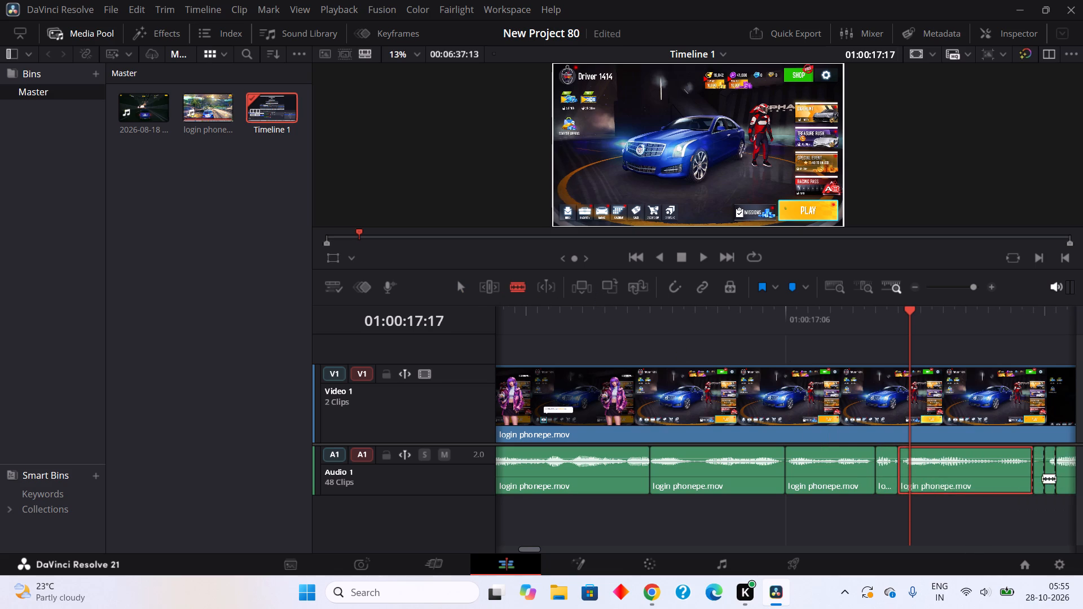
double_click(899, 213)
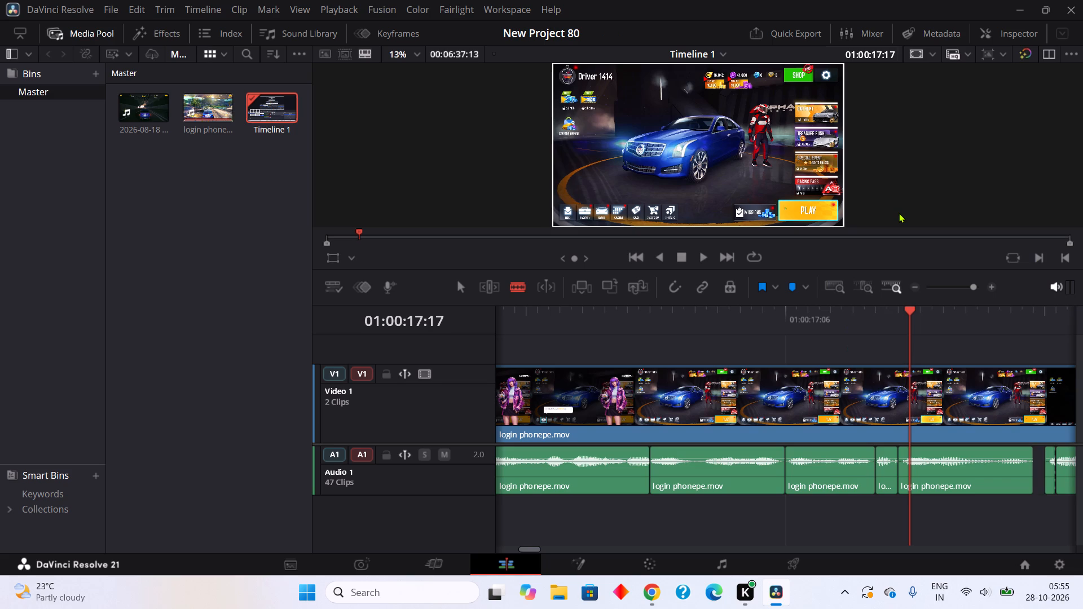
Close the gaps from about 01:00:18:04 by moving the short audio segment and the long segment after it earlier, each against its predecessor's end.
click(465, 289)
drag(1052, 474, 1053, 474)
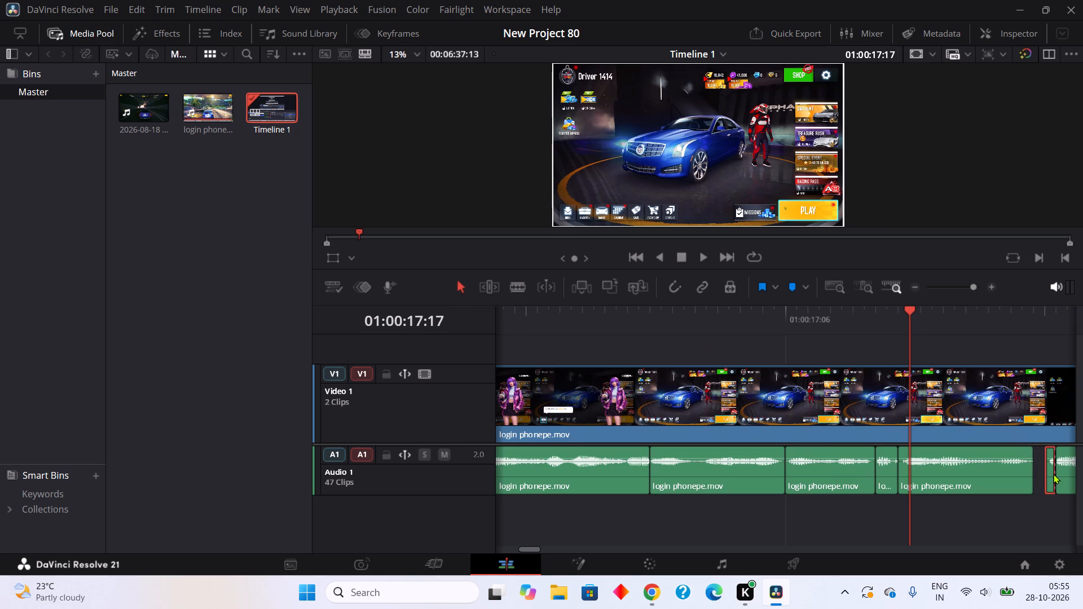
drag(1053, 474, 1040, 483)
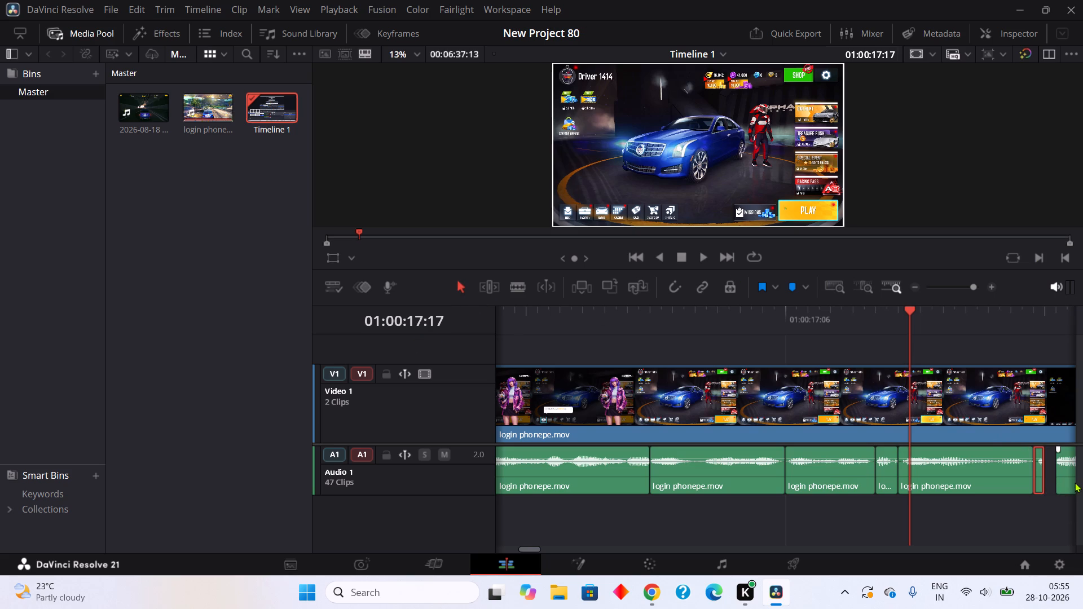
drag(1075, 482, 602, 483)
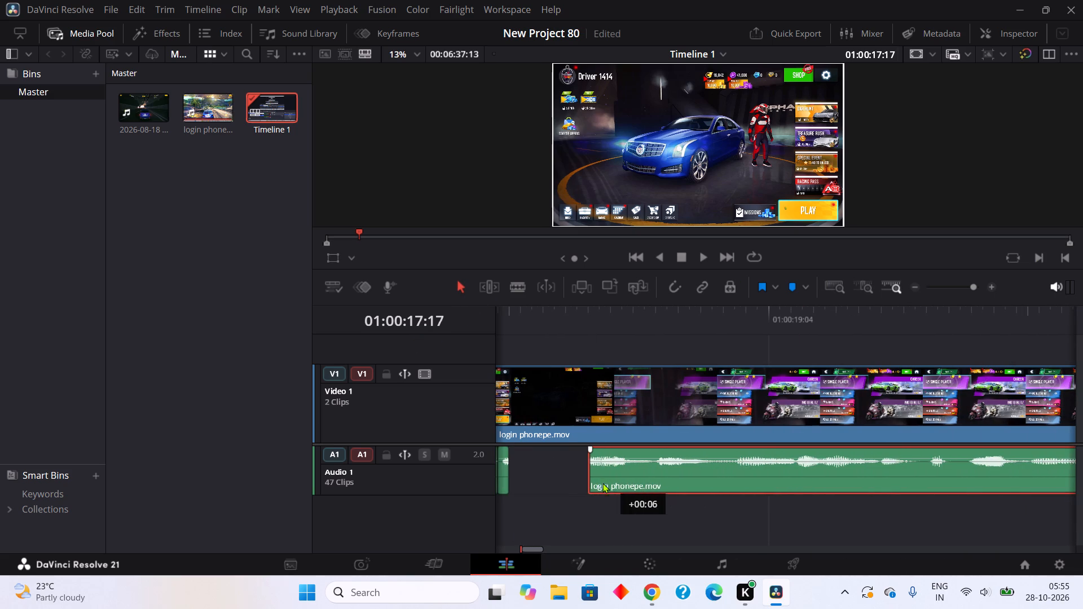
drag(602, 483, 530, 477)
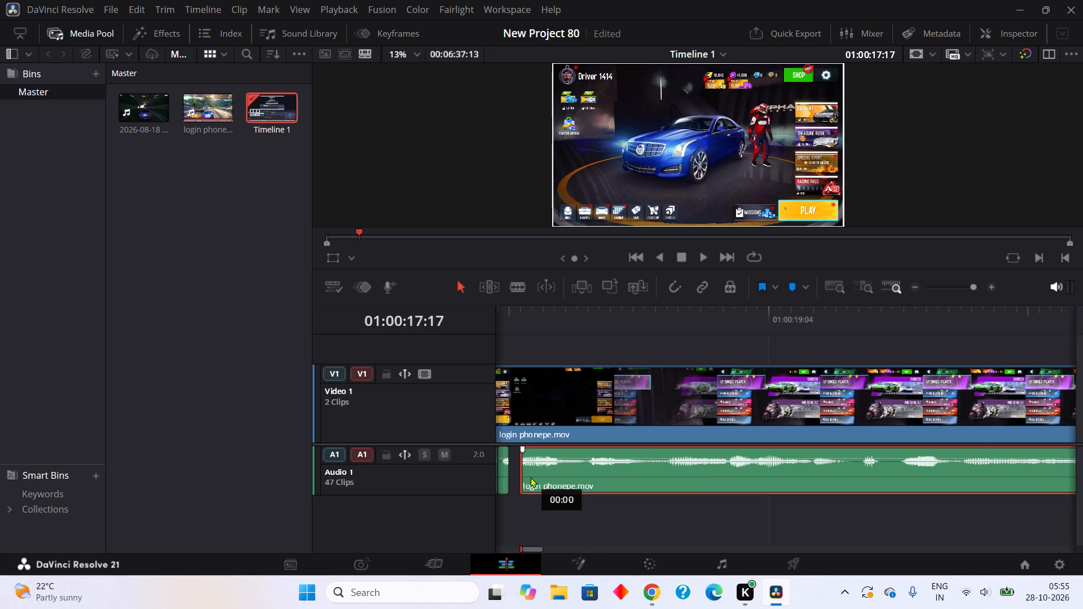
drag(530, 477, 525, 476)
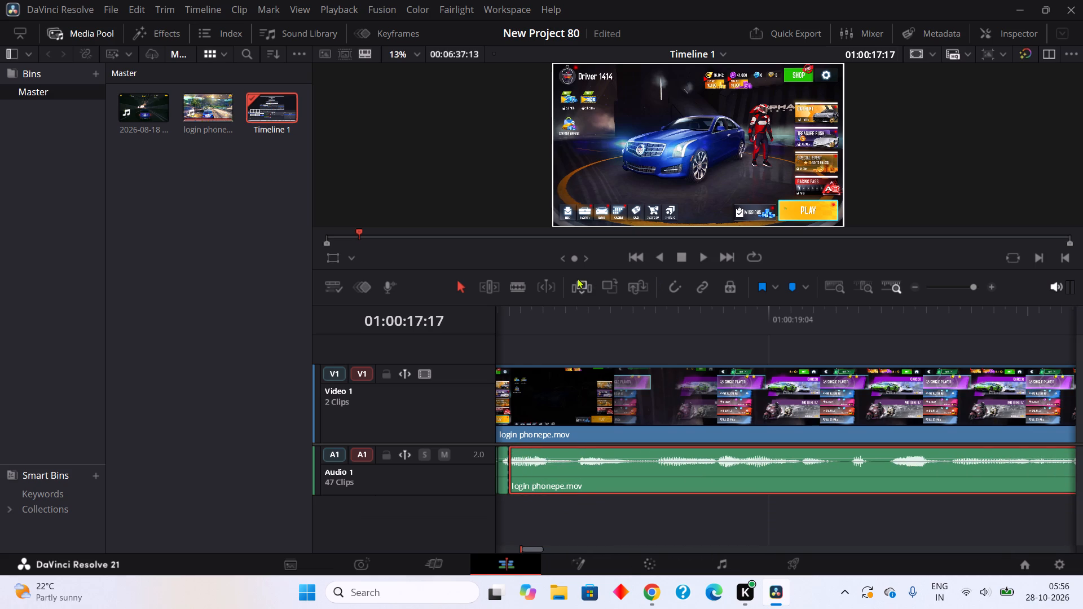
Blade the audio and cut out the short pieces at about 01:00:19:10–19:11, 01:00:19:13–19:15 and 01:00:19:19–19:20.
click(523, 284)
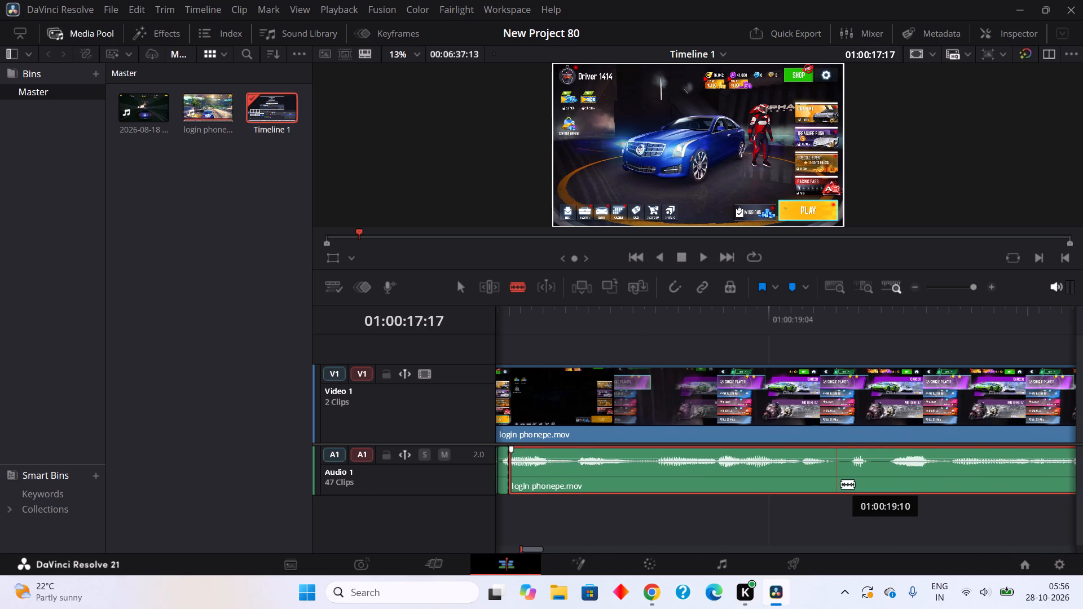
double_click(841, 484)
click(855, 480)
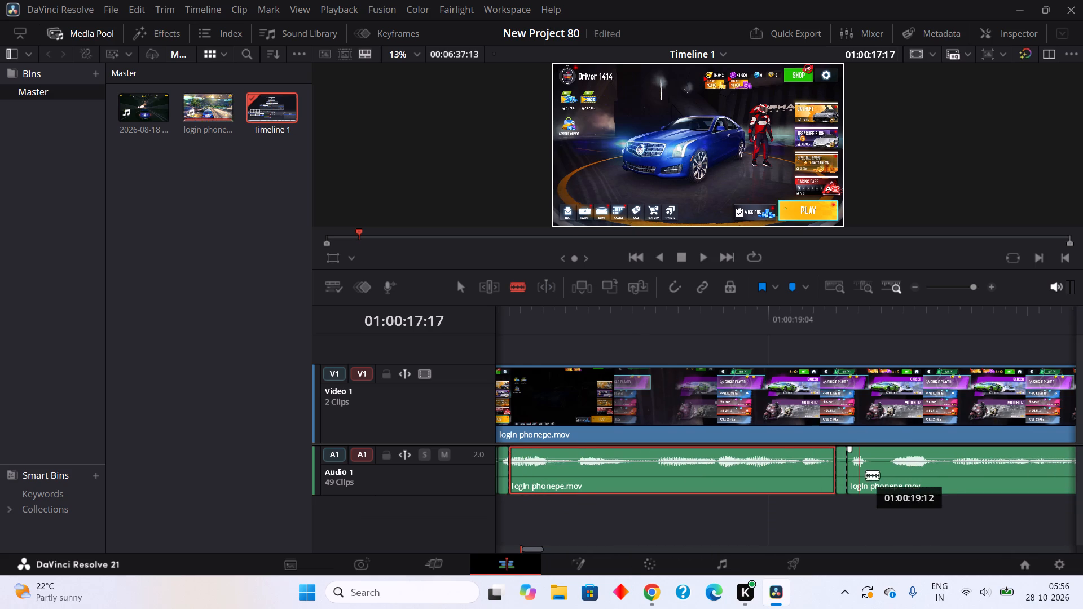
double_click(874, 475)
double_click(895, 475)
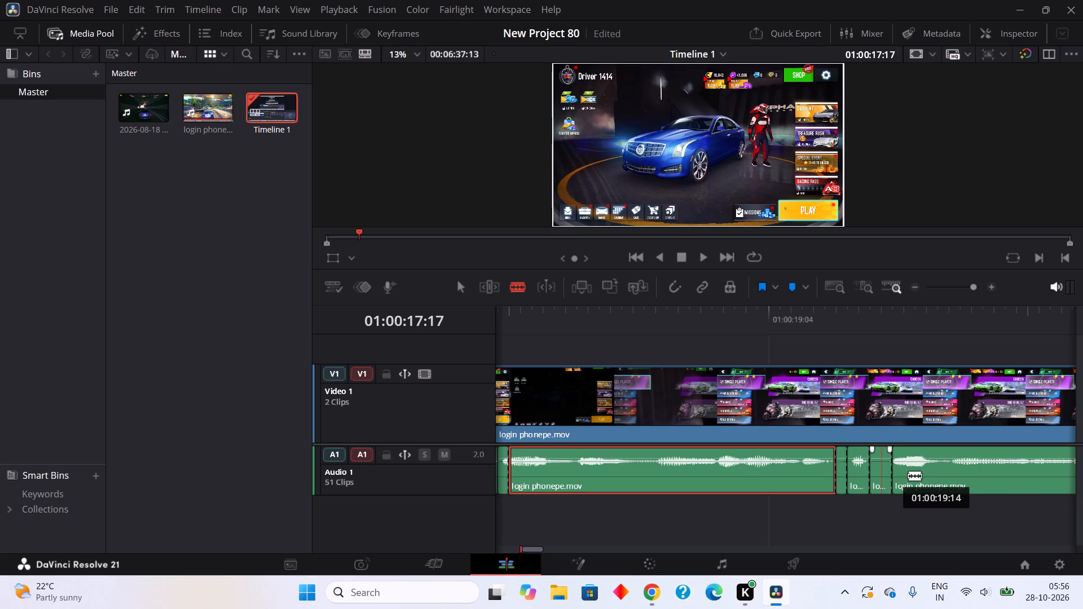
double_click(941, 480)
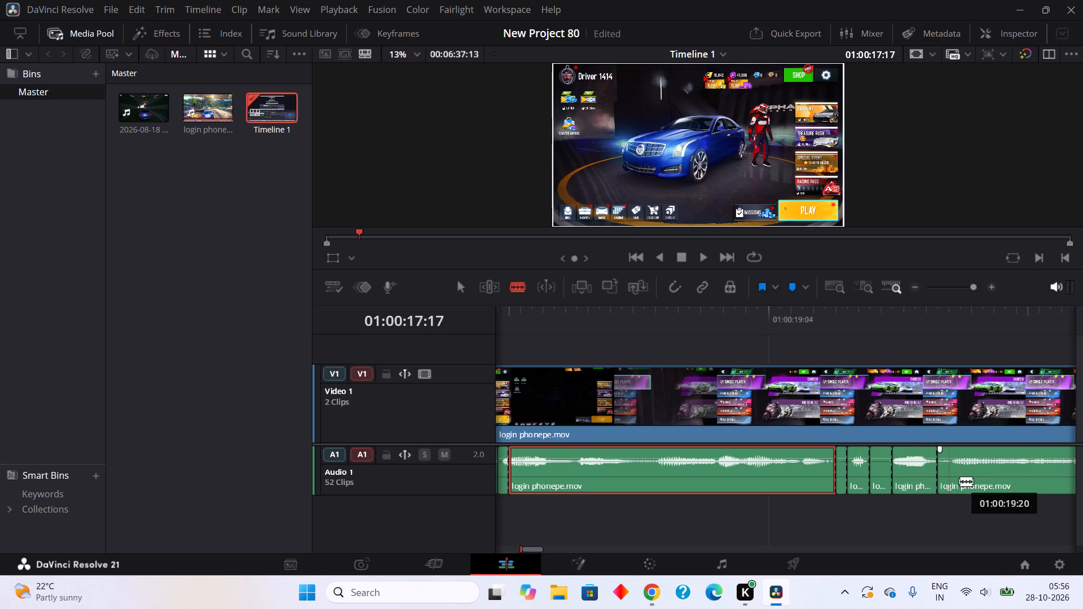
click(956, 483)
right_click(946, 476)
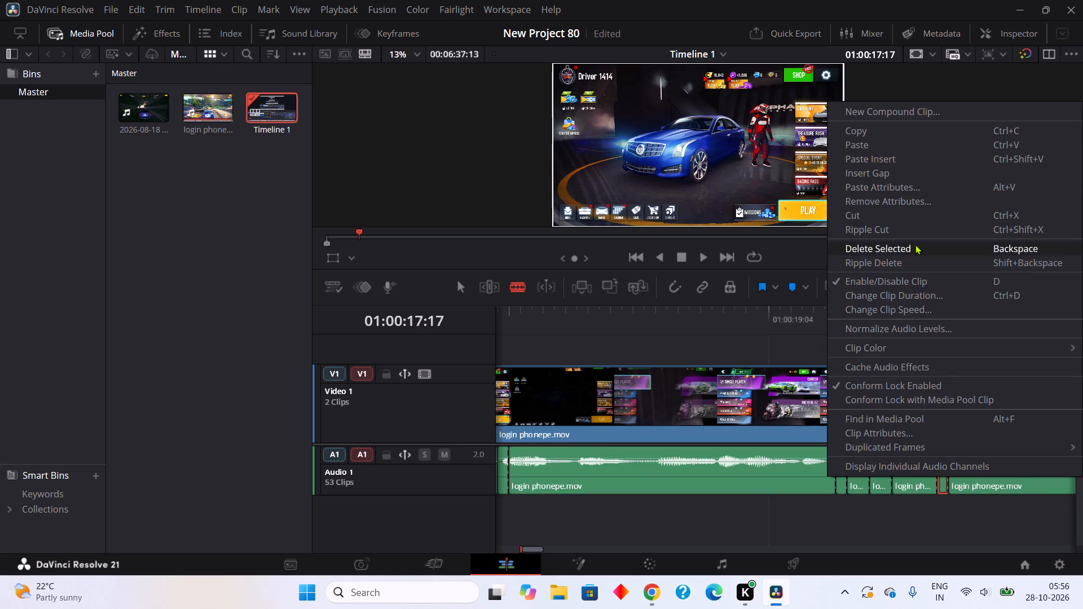
click(906, 218)
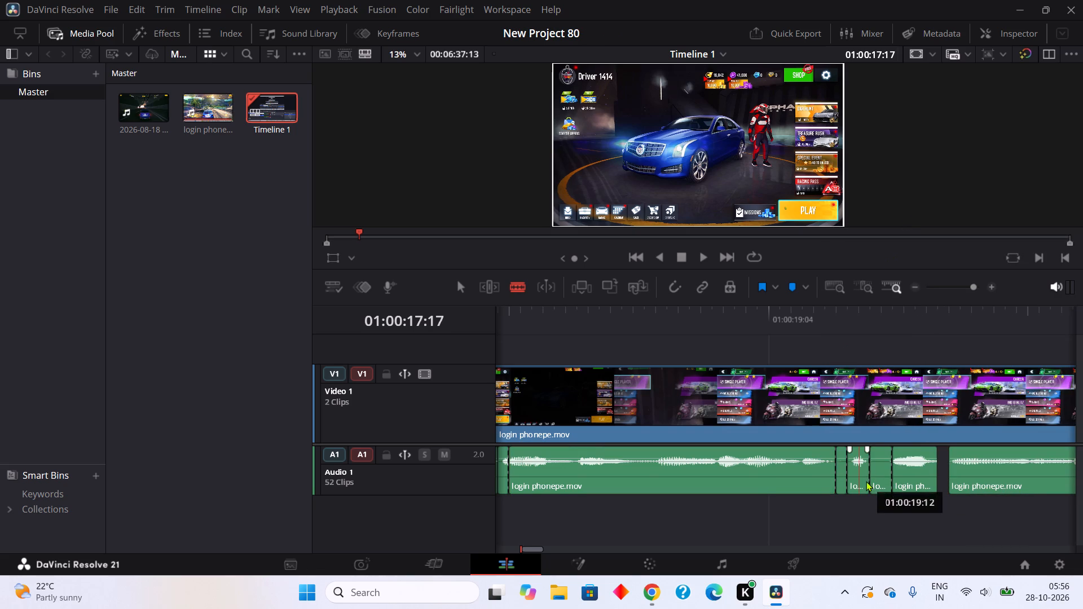
right_click(881, 478)
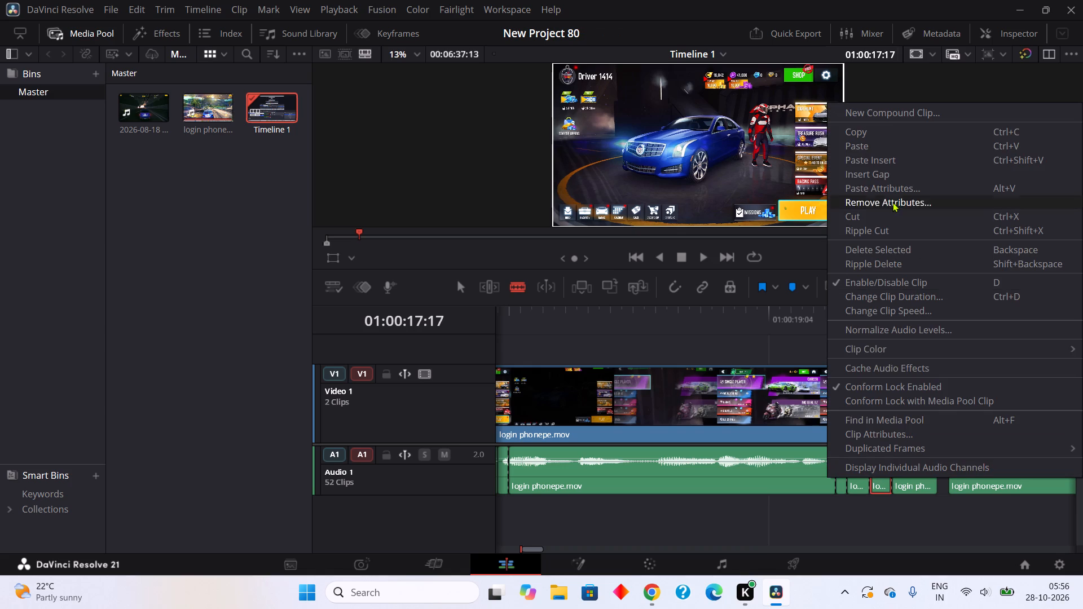
click(891, 215)
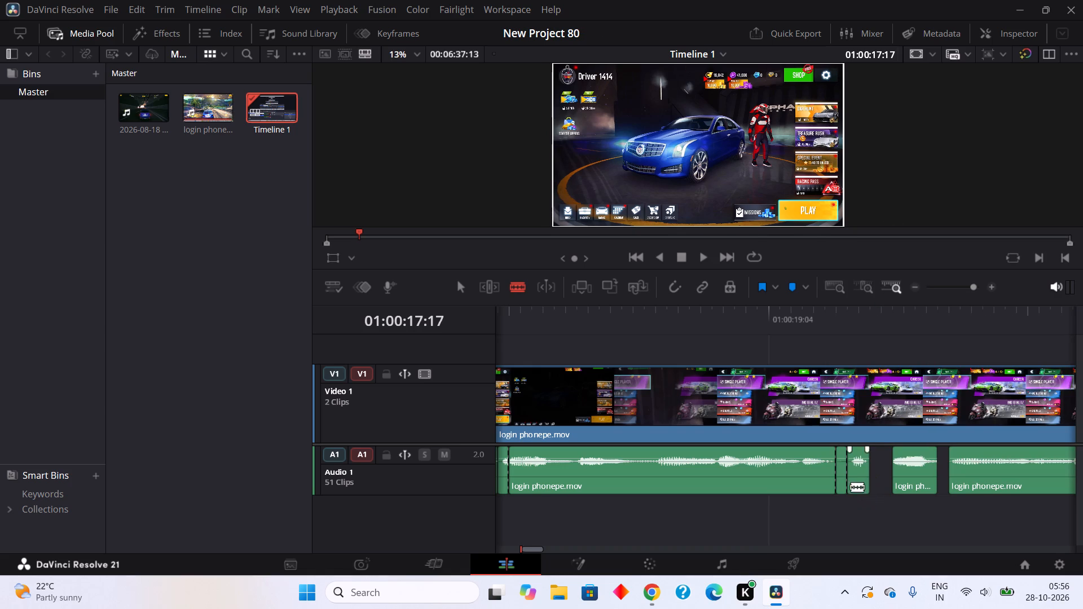
right_click(838, 482)
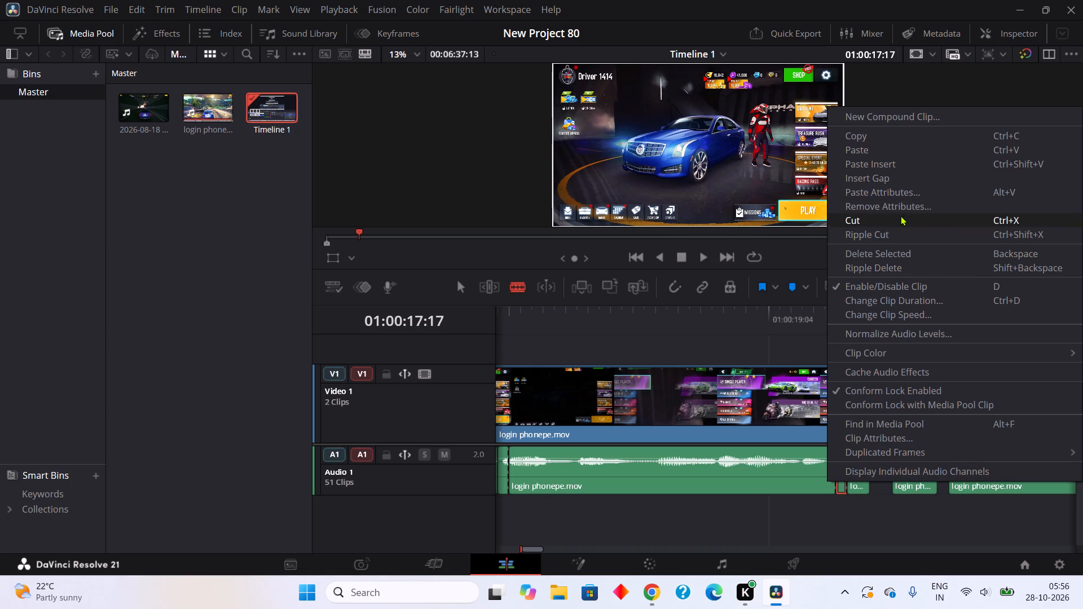
click(900, 215)
Close the gaps from about 01:00:19:10 by moving the three following audio segments earlier, each against its predecessor's end.
double_click(461, 283)
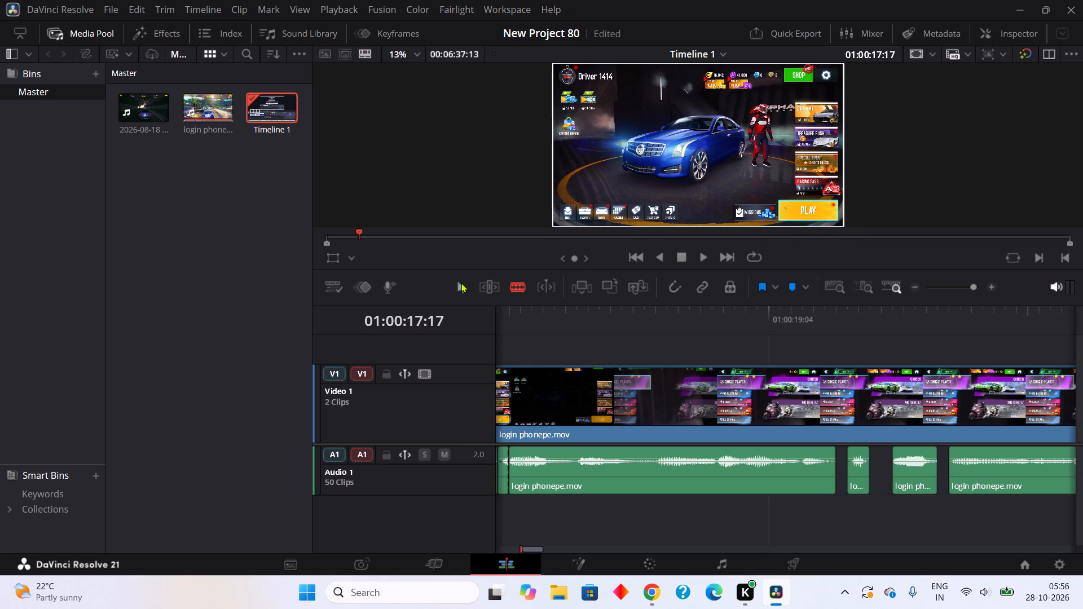
drag(865, 475, 852, 478)
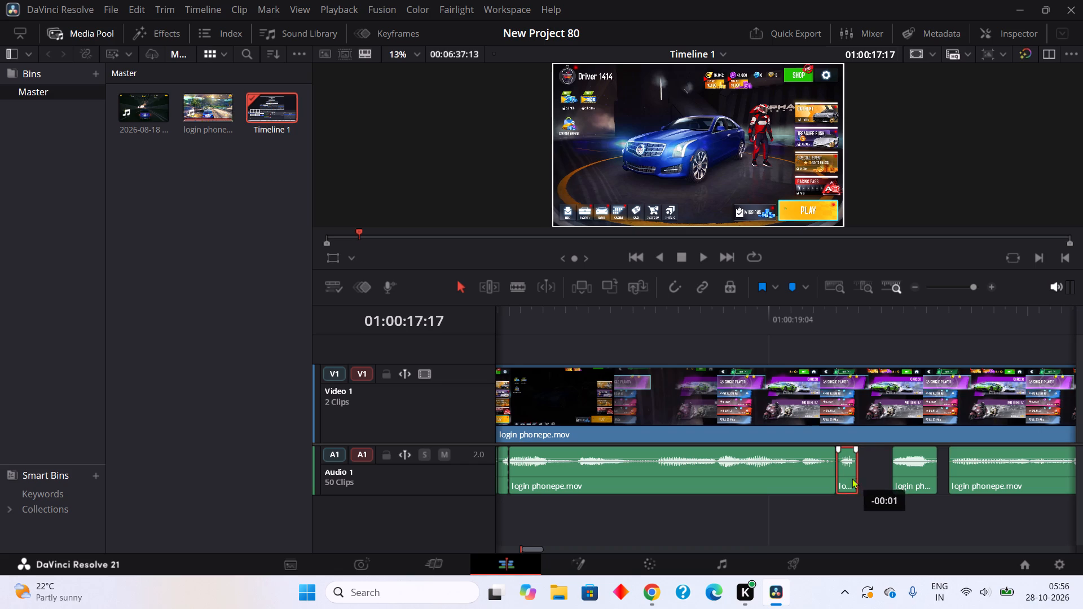
drag(852, 478, 848, 479)
drag(919, 479, 876, 482)
click(876, 482)
drag(1004, 482, 952, 492)
click(952, 492)
Play the edit on to about 01:00:21:11, then blade the audio at about 01:00:20:06, 20:07, 20:11, 20:13, 20:16 and 20:17.
double_click(705, 257)
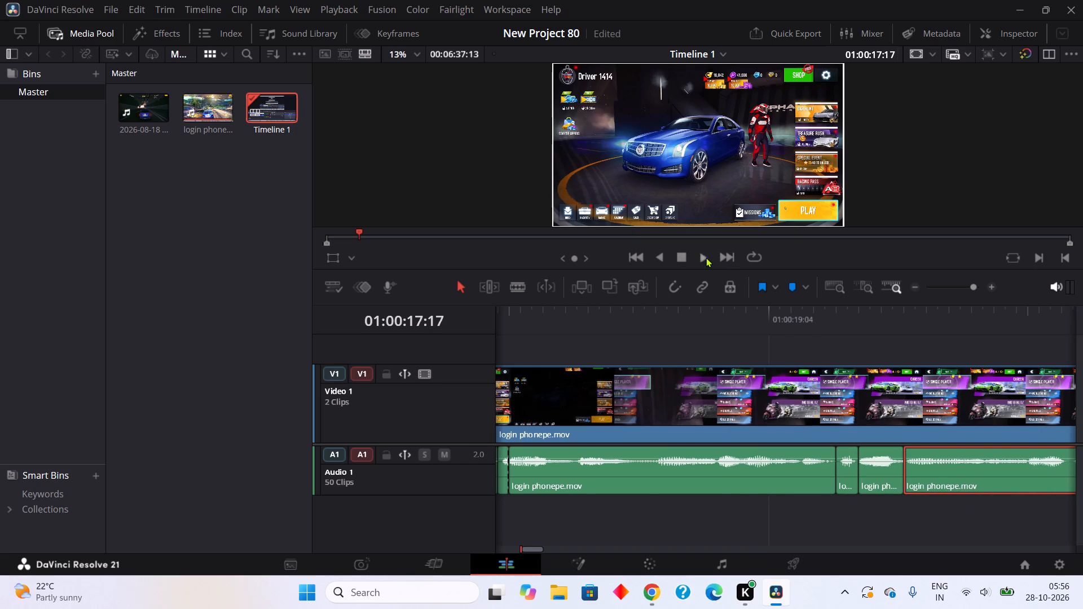
double_click(683, 257)
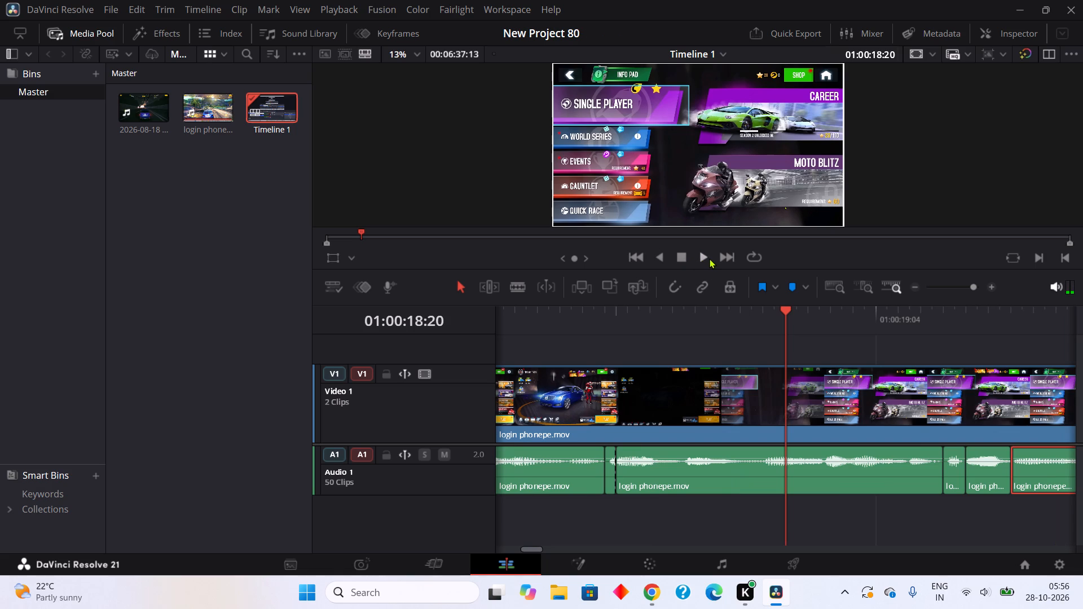
double_click(702, 256)
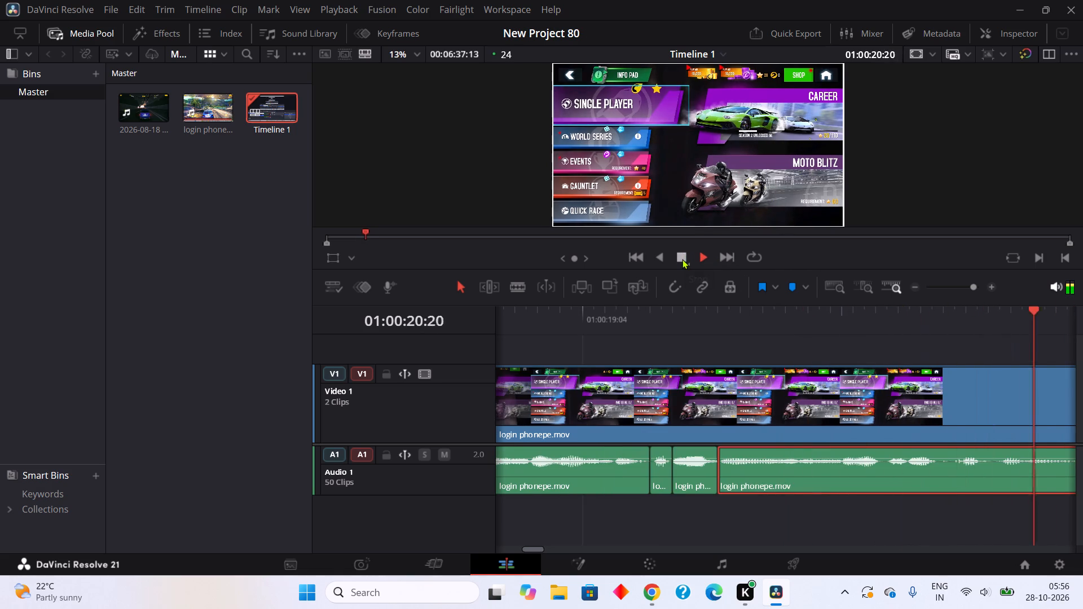
click(682, 259)
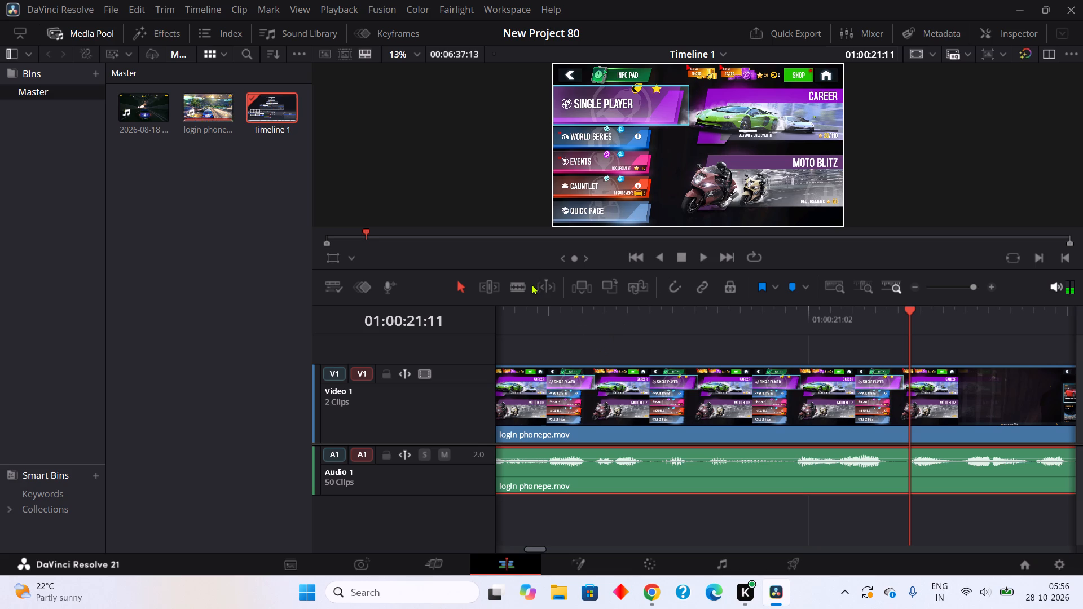
double_click(518, 285)
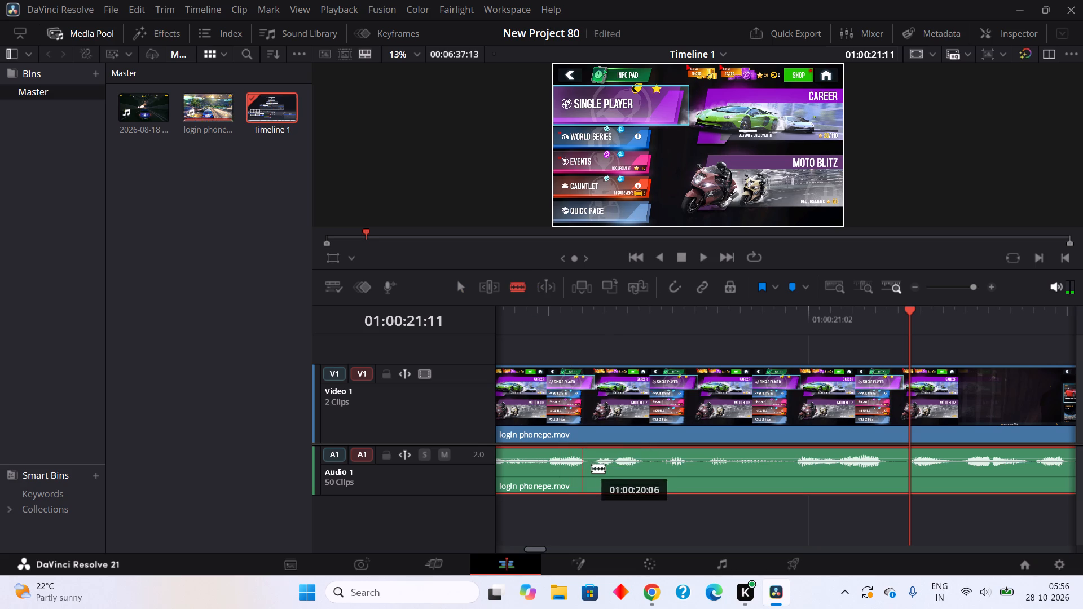
double_click(593, 469)
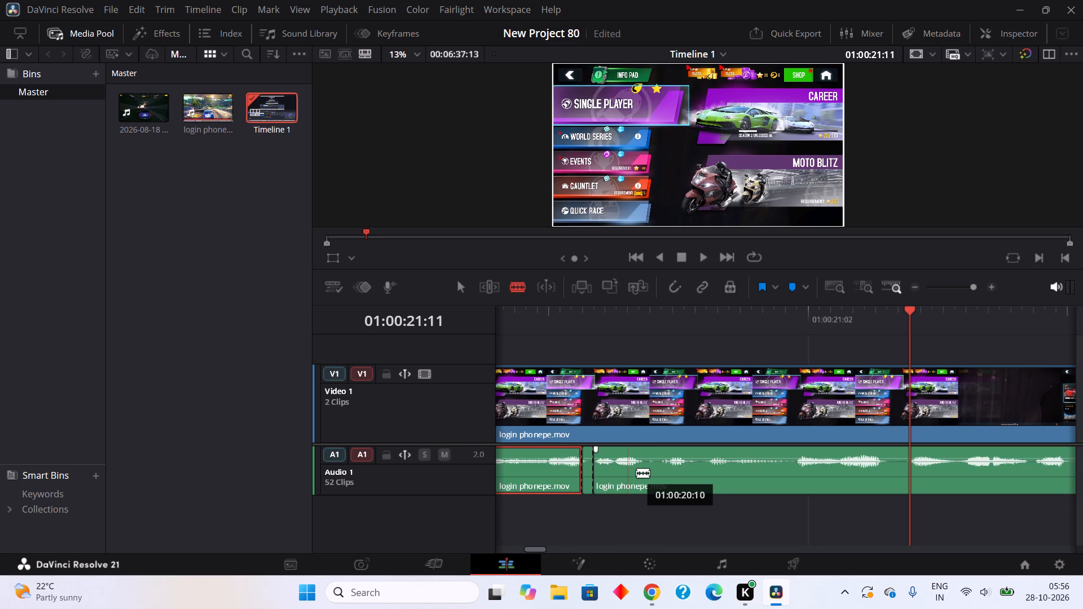
click(647, 473)
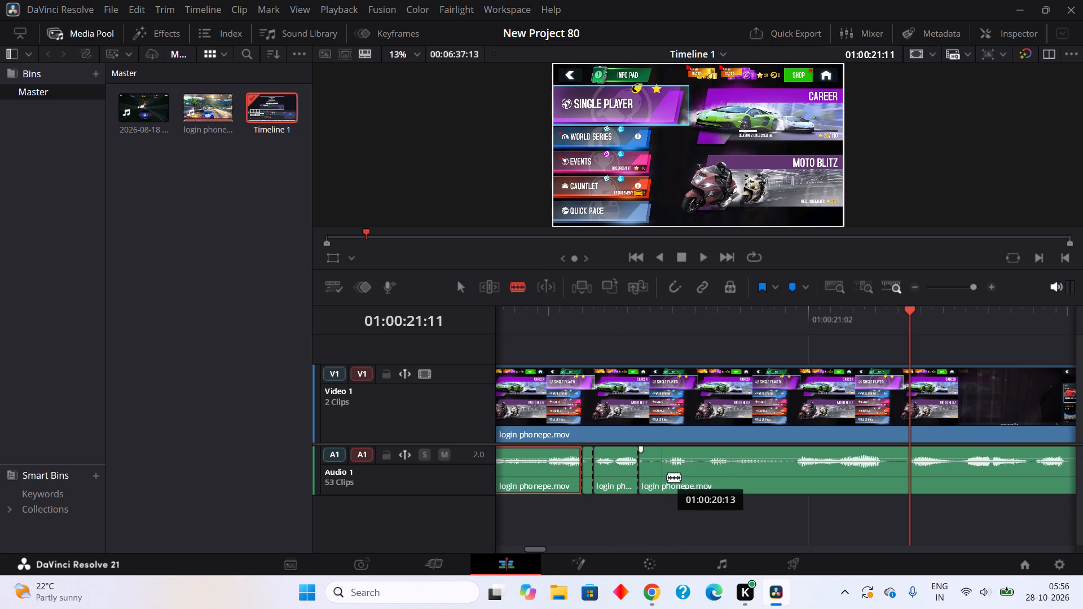
double_click(668, 477)
double_click(701, 479)
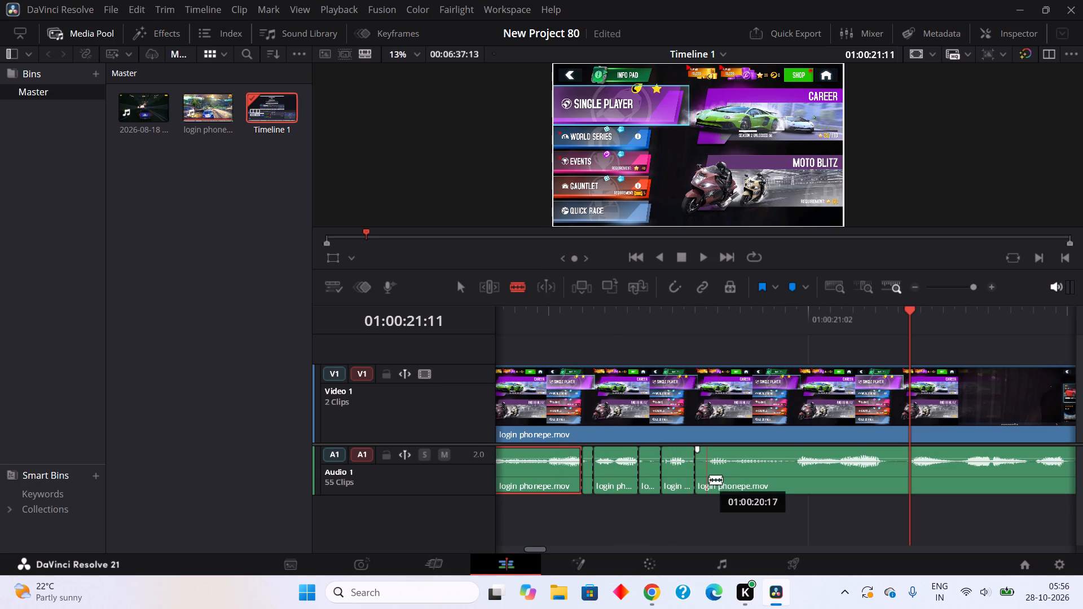
double_click(711, 479)
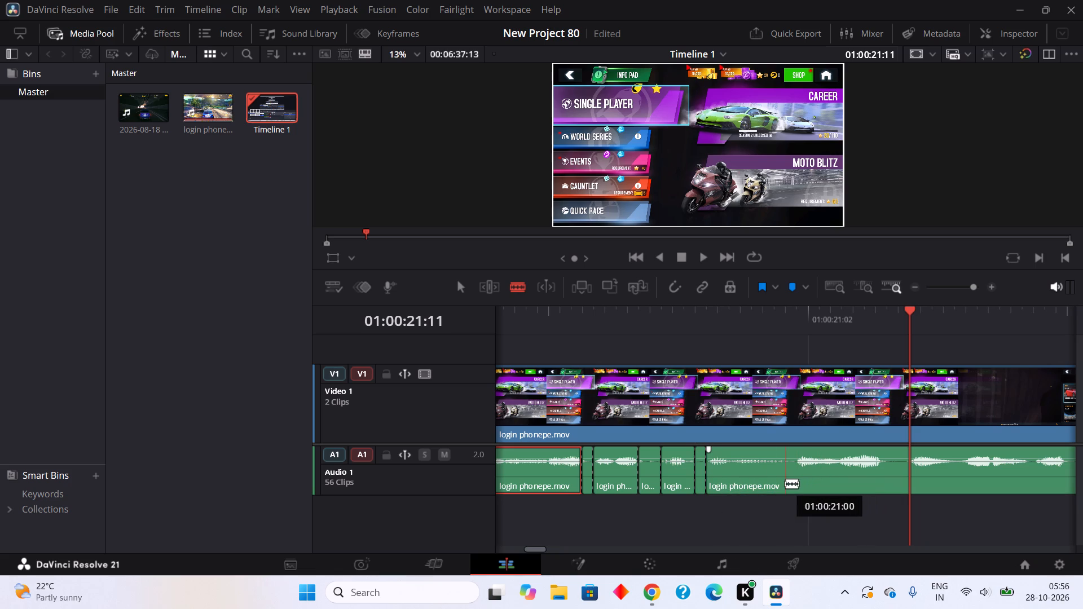
Blade the audio at about 01:00:21:00, 21:01, 21:09, 21:11, 21:21 and 21:22 to isolate the pauses.
double_click(790, 483)
double_click(800, 479)
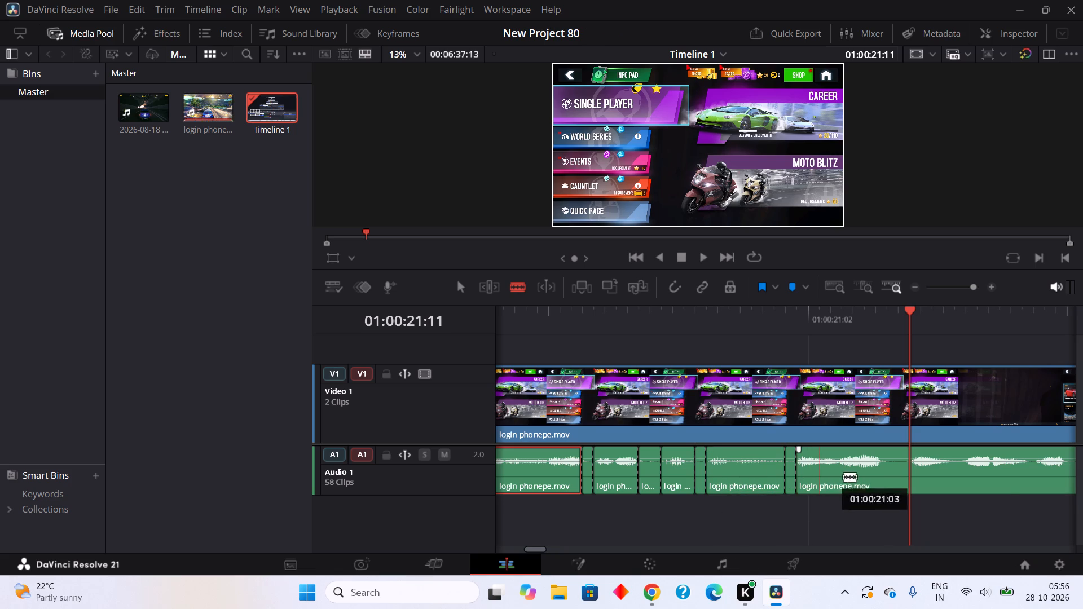
double_click(893, 481)
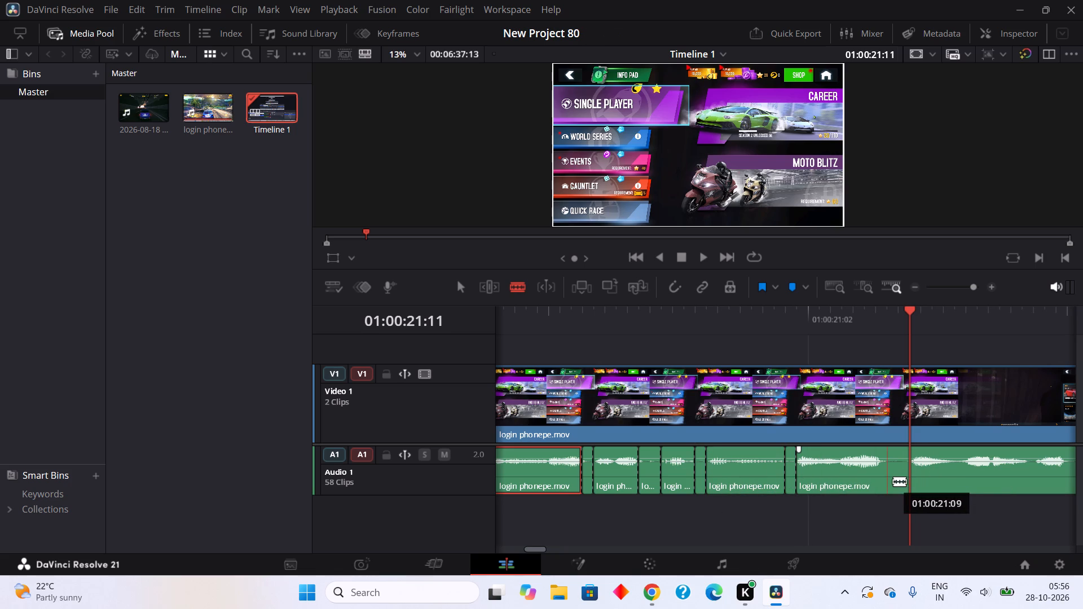
double_click(912, 479)
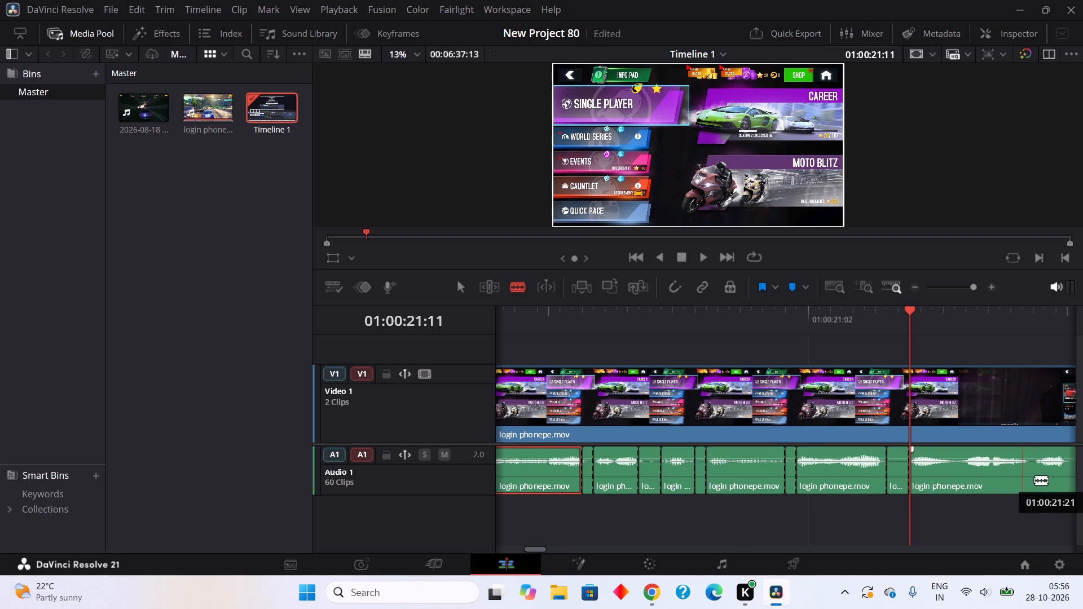
click(1031, 482)
double_click(1045, 484)
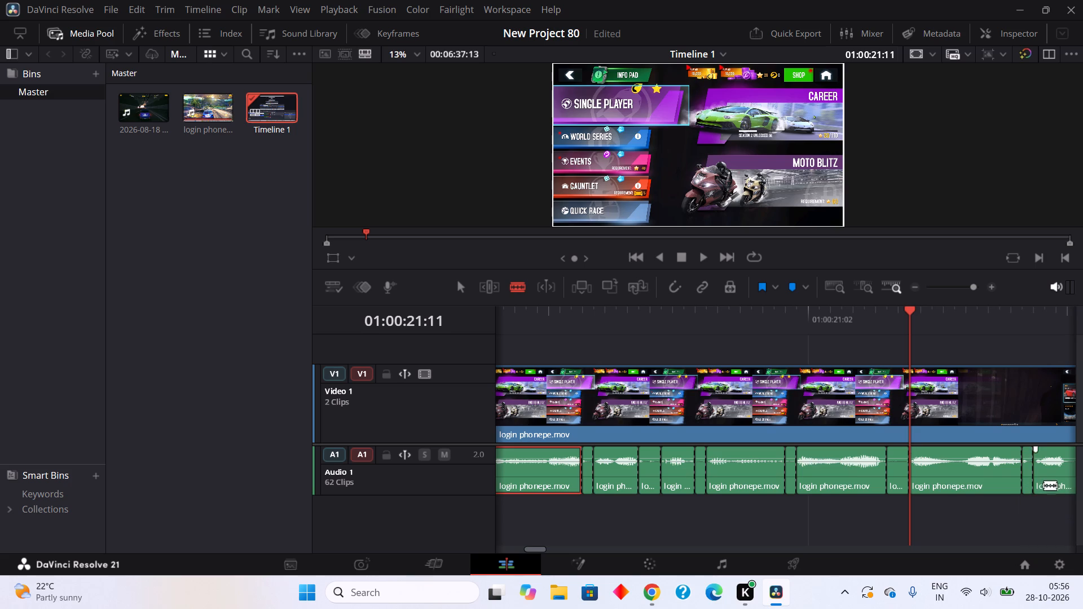
Cut out the six short audio pieces at about 01:00:20:06, 20:11, 20:16, 21:00, 21:09 and 21:21.
right_click(592, 474)
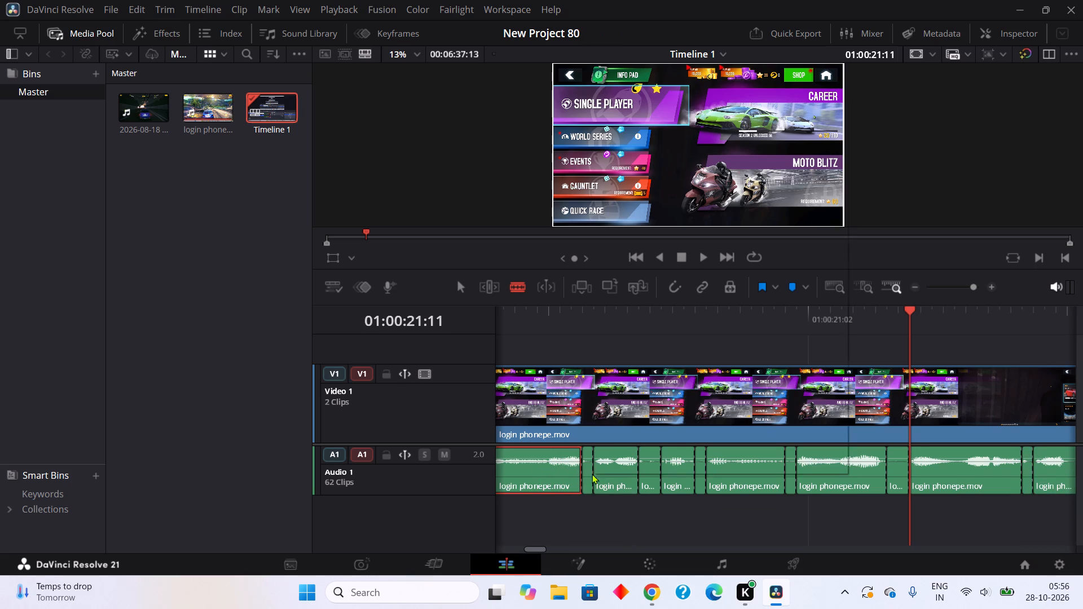
double_click(628, 210)
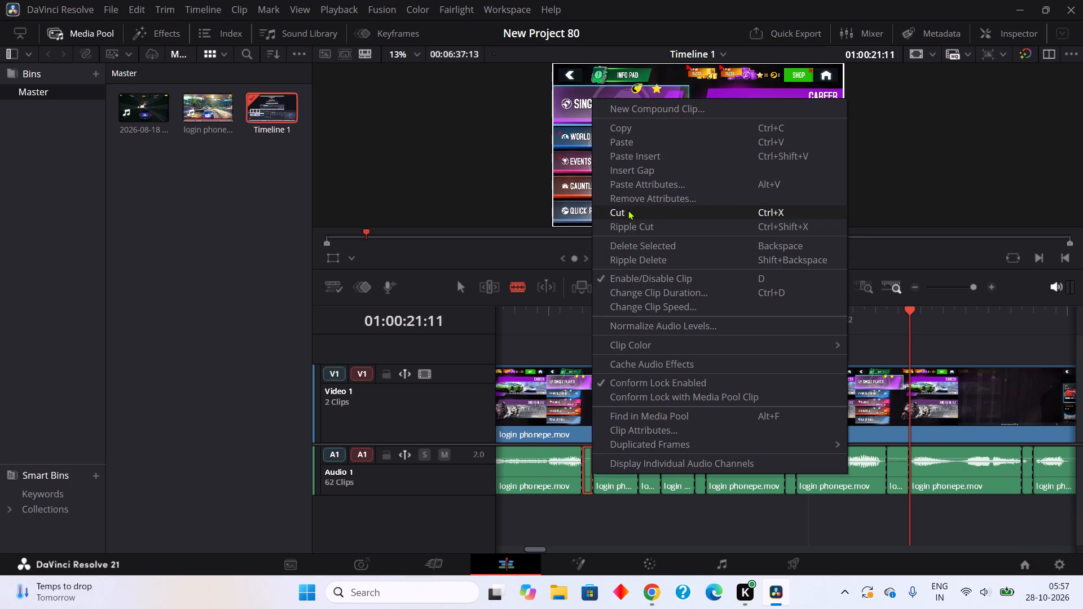
right_click(654, 478)
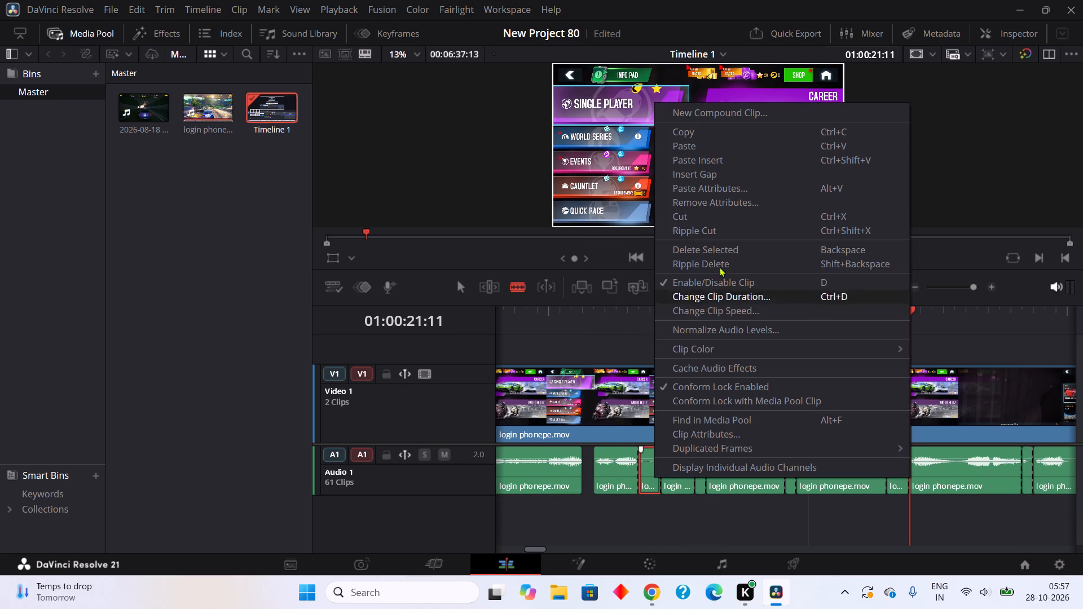
double_click(687, 219)
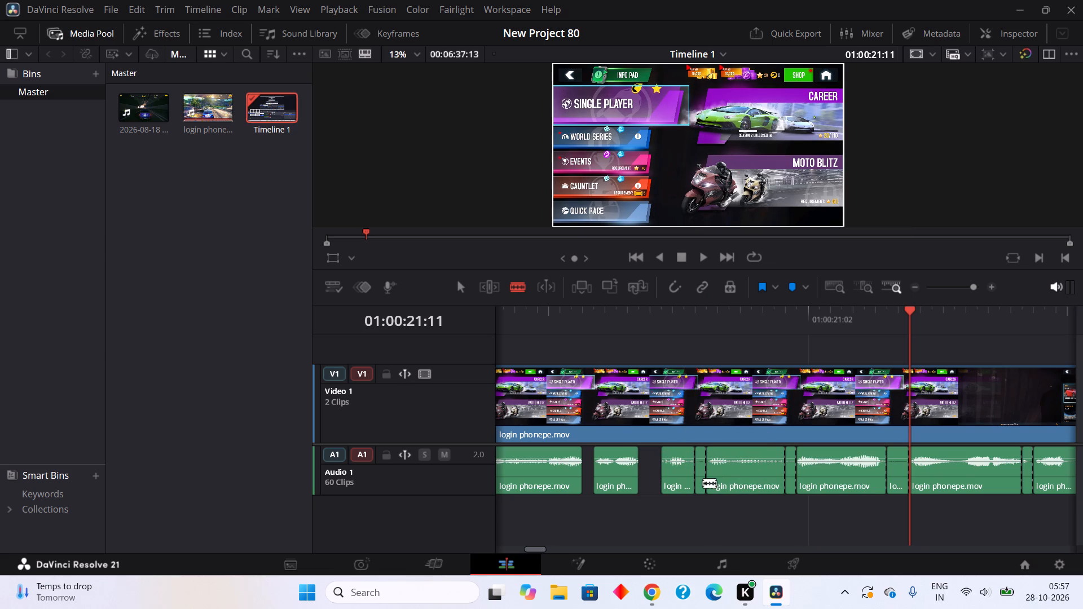
right_click(703, 483)
double_click(736, 220)
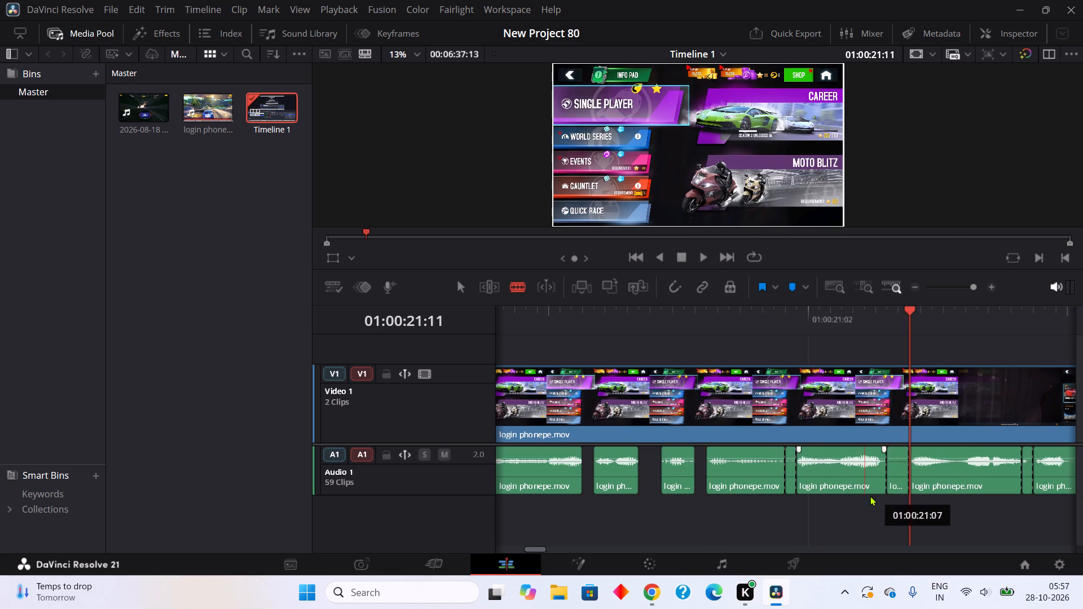
right_click(794, 475)
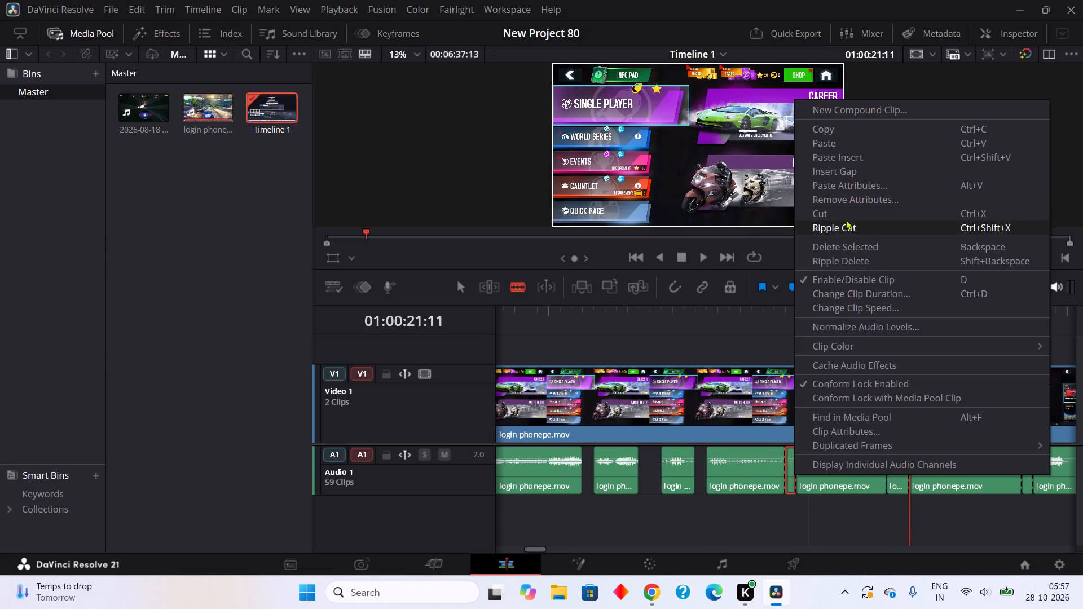
double_click(843, 217)
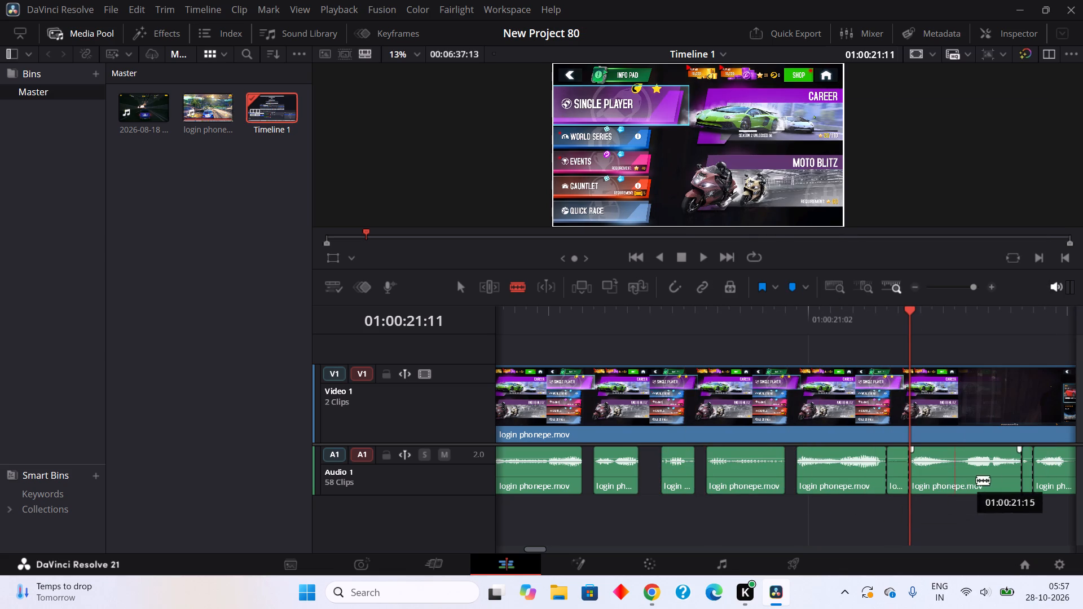
right_click(905, 478)
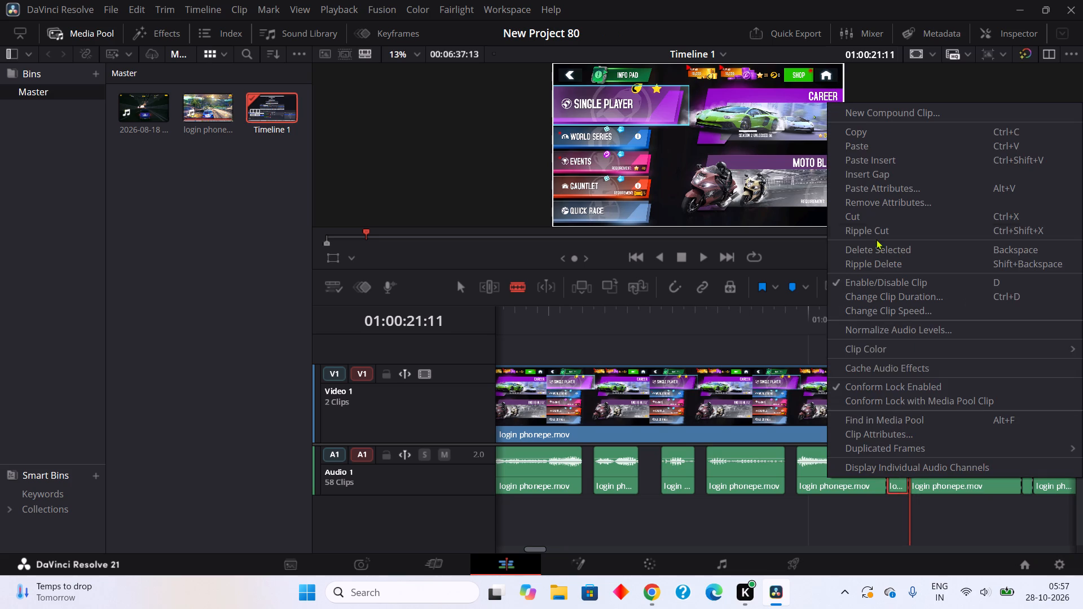
click(859, 217)
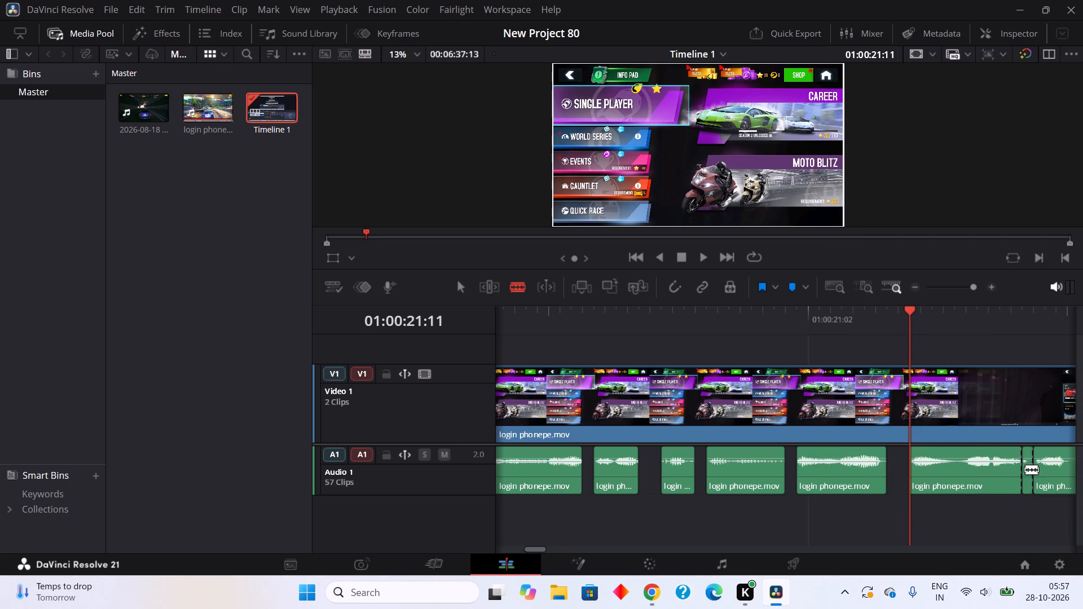
right_click(1027, 471)
click(873, 204)
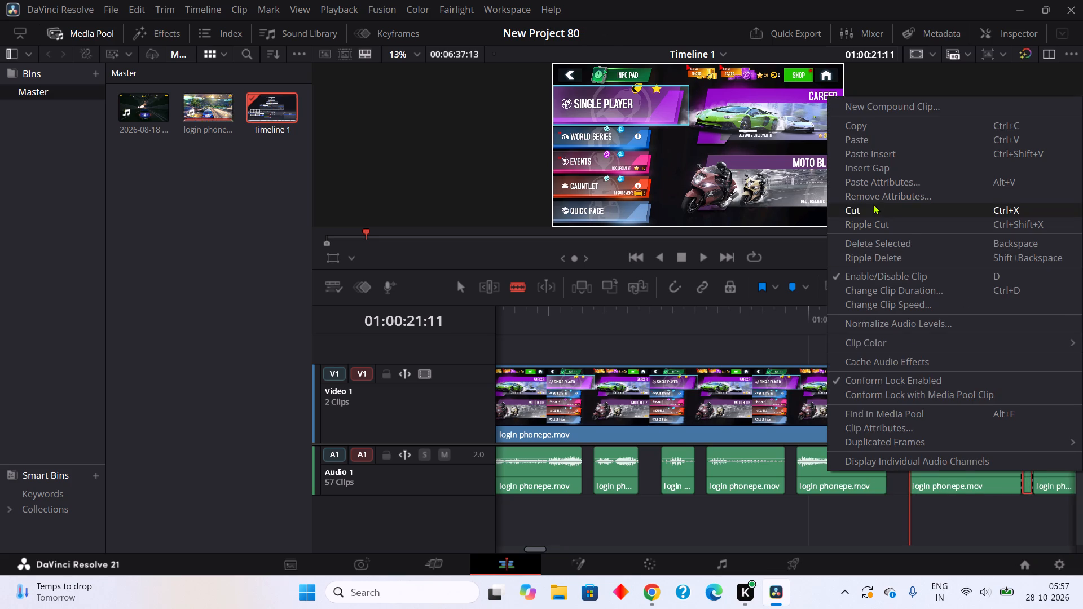
Close the gaps from about 01:00:20:06 by moving the three following audio segments earlier, each against its predecessor's end.
click(463, 290)
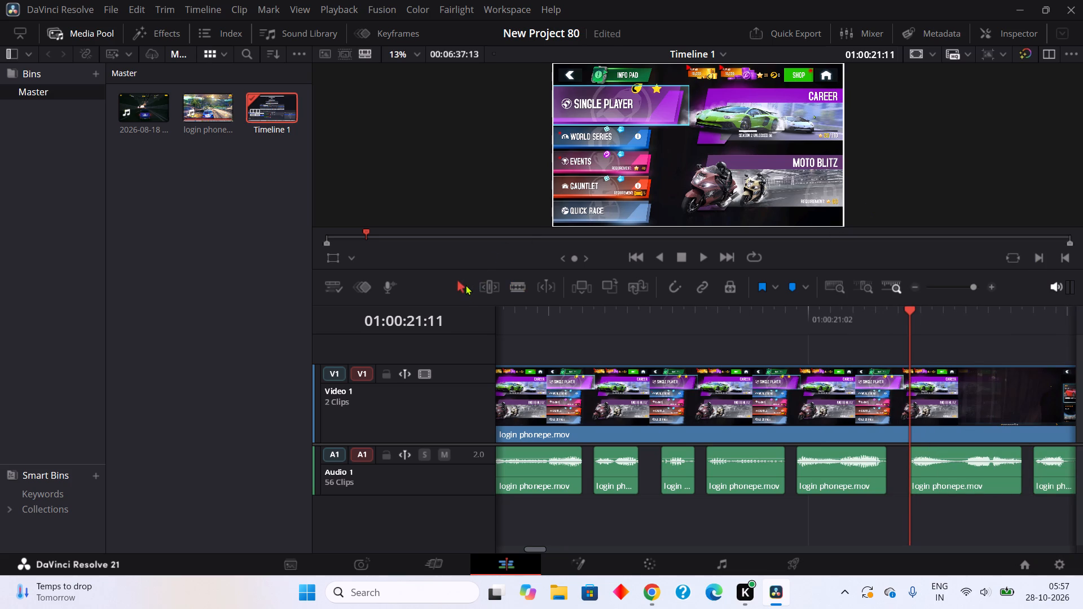
drag(622, 474, 617, 472)
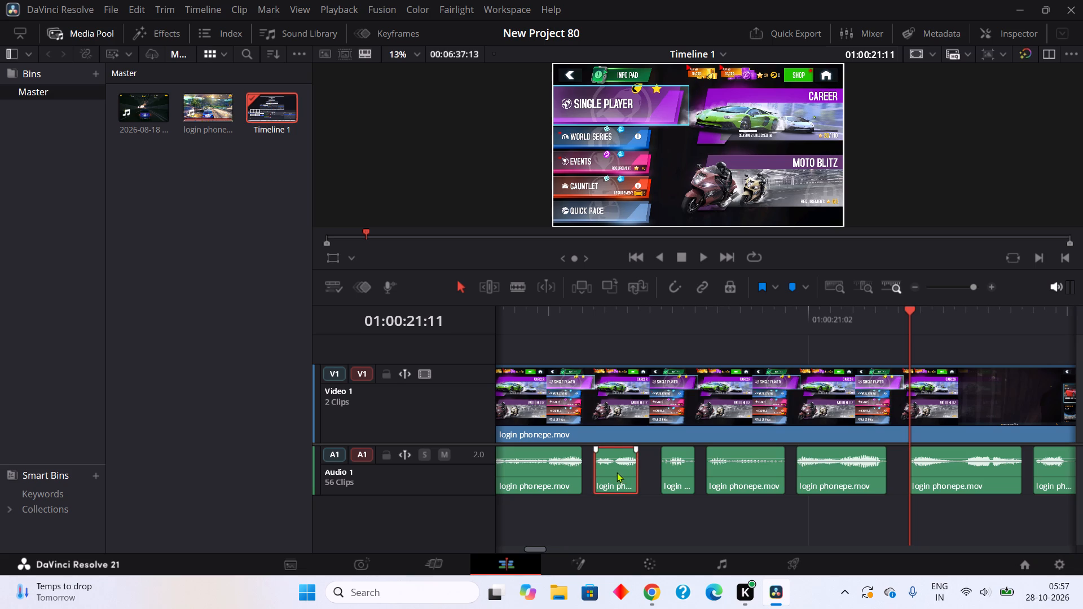
drag(617, 472, 606, 472)
click(606, 472)
drag(675, 479, 647, 479)
drag(647, 479, 639, 480)
click(639, 480)
click(638, 481)
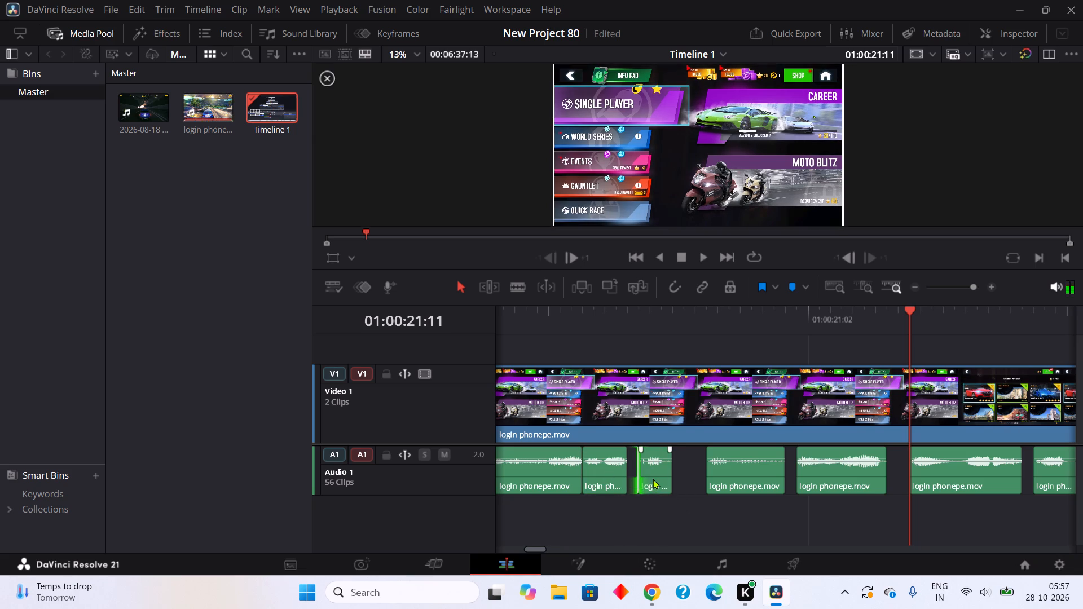
drag(653, 479, 640, 478)
click(640, 478)
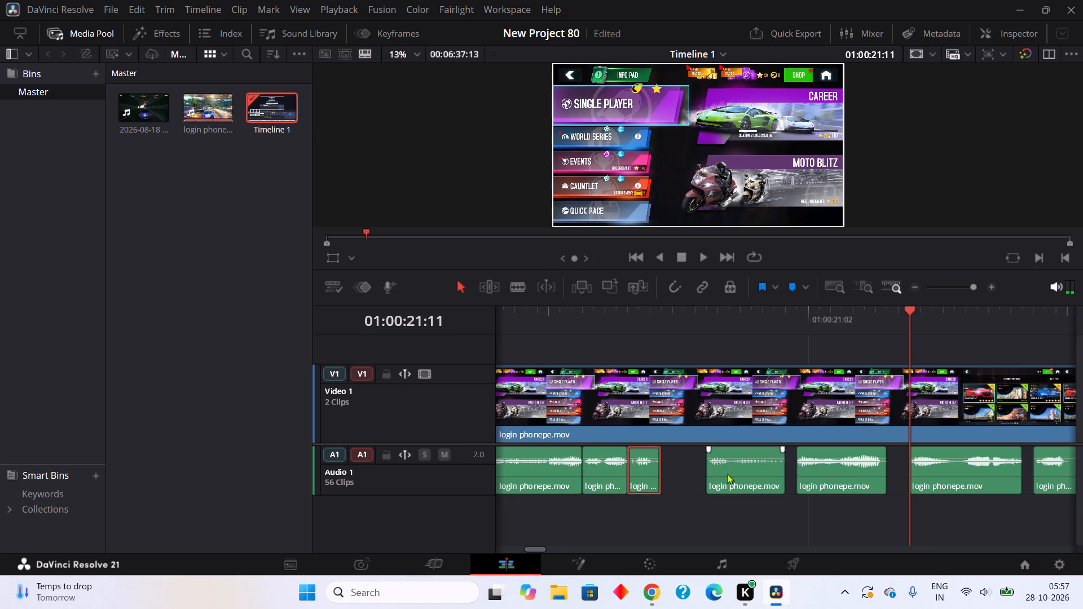
drag(727, 474, 680, 480)
Move the next three audio segments earlier so they start at about 01:00:20:19, 21:03 and 21:13, leaving no gaps.
drag(839, 473, 835, 473)
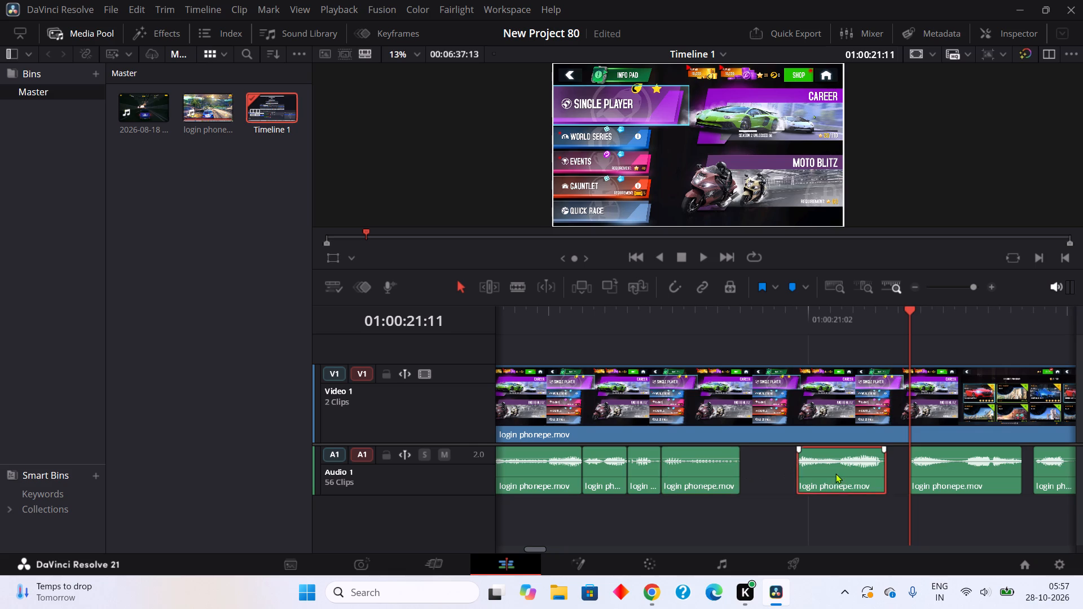
drag(835, 473, 771, 480)
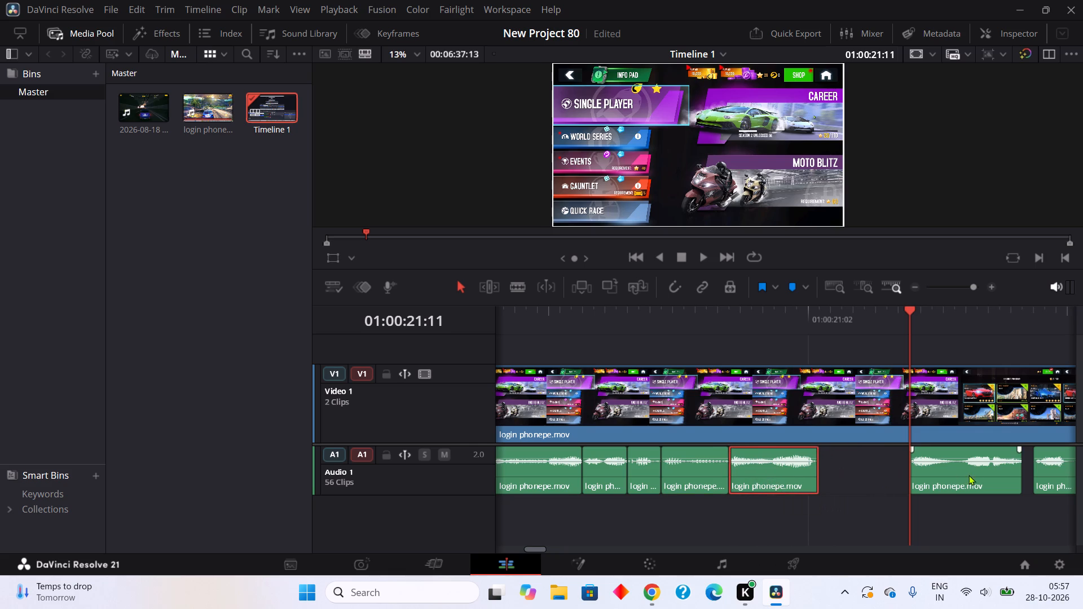
drag(985, 475, 886, 486)
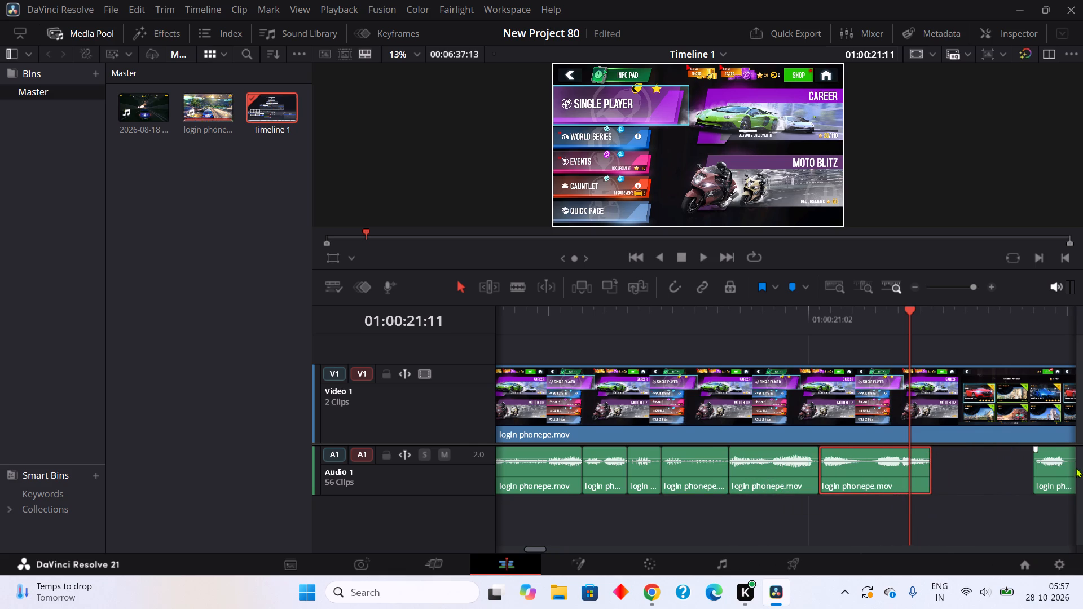
double_click(1044, 473)
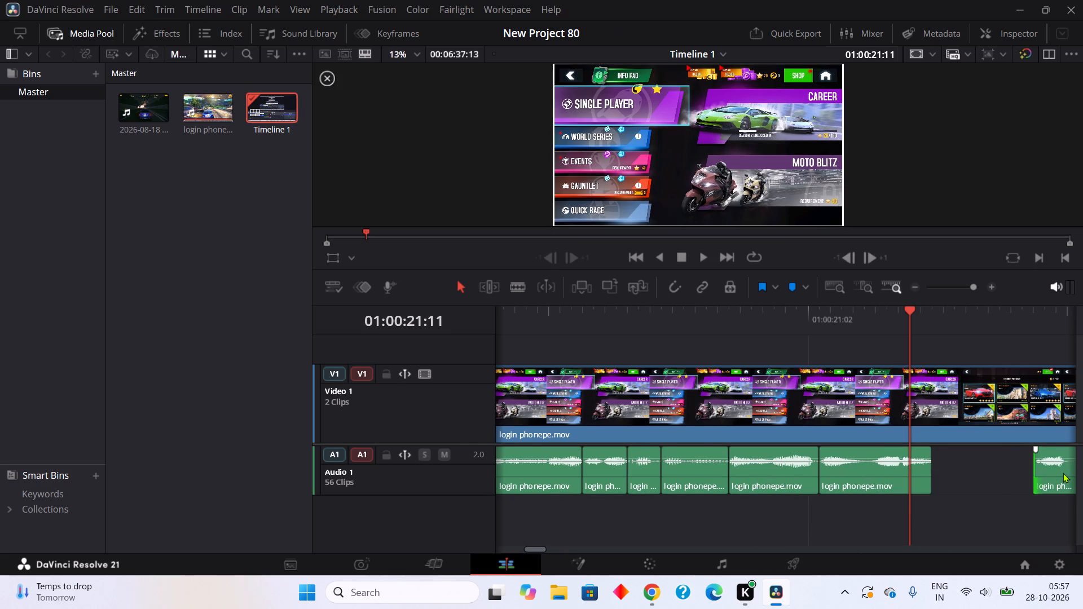
drag(1063, 473, 876, 474)
click(876, 474)
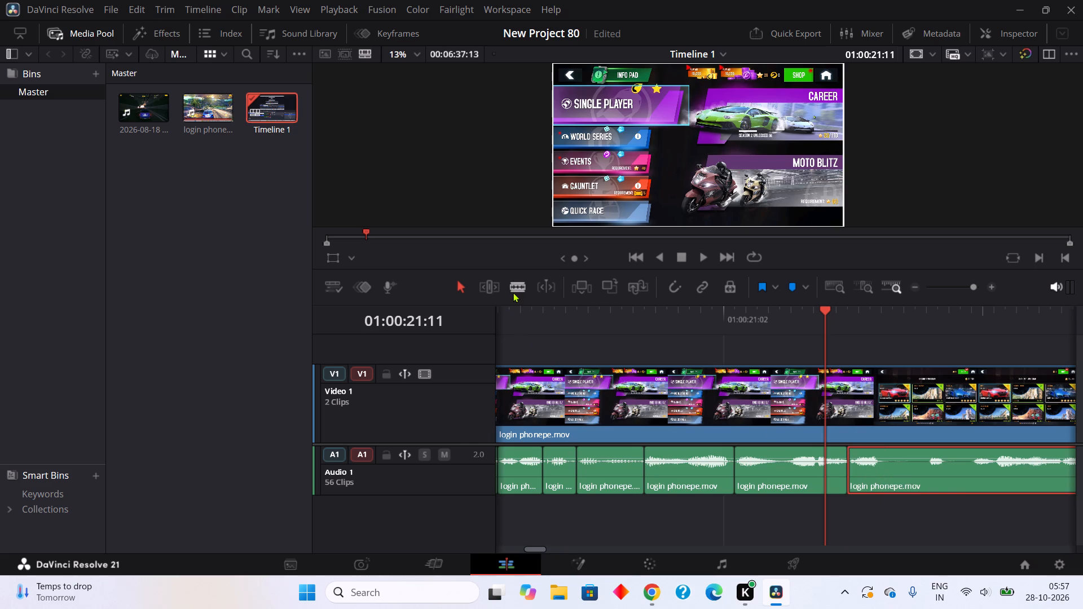
Blade the audio and cut out the short pieces at about 01:00:21:16–21:20 and 01:00:21:22–22:00.
click(513, 292)
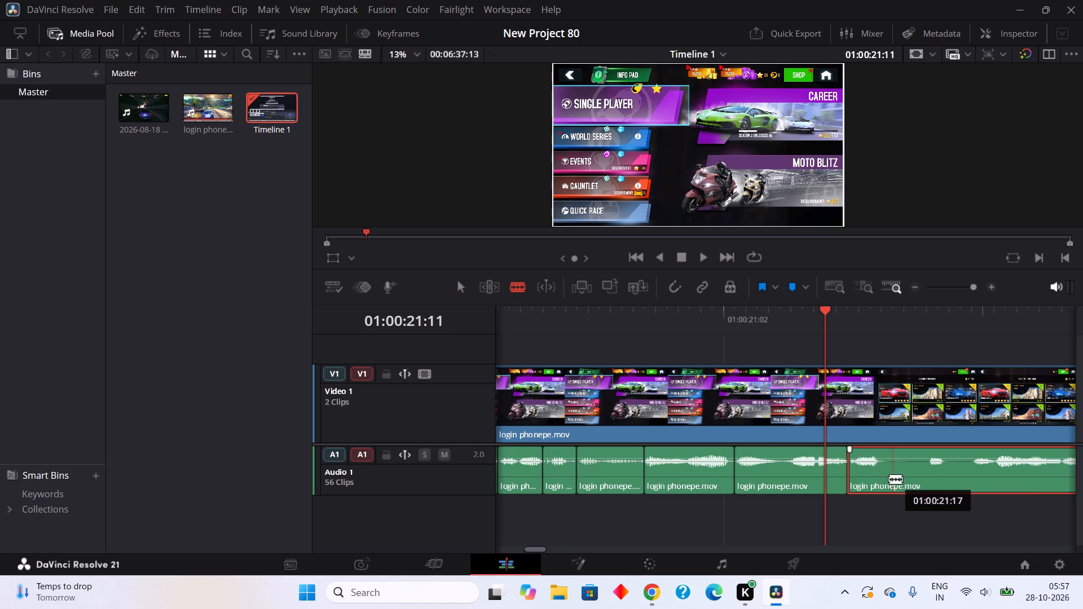
click(887, 474)
click(936, 467)
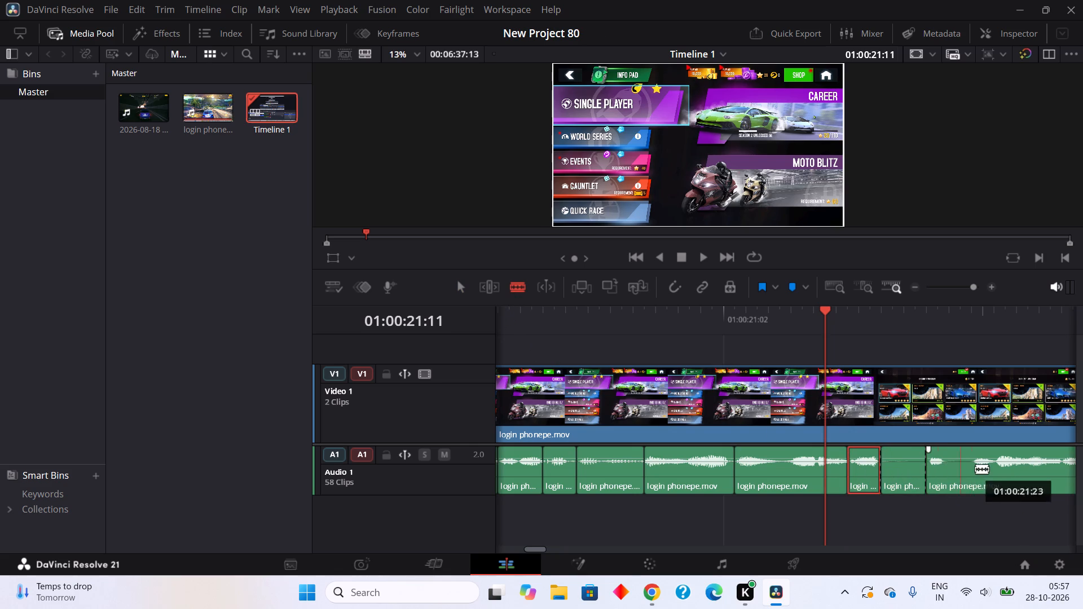
click(952, 474)
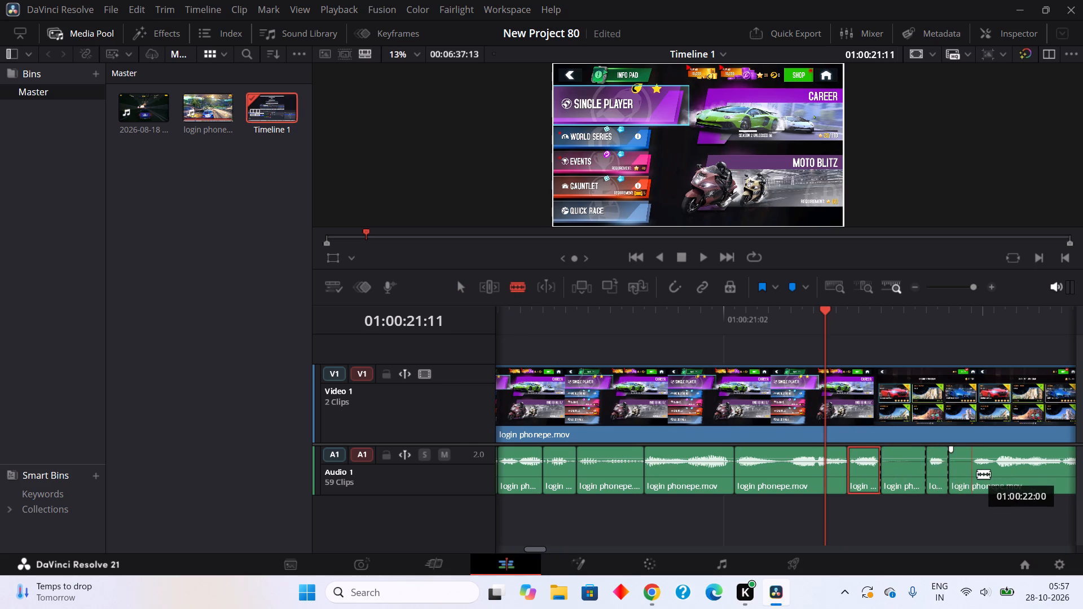
double_click(977, 474)
right_click(957, 472)
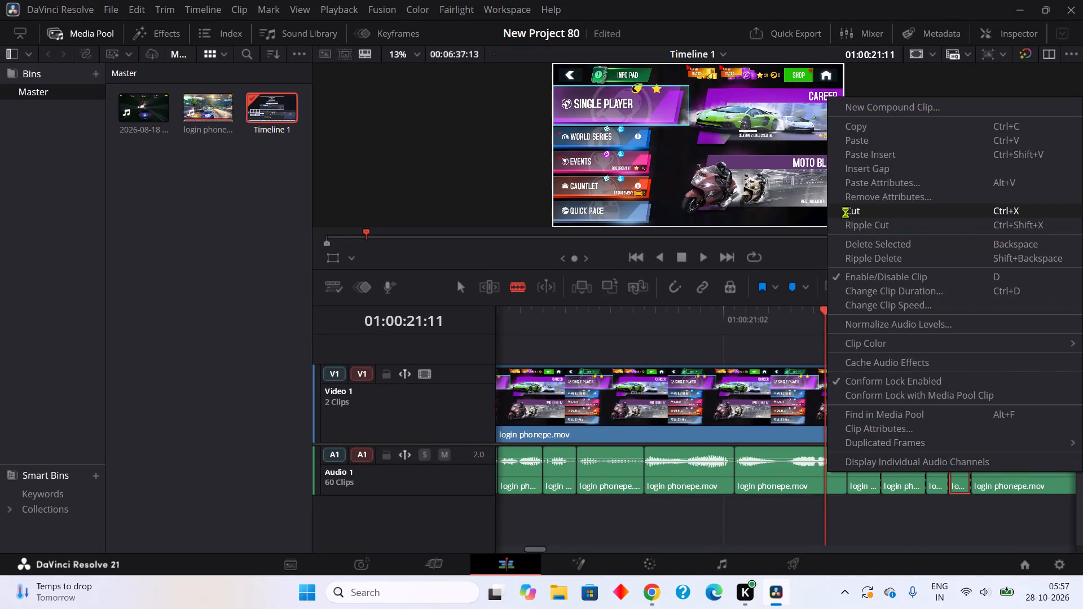
double_click(846, 213)
right_click(906, 488)
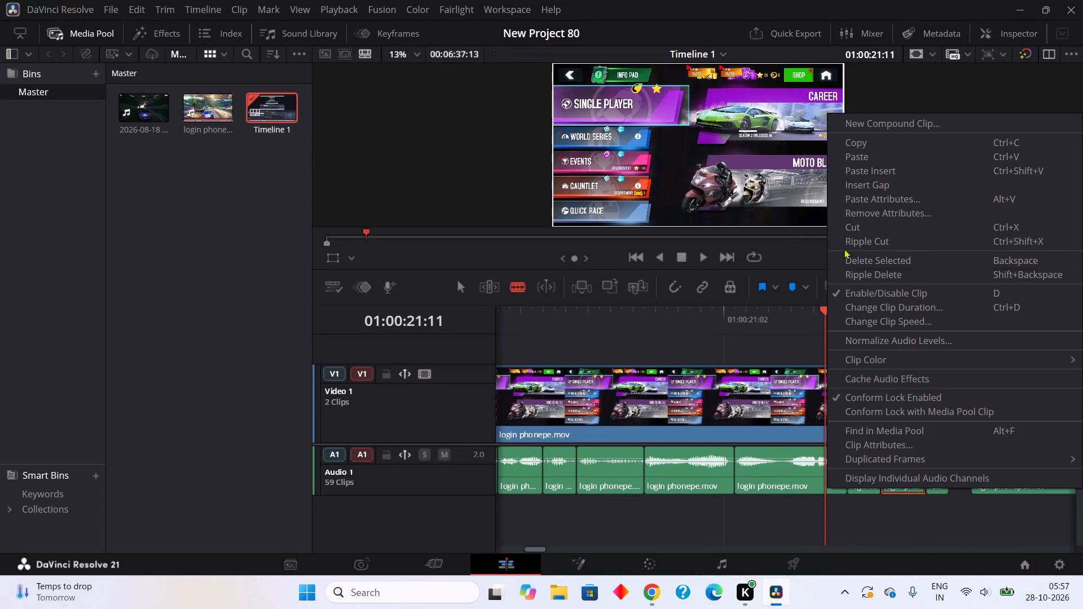
click(850, 226)
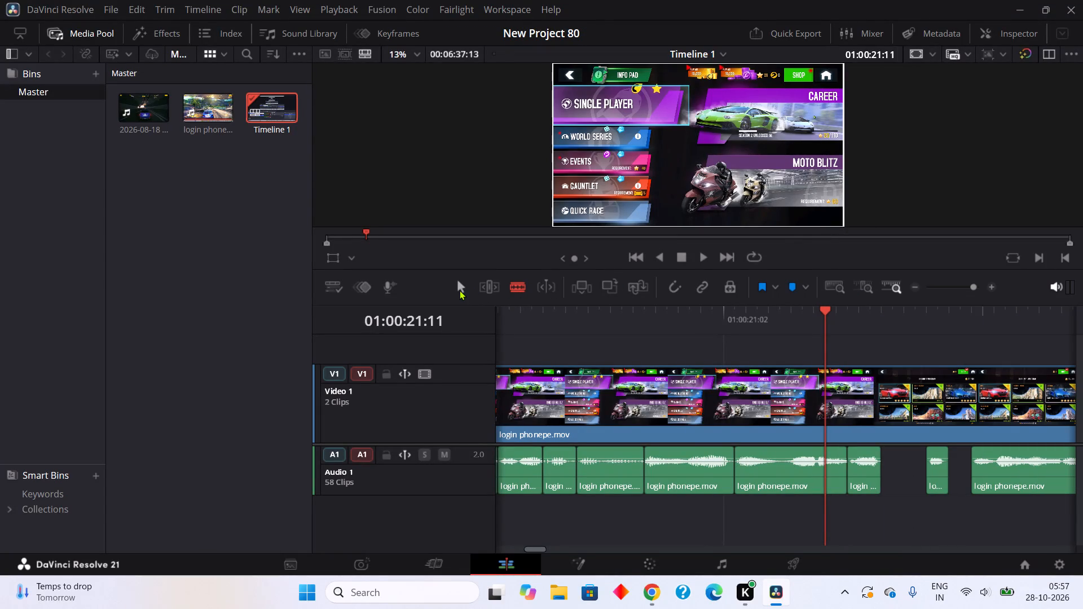
Close the two gaps by moving the following audio segments earlier, starting at about 01:00:21:16 and 01:00:21:18.
click(459, 290)
drag(944, 476, 895, 476)
click(894, 476)
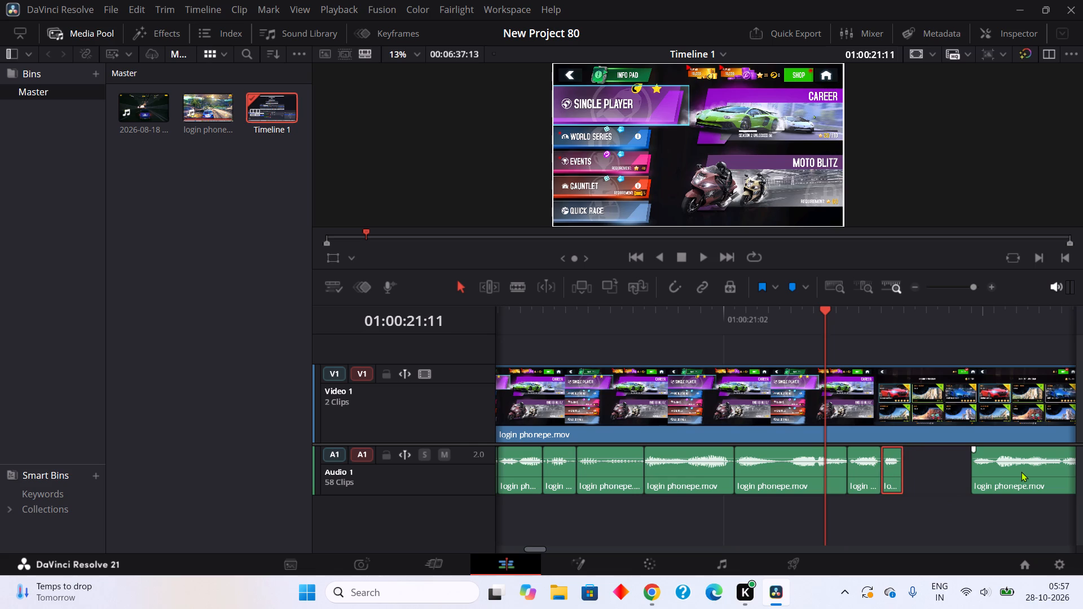
drag(1021, 471, 952, 487)
click(952, 487)
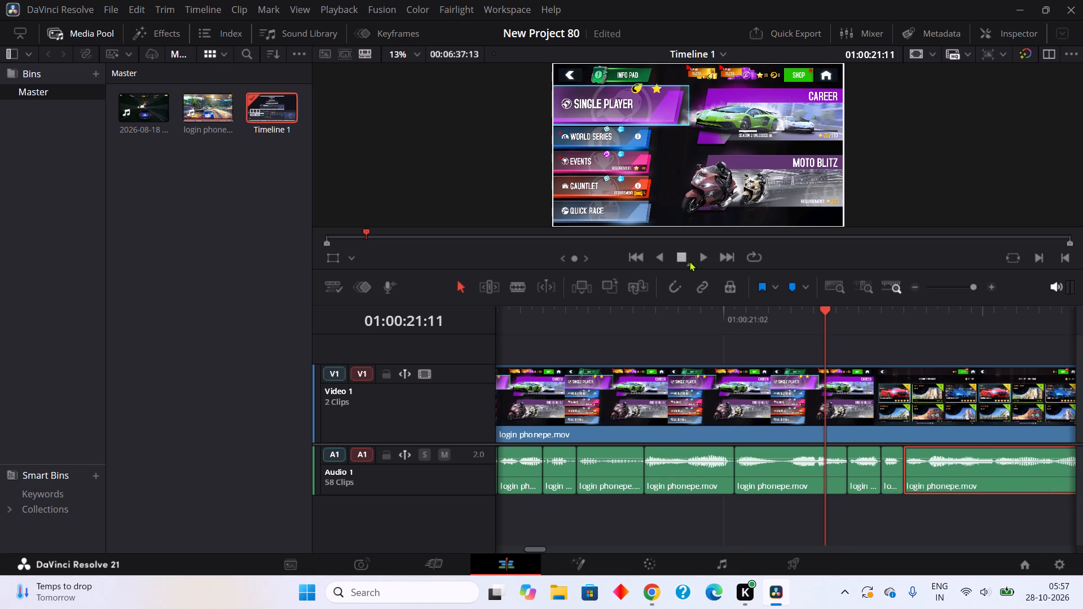
Play the edit on to about 01:00:22:21, then blade and cut out the audio piece at about 01:00:22:18–22:20.
double_click(699, 258)
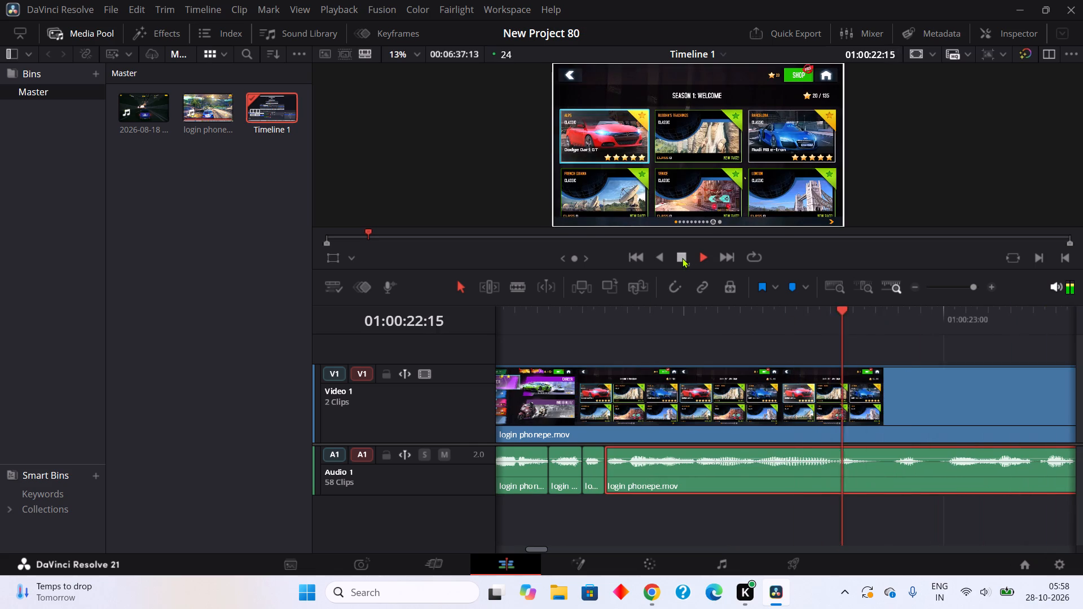
click(682, 258)
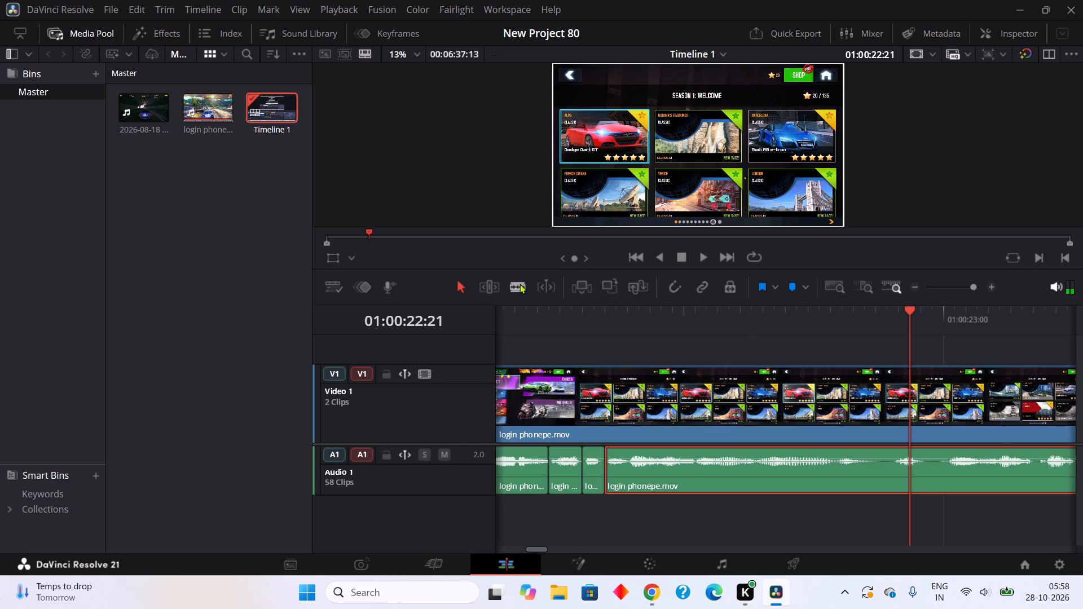
click(520, 284)
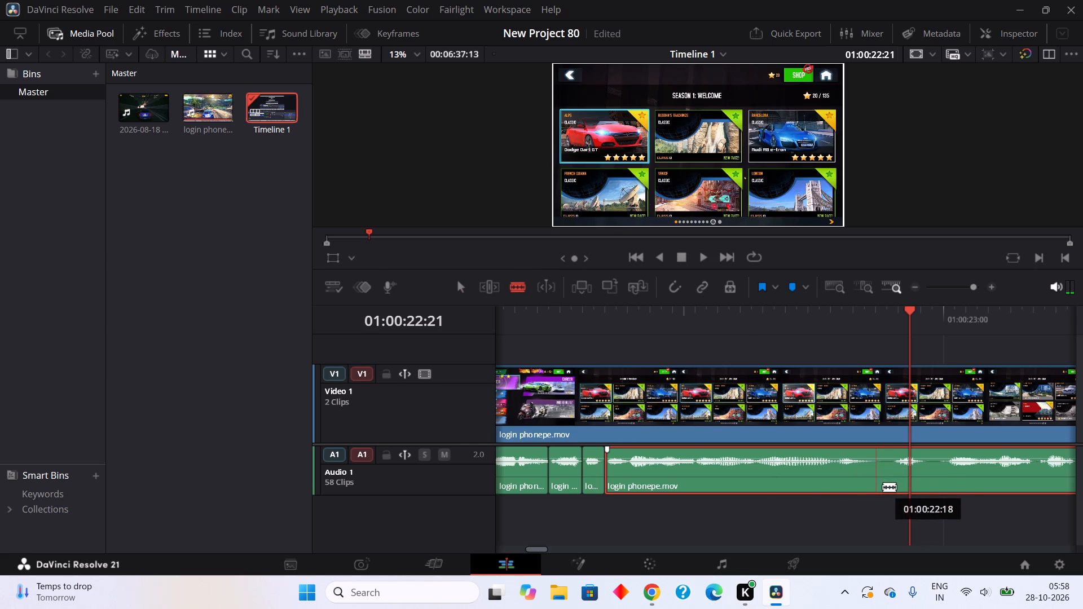
click(883, 487)
click(900, 480)
right_click(899, 480)
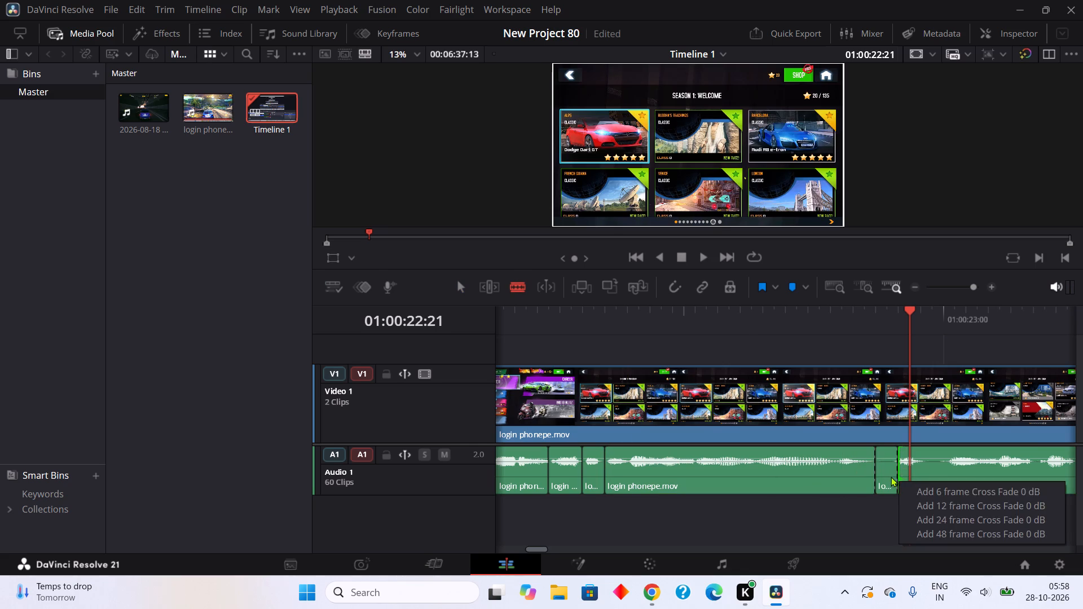
right_click(891, 476)
click(859, 210)
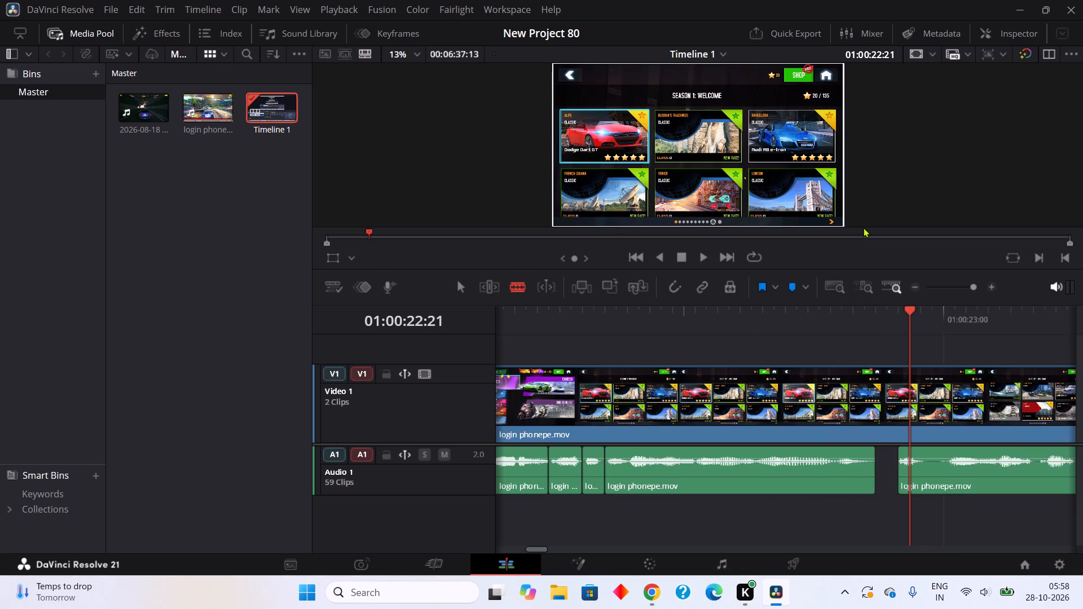
Blade the audio at about 01:00:22:22 and 01:00:23:01 and cut out the piece between.
click(931, 478)
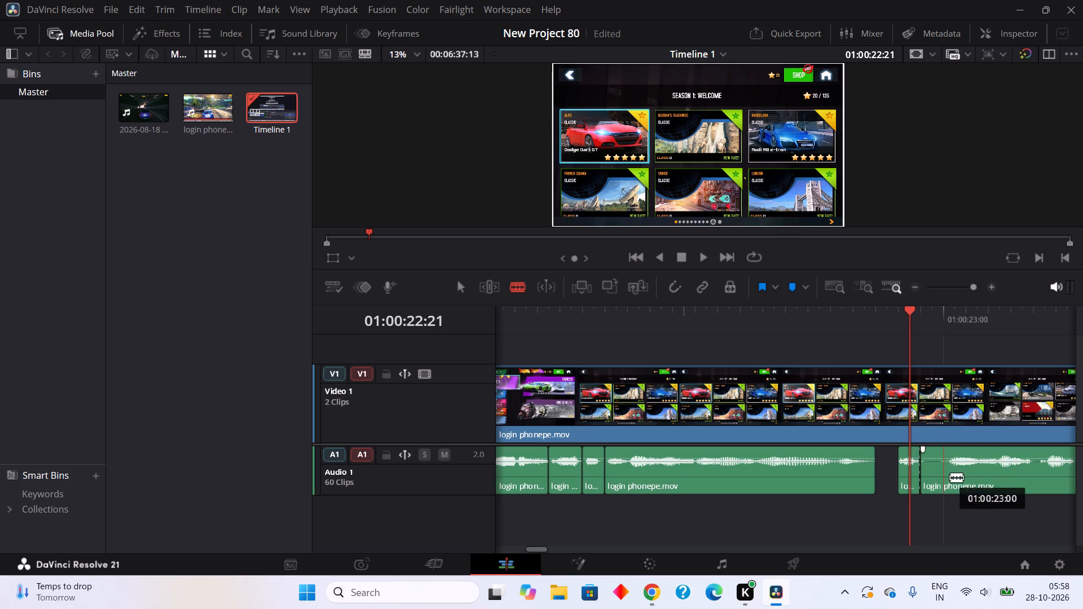
click(956, 480)
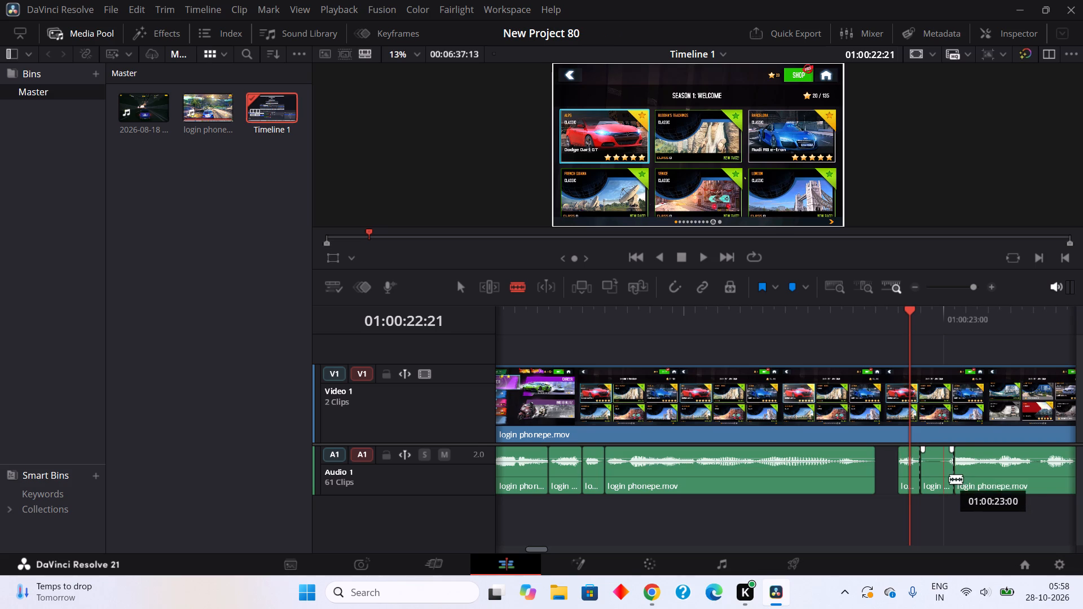
right_click(949, 479)
right_click(940, 461)
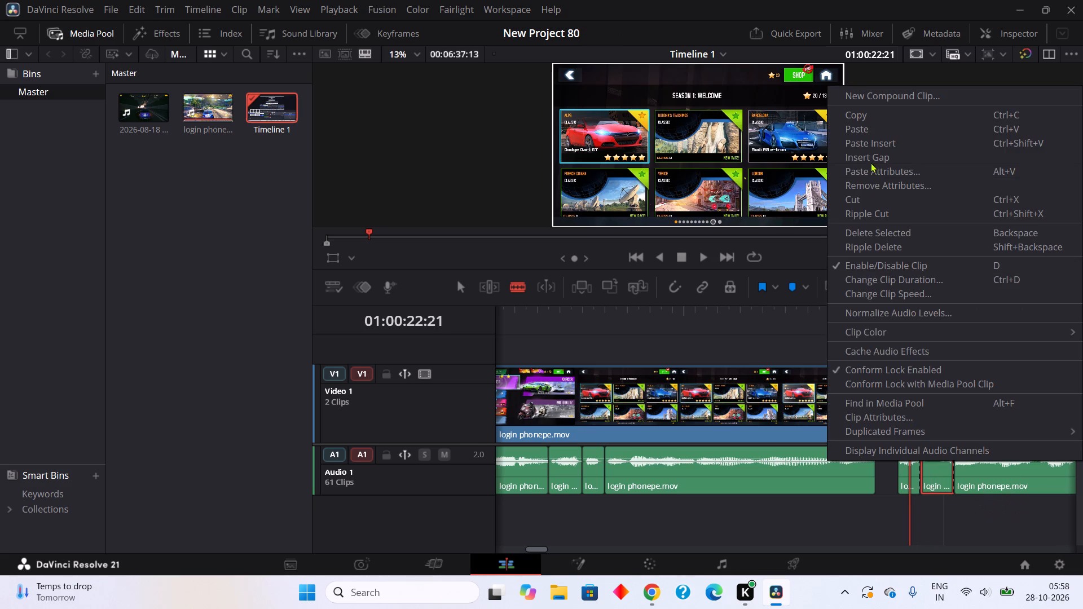
click(877, 201)
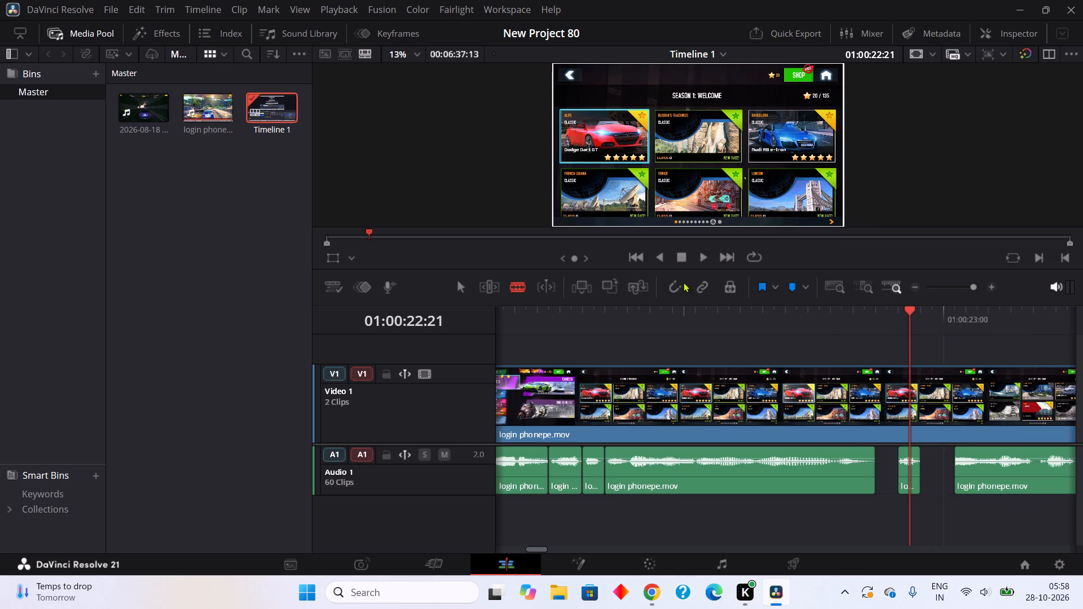
Close the gaps by moving the next two audio segments earlier, starting at about 01:00:22:18 and 01:00:22:20.
click(458, 287)
drag(914, 484, 892, 489)
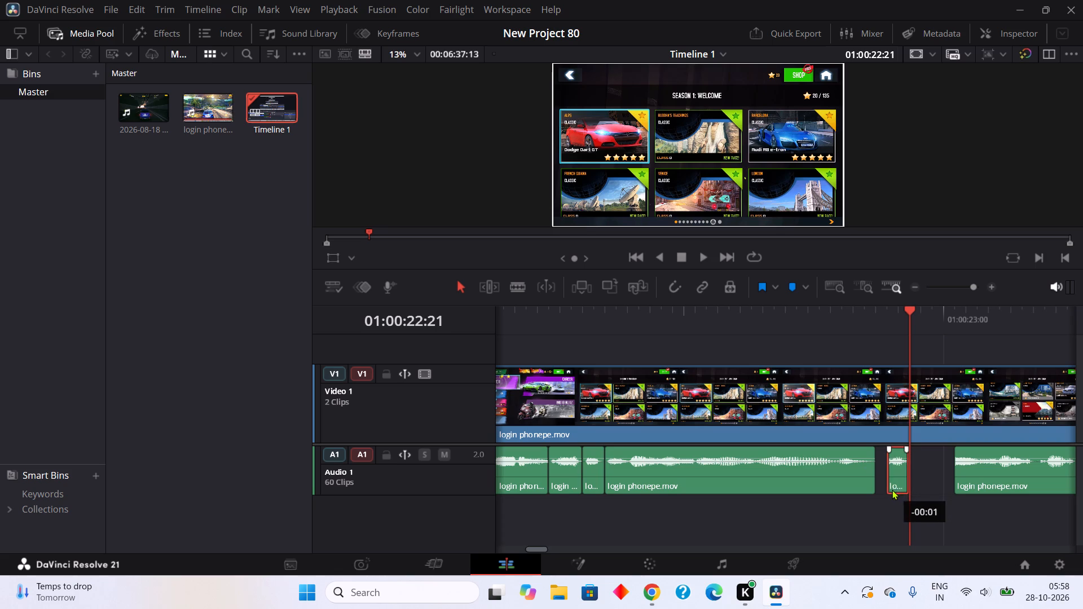
drag(892, 489, 890, 489)
drag(984, 479, 951, 478)
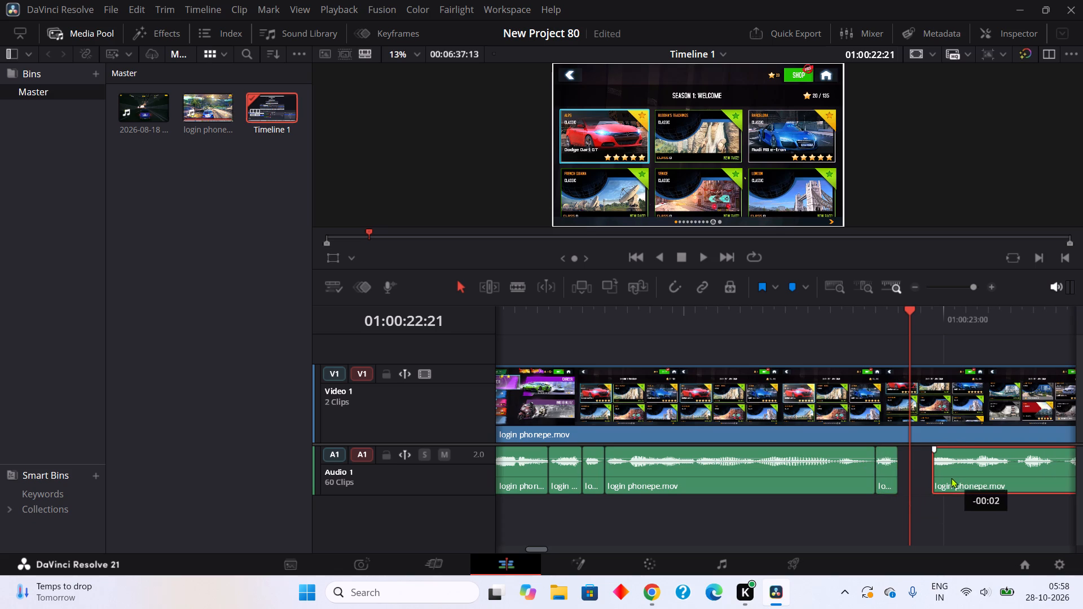
drag(951, 478, 922, 481)
click(922, 481)
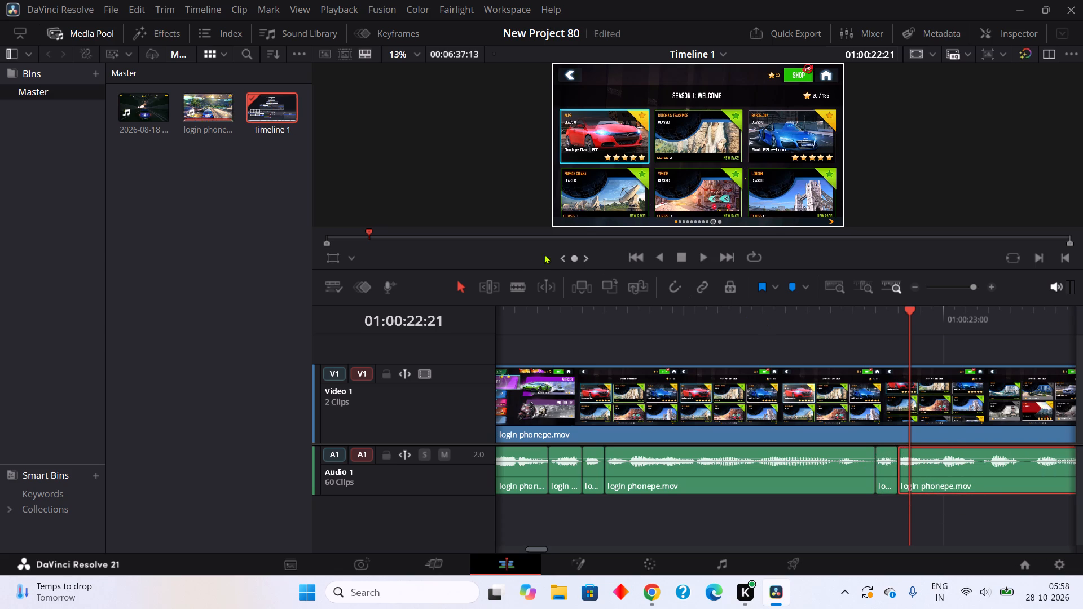
Blade the audio and cut out the one-frame pieces at about 01:00:23:03–23:04 and 01:00:23:07–23:08.
click(523, 290)
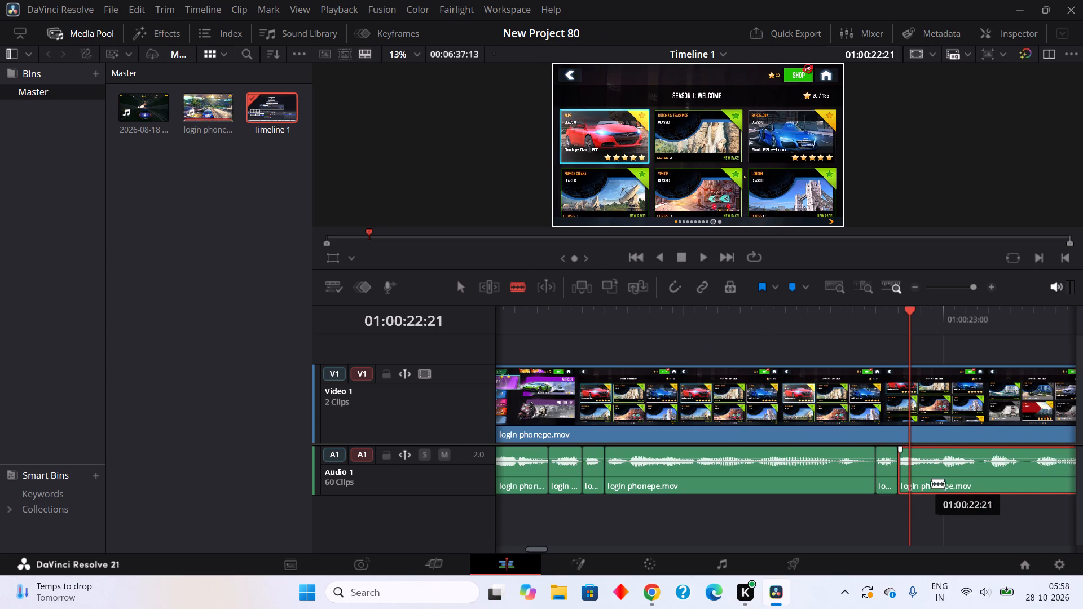
double_click(981, 482)
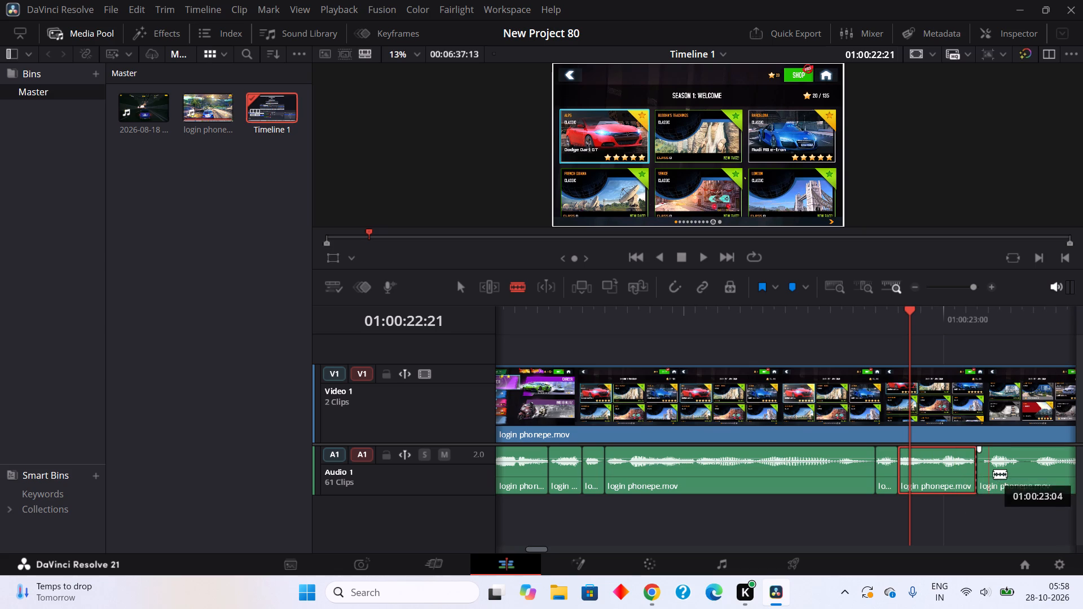
click(993, 473)
right_click(985, 478)
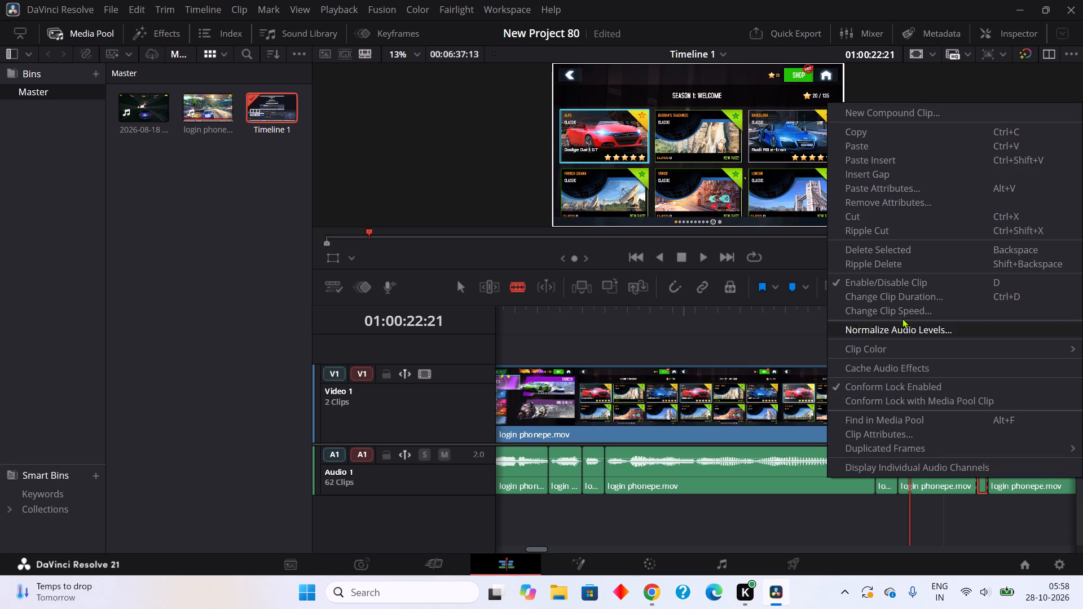
double_click(889, 219)
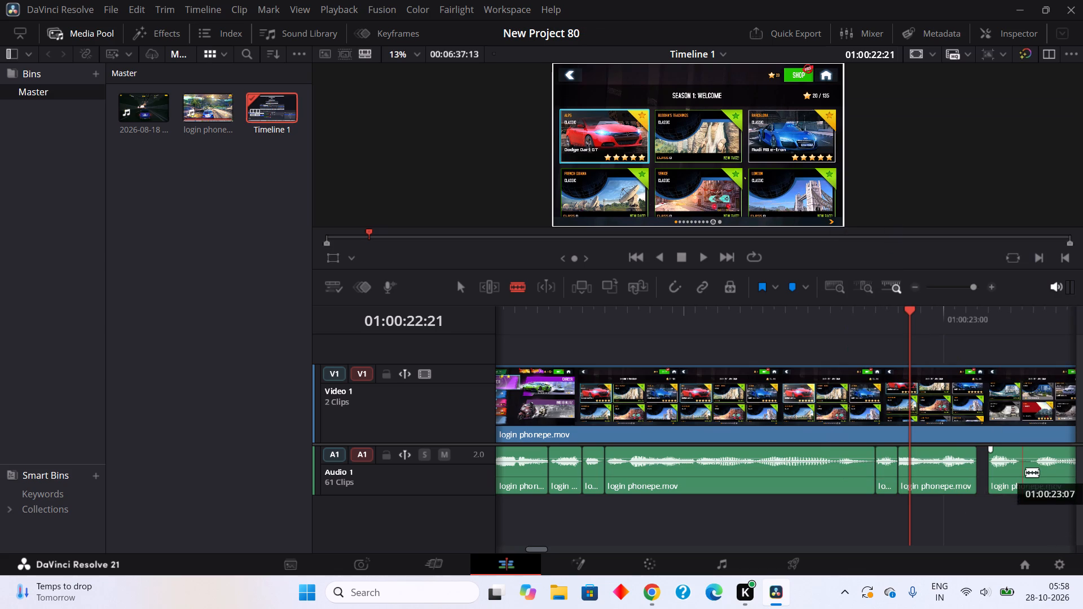
click(1024, 476)
click(1037, 476)
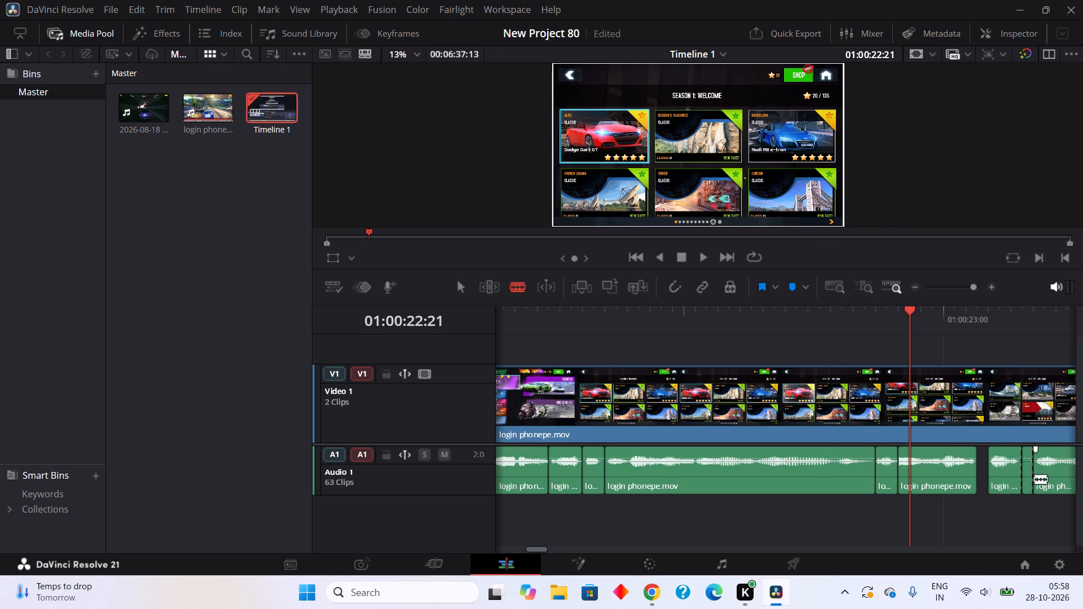
right_click(1034, 479)
right_click(1031, 472)
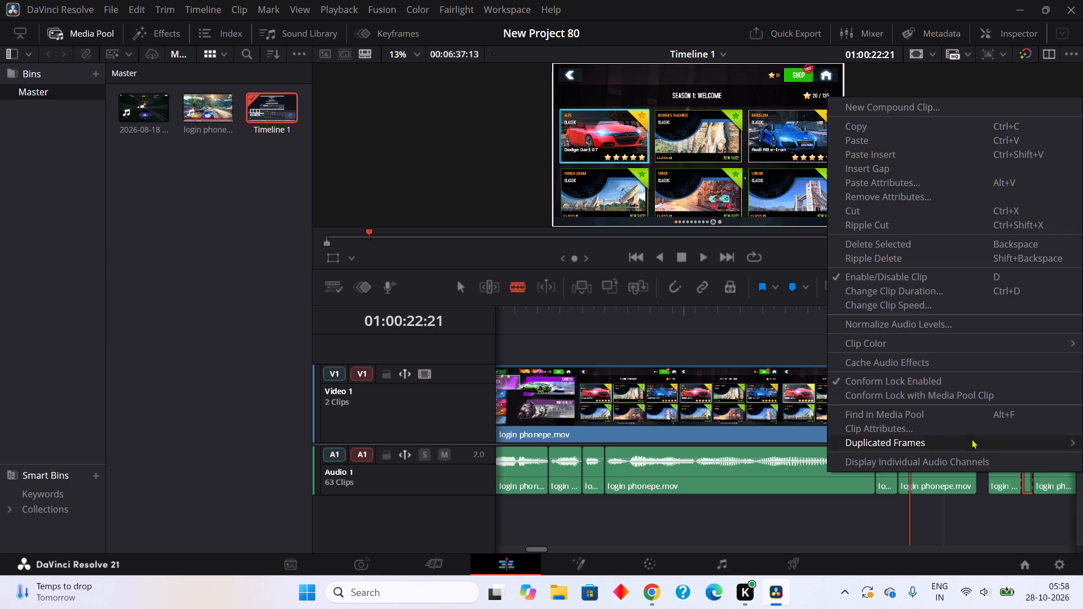
click(877, 208)
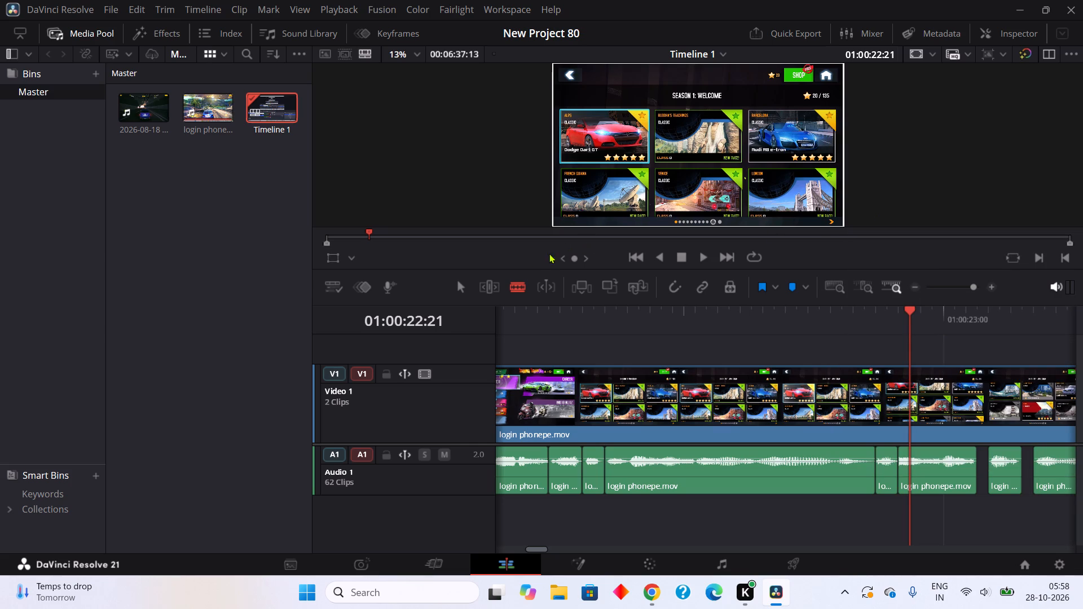
Close both gaps by moving the following audio segments earlier, starting at about 01:00:23:03 and 01:00:23:06.
click(464, 286)
drag(1002, 479, 986, 482)
drag(1047, 481, 1029, 484)
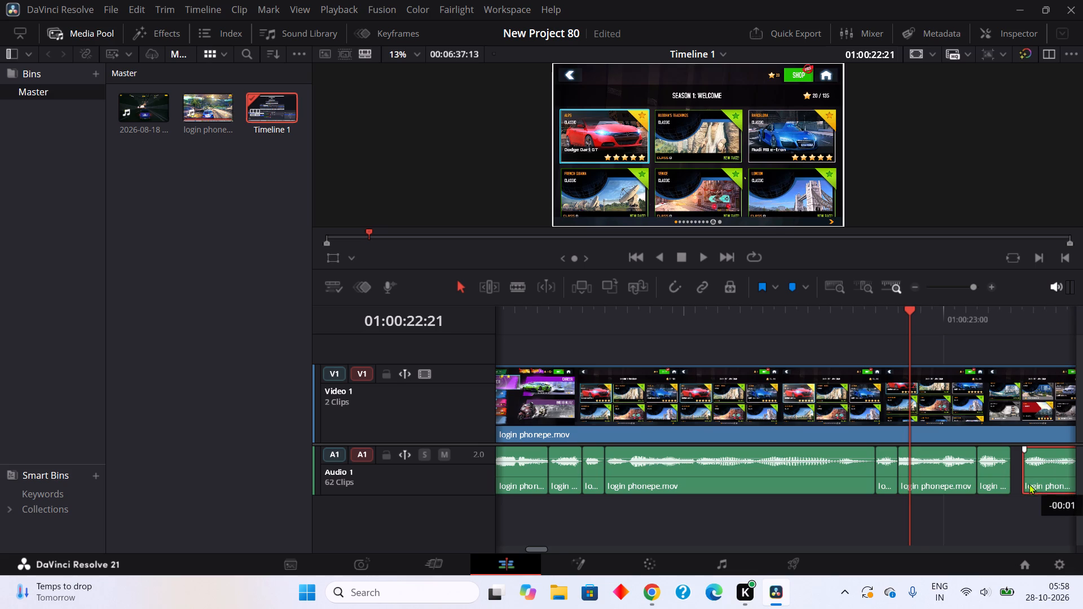
drag(1029, 484, 1024, 487)
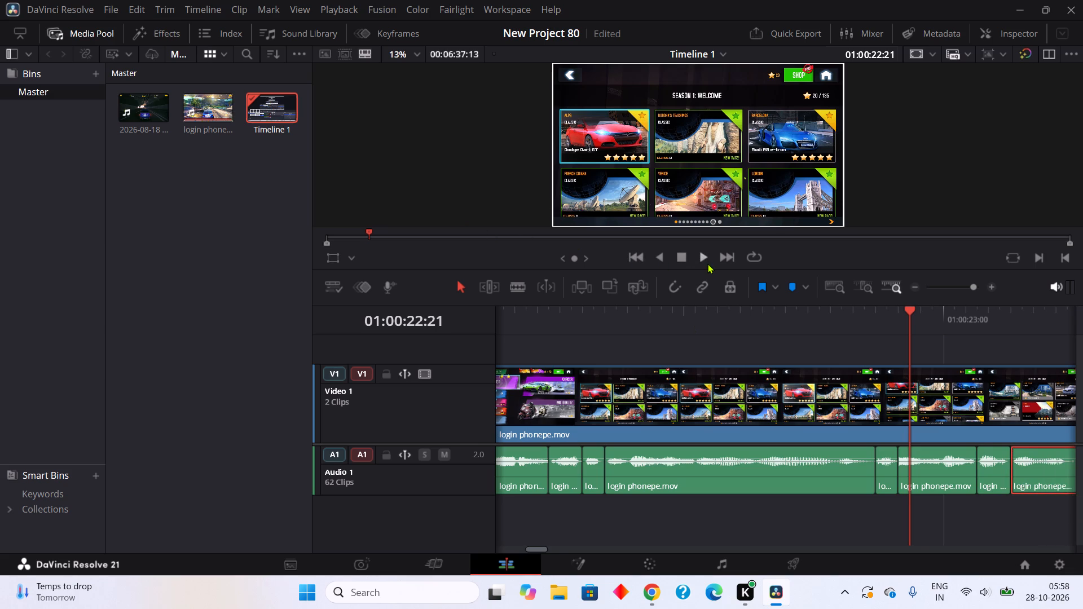
Play on to about 01:00:23:23, then blade and cut out the audio pieces at about 01:00:23:12–23:16 and 01:00:23:23–24:01.
click(703, 258)
click(683, 255)
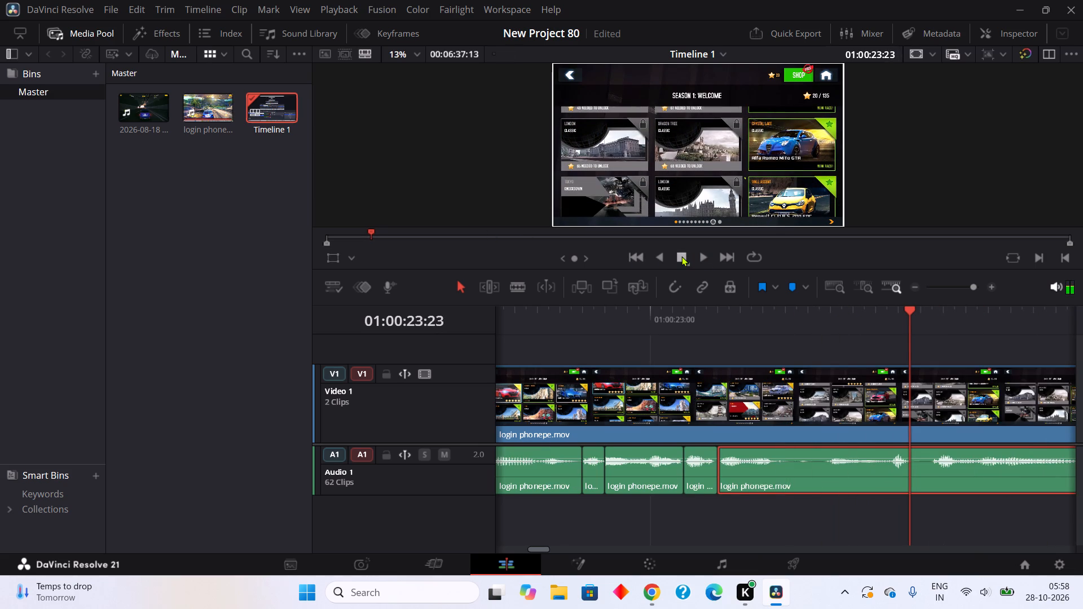
click(509, 285)
click(795, 474)
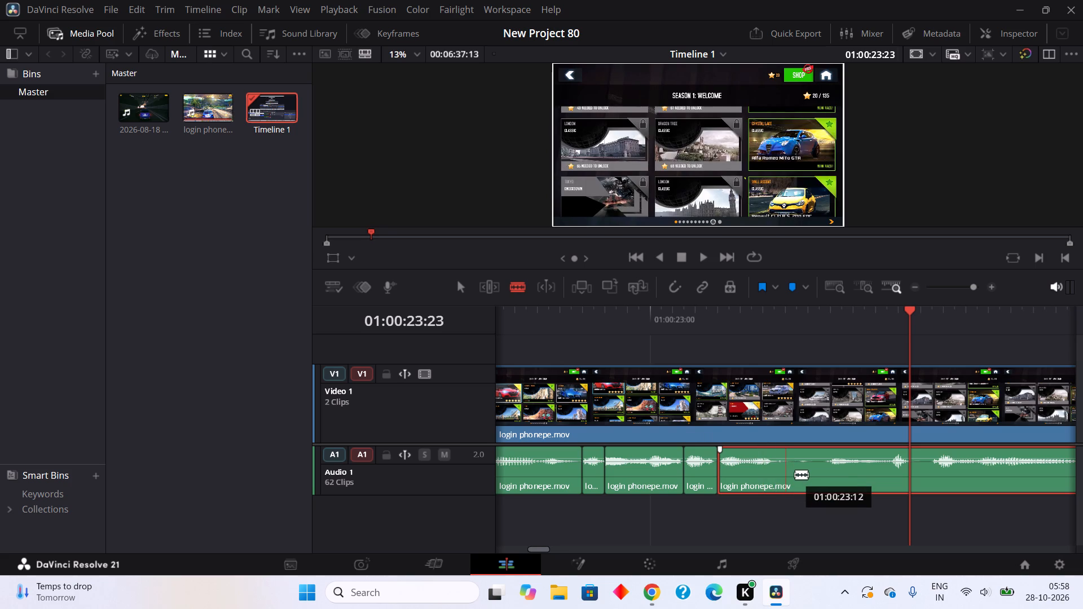
click(835, 475)
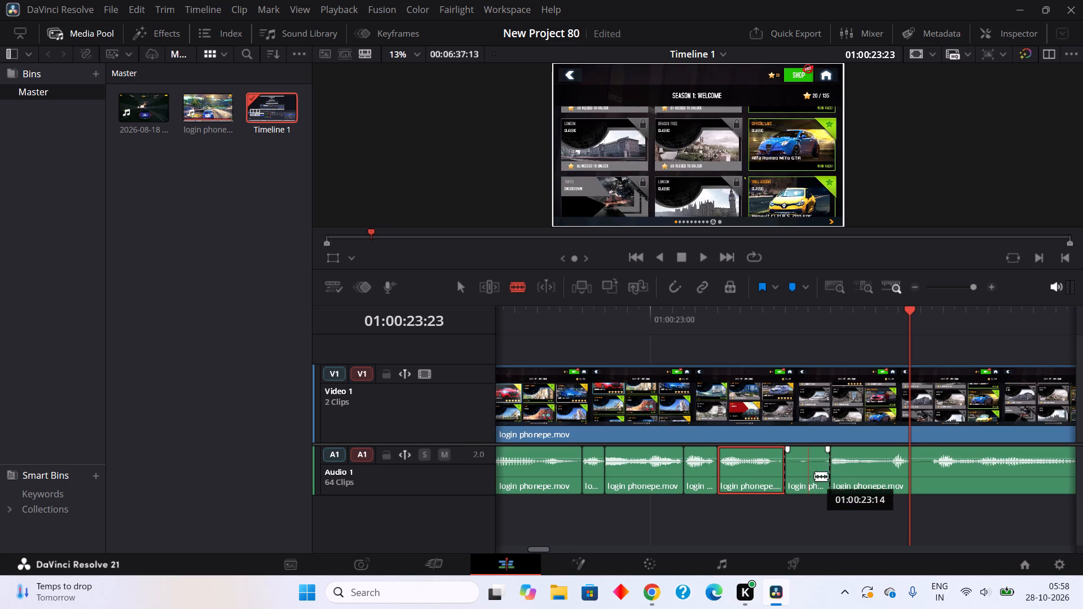
right_click(815, 476)
click(889, 217)
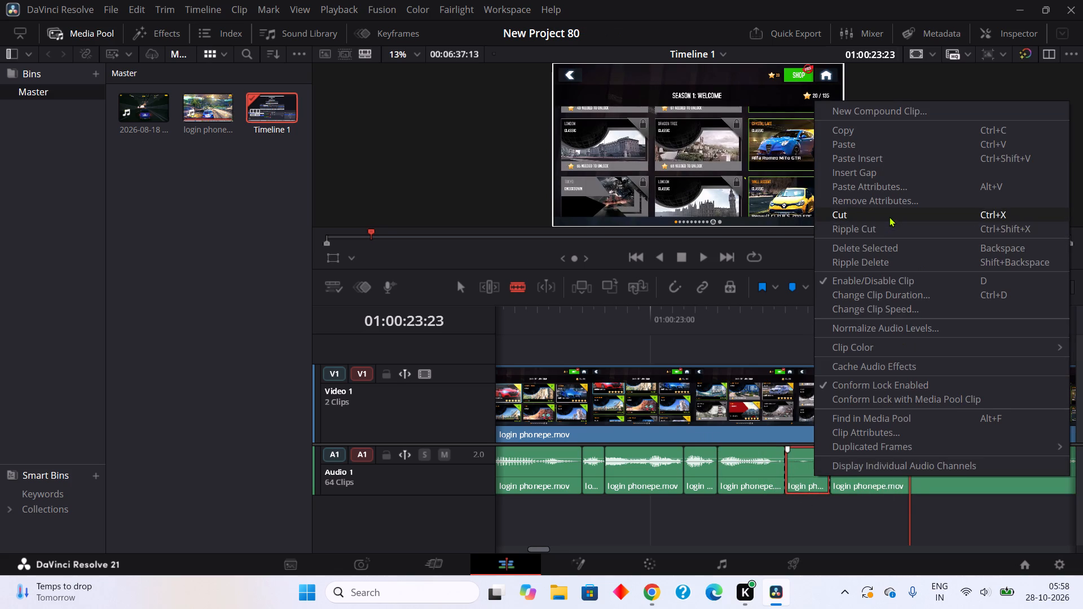
click(914, 473)
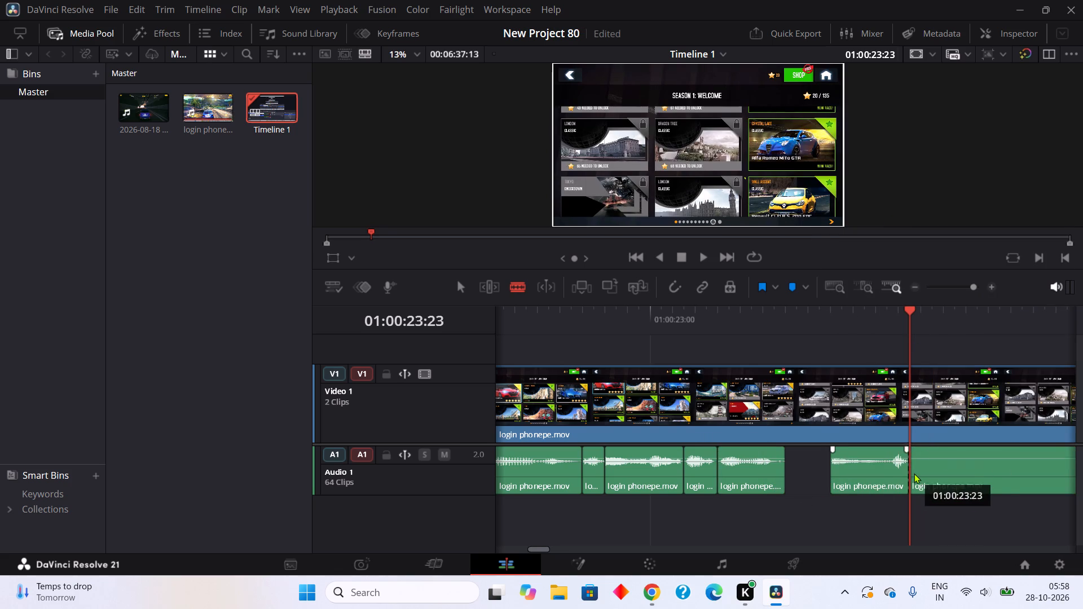
click(938, 467)
right_click(921, 469)
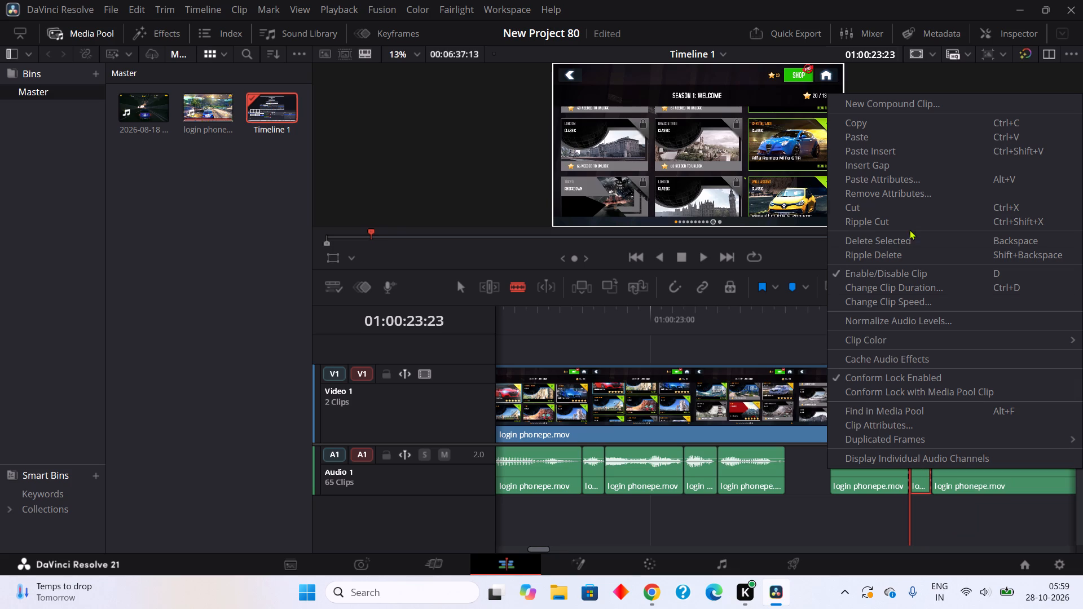
click(884, 204)
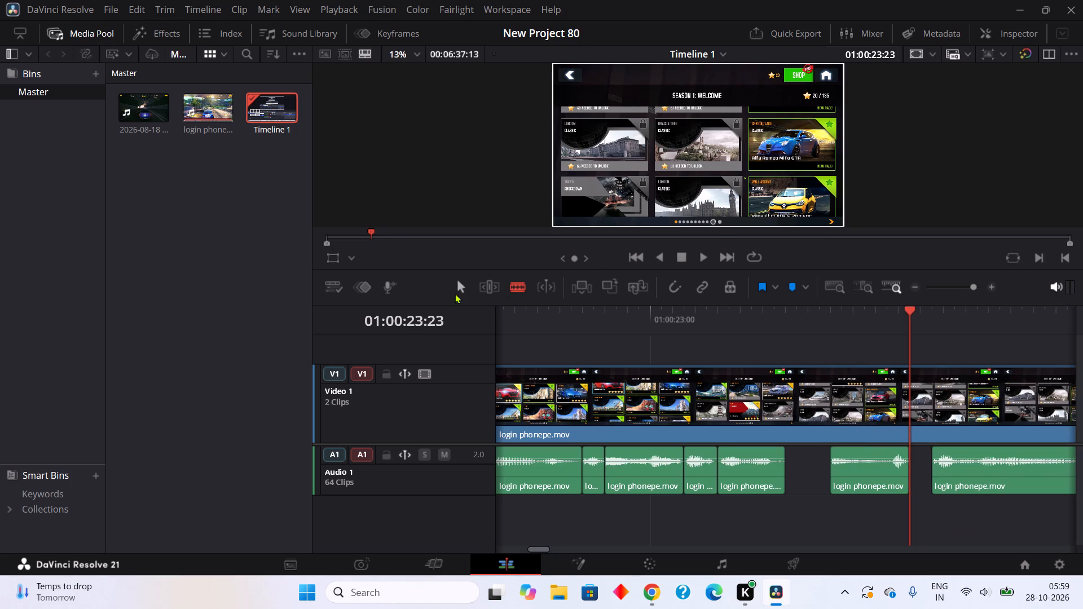
Move the next two audio segments earlier, starting at about 01:00:23:11 and 01:00:23:18, leaving no gaps.
click(459, 281)
drag(893, 475, 837, 479)
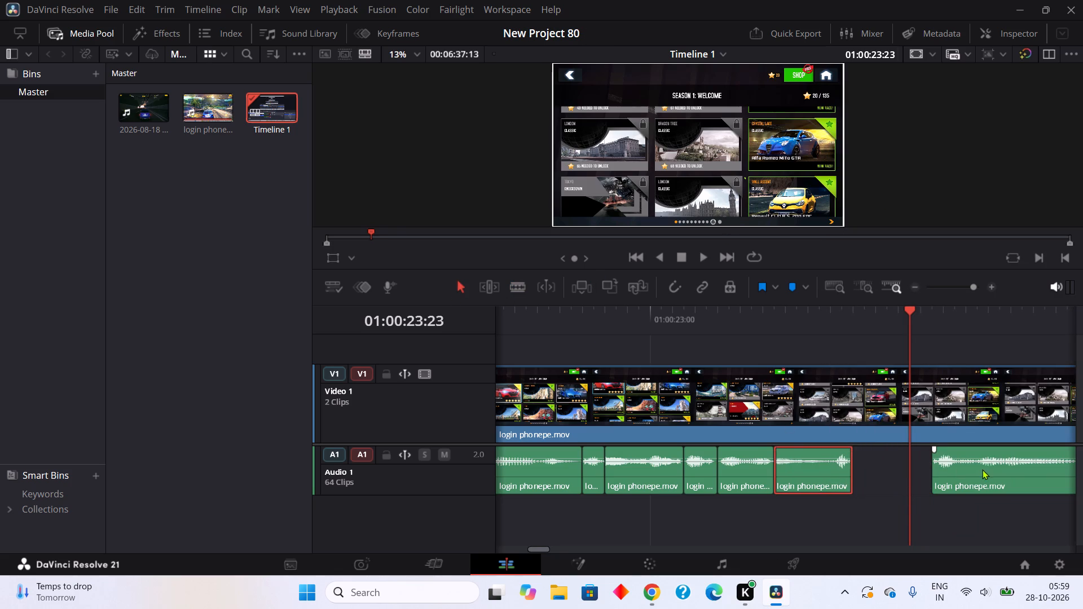
drag(983, 469, 904, 471)
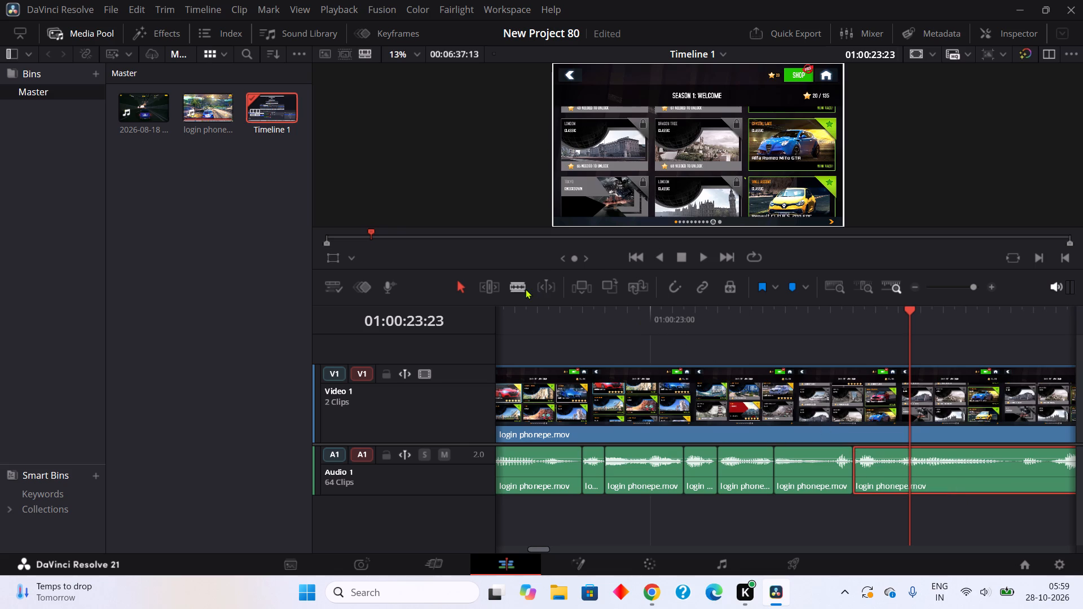
Blade the audio and cut out the short pieces at about 01:00:24:07–24:09 and 01:00:24:11–24:12.
click(525, 289)
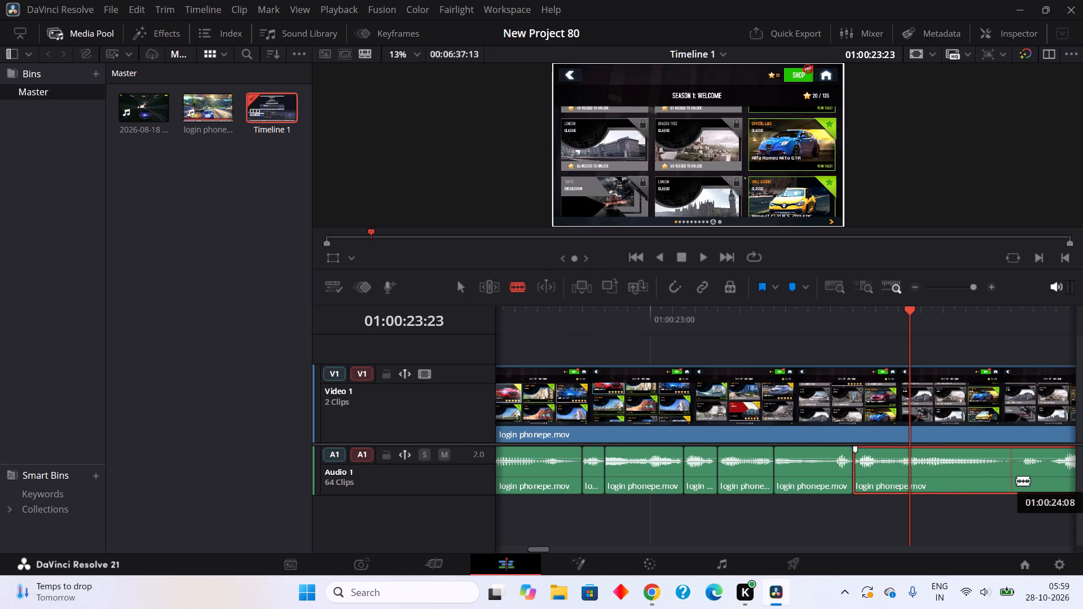
double_click(1010, 491)
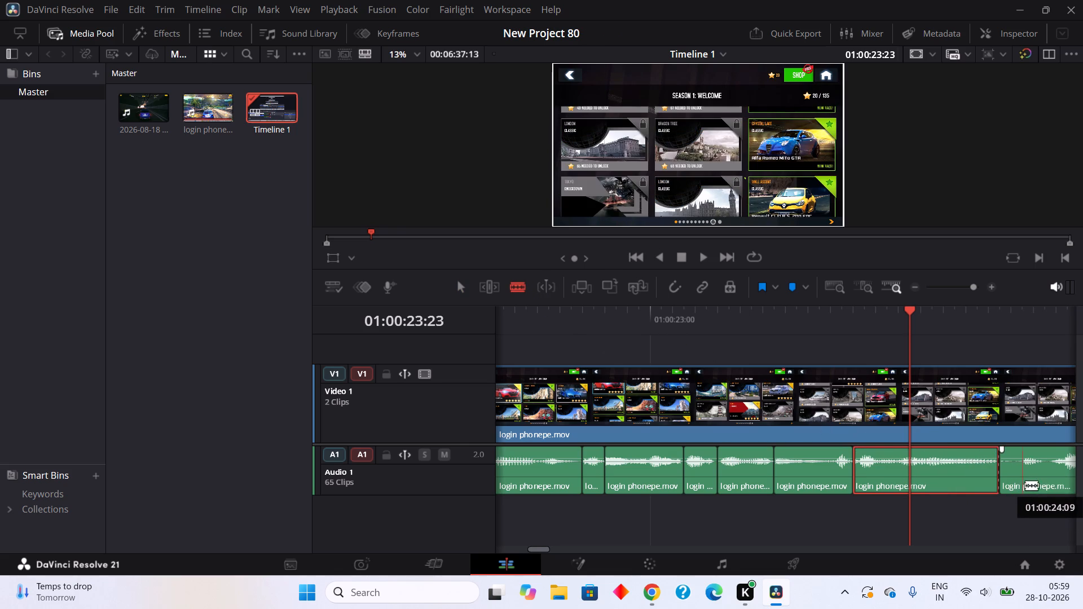
click(1029, 485)
right_click(1012, 479)
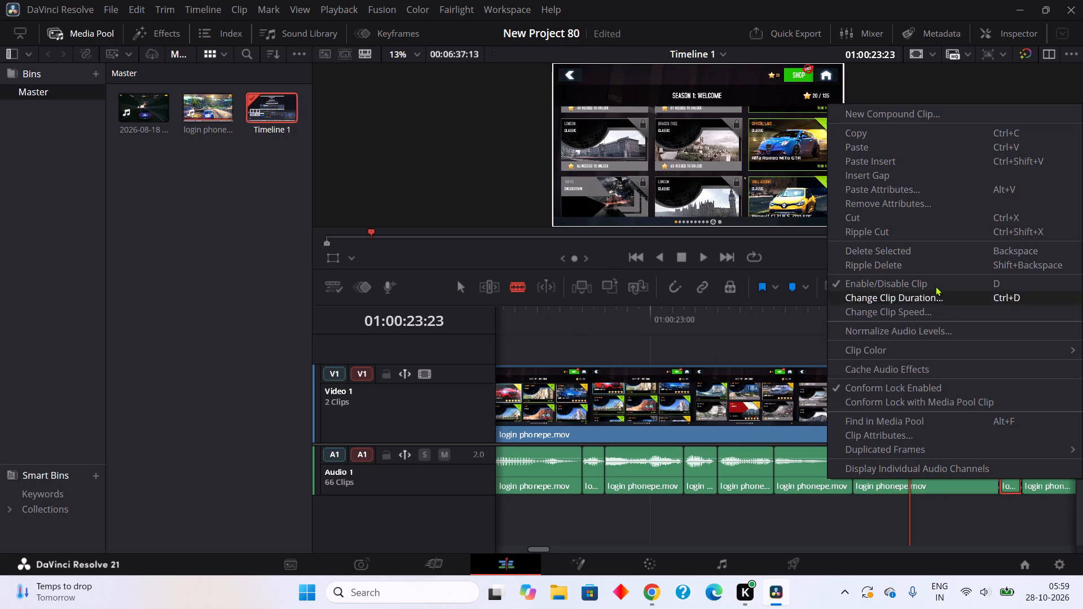
click(901, 215)
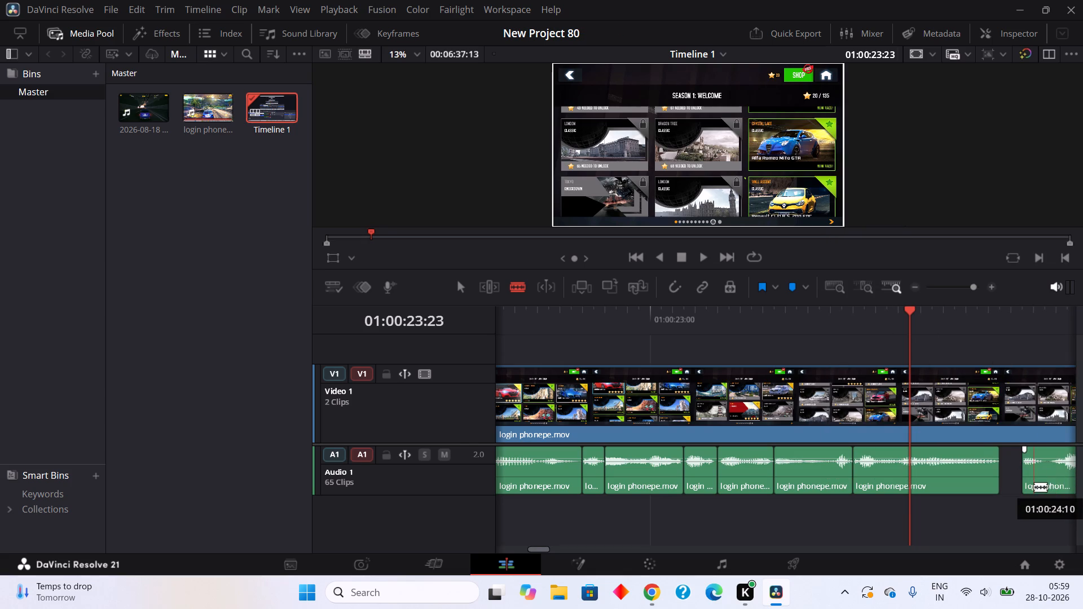
click(1047, 487)
click(1058, 480)
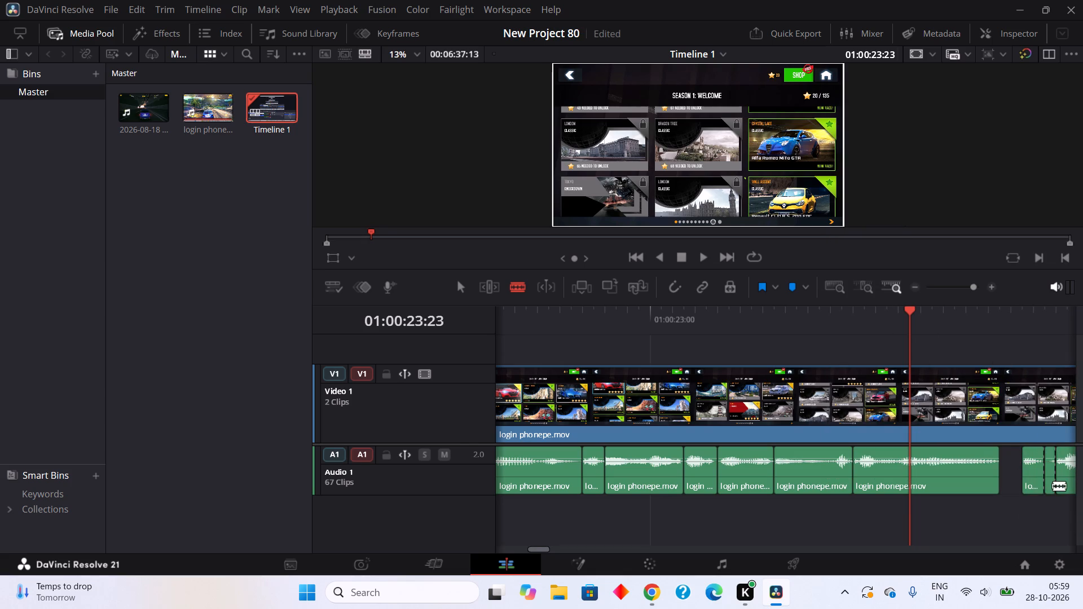
right_click(1053, 486)
click(873, 222)
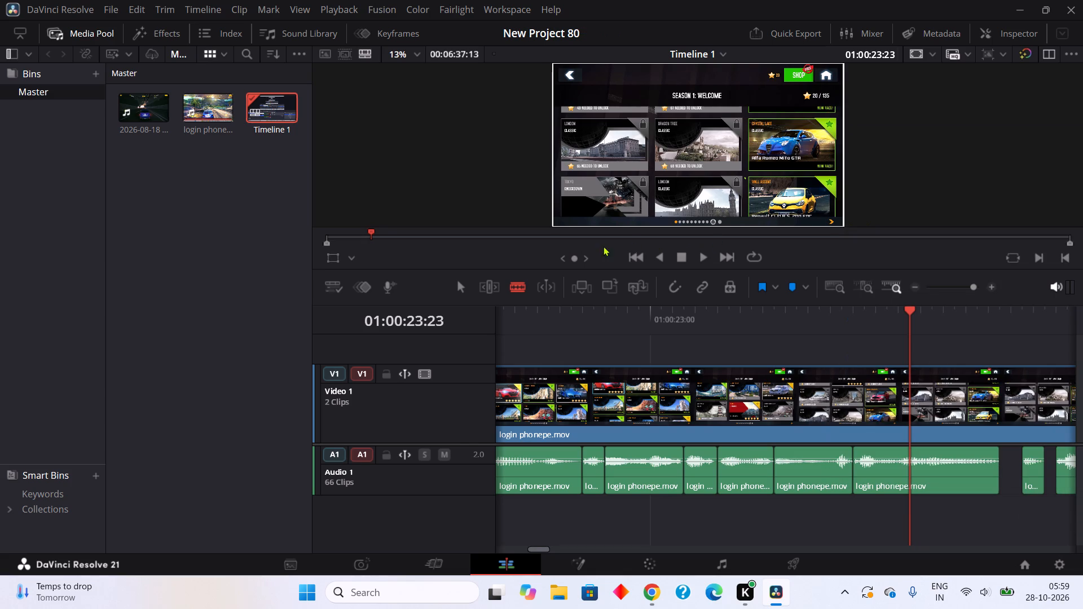
Move the next two audio segments earlier, starting at about 01:00:24:07 and 01:00:24:09, leaving no gaps.
double_click(459, 285)
drag(1037, 479, 1013, 484)
drag(1067, 471, 1051, 482)
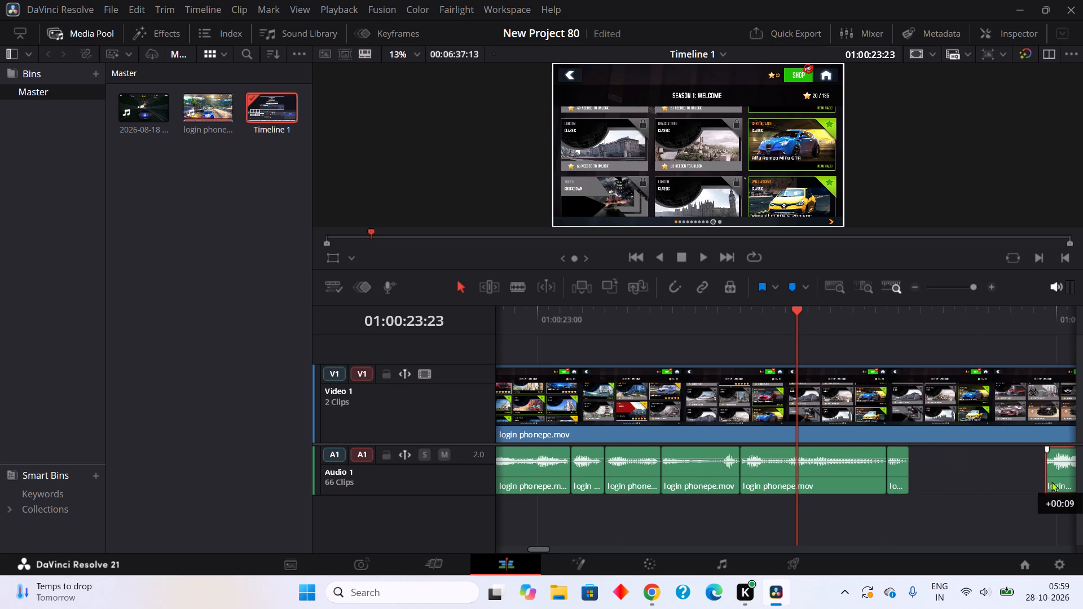
drag(1051, 482, 937, 487)
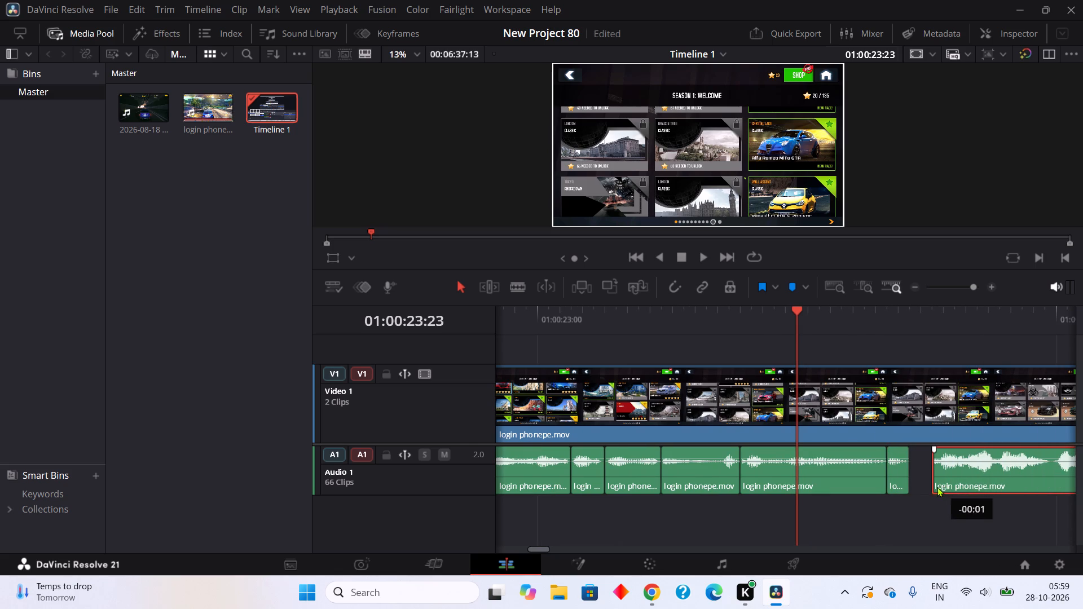
drag(937, 487, 916, 490)
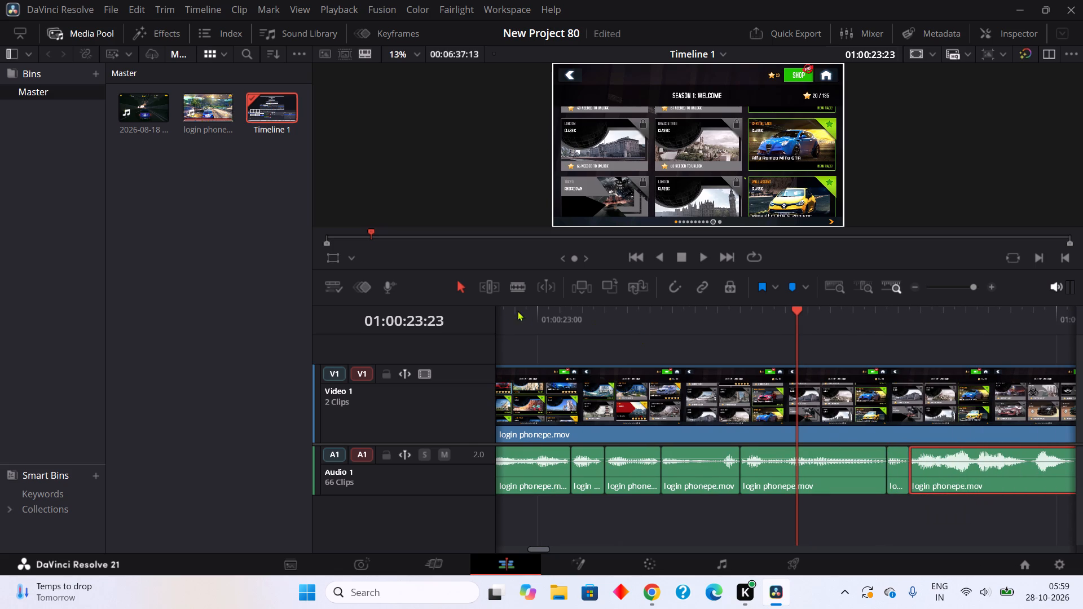
Blade the audio and cut out the short piece at about 01:00:24:19–24:20.
click(514, 290)
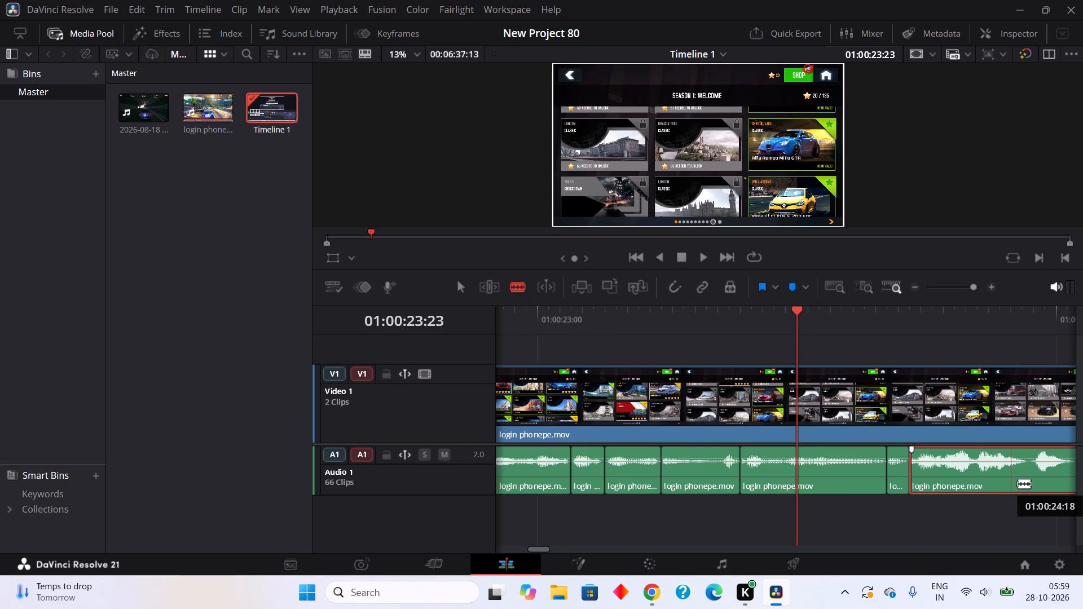
click(1029, 483)
click(1038, 479)
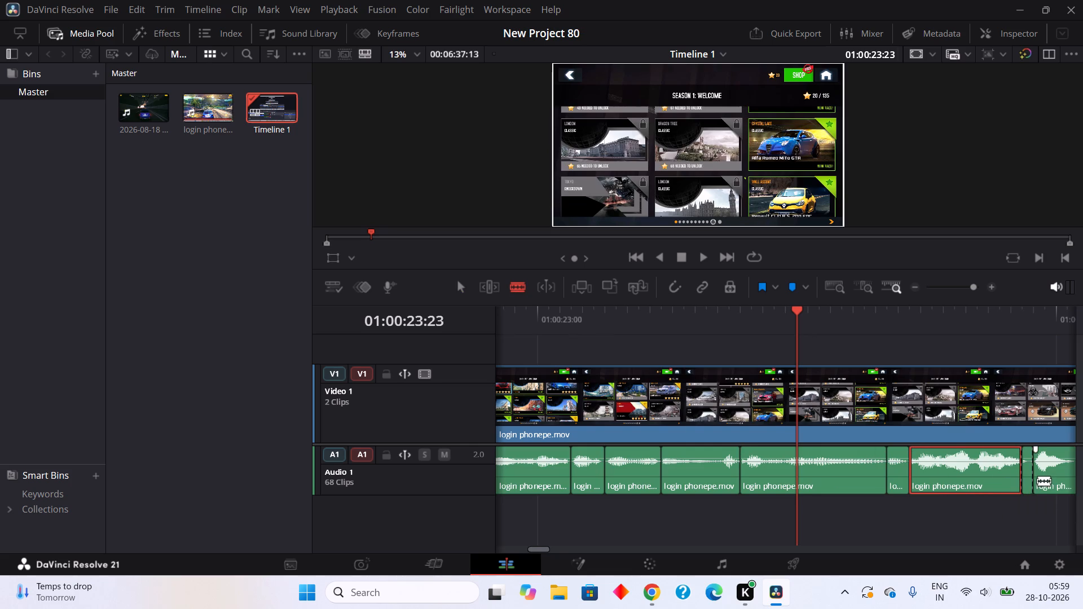
right_click(1028, 476)
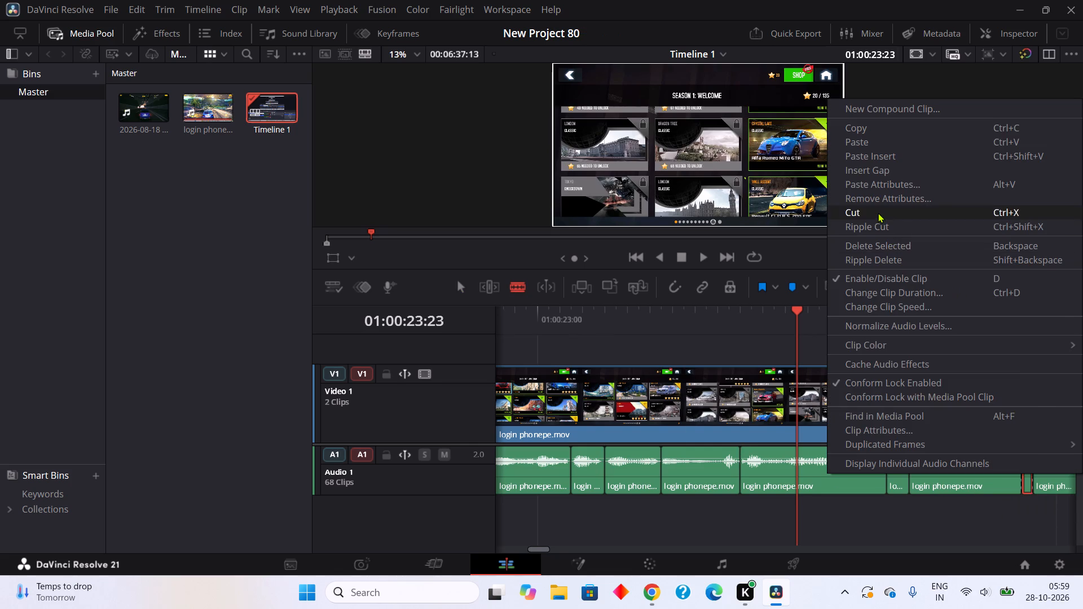
click(878, 213)
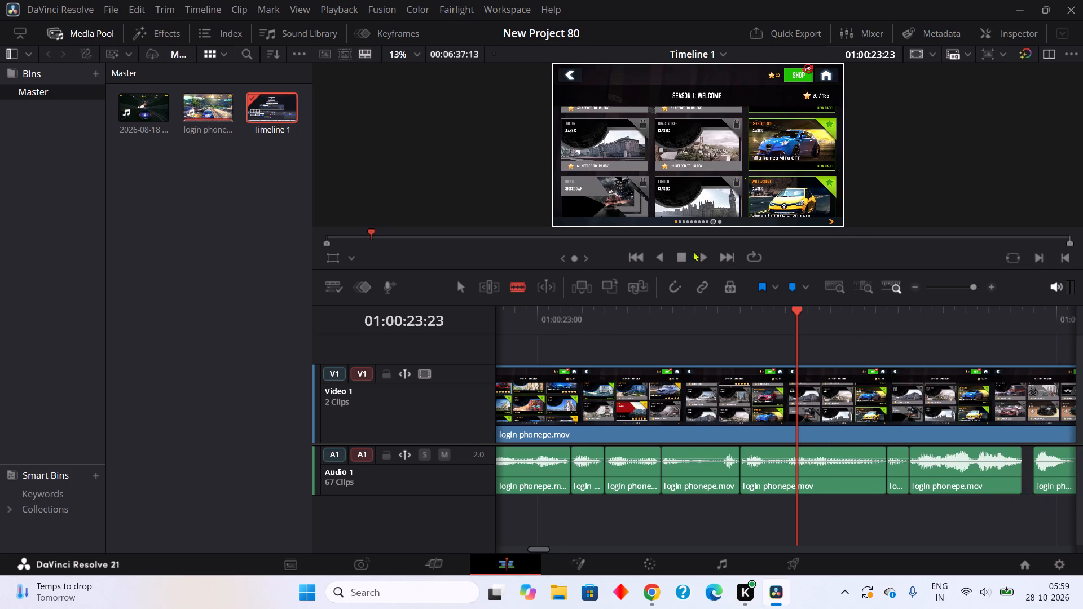
Play on to about 01:00:25:11, then blade and cut out the audio pieces at about 01:00:25:00–25:03 and 01:00:26:00–26:01.
click(701, 253)
click(685, 258)
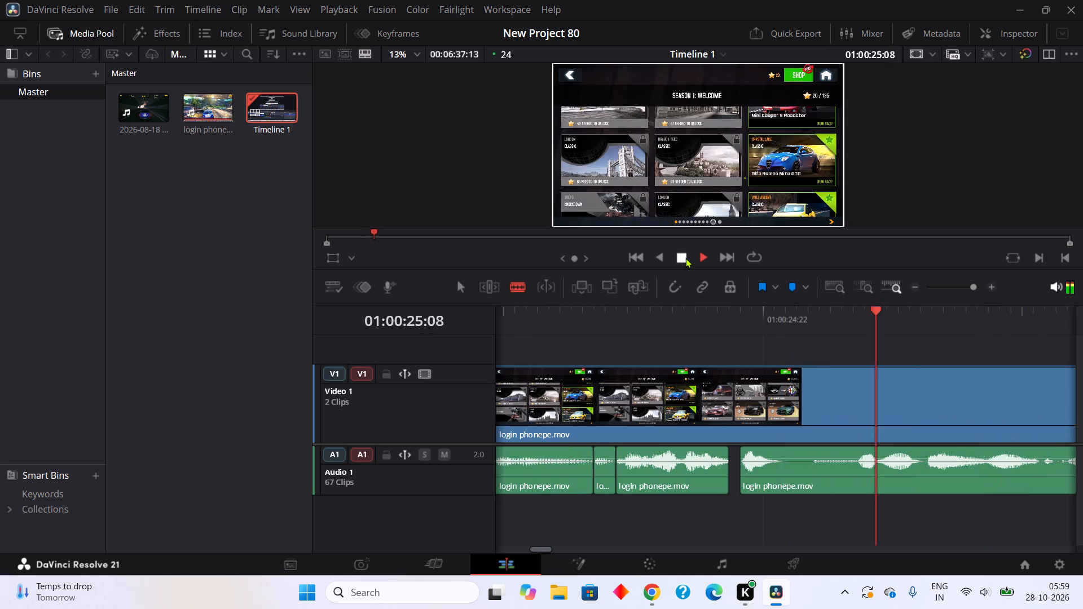
double_click(794, 473)
click(822, 477)
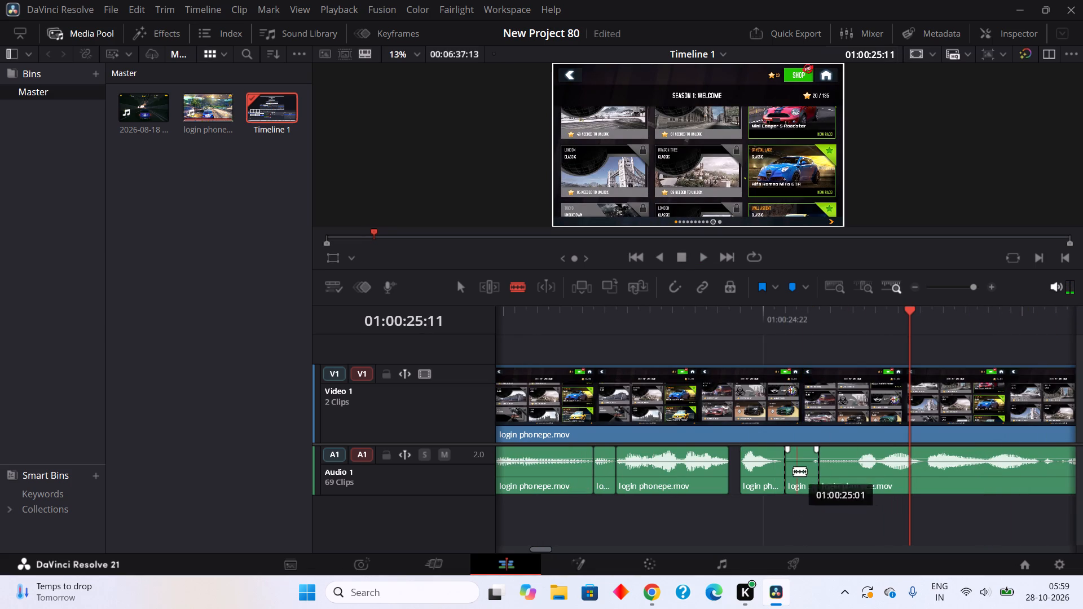
right_click(792, 471)
right_click(807, 449)
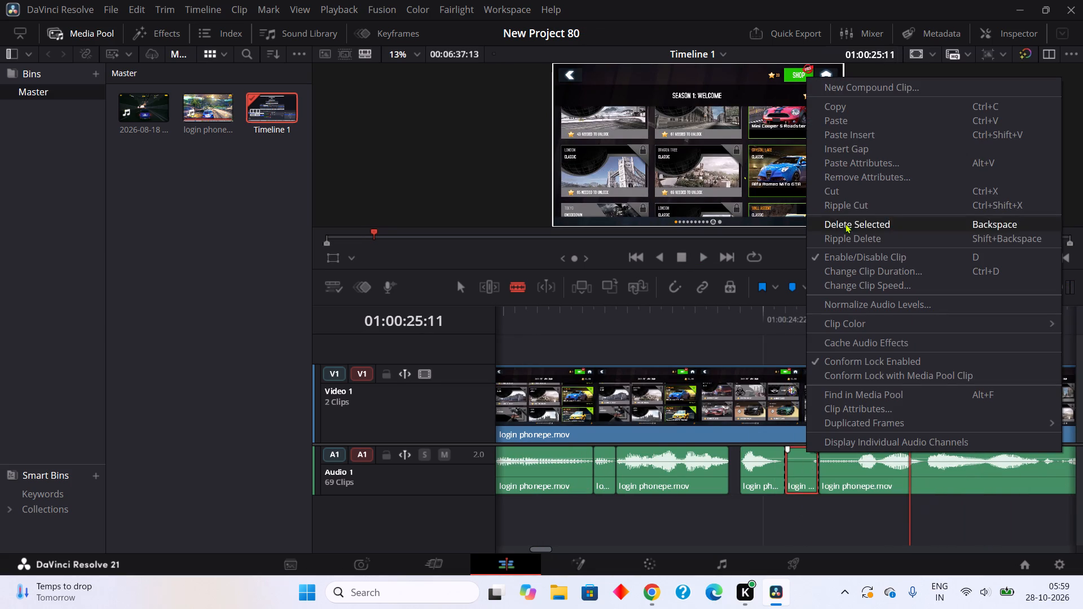
click(829, 188)
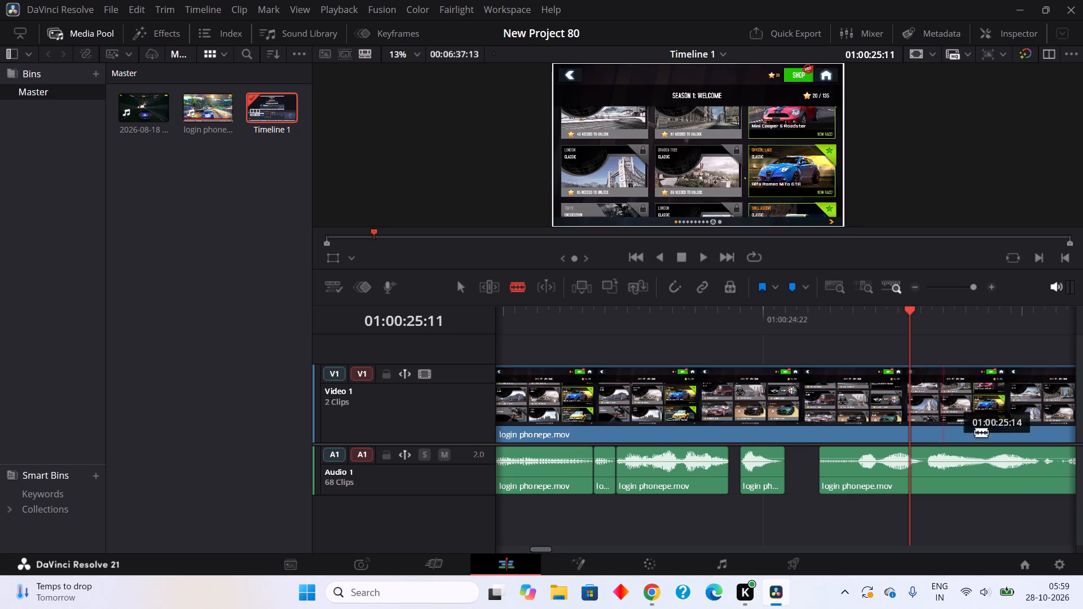
click(1064, 478)
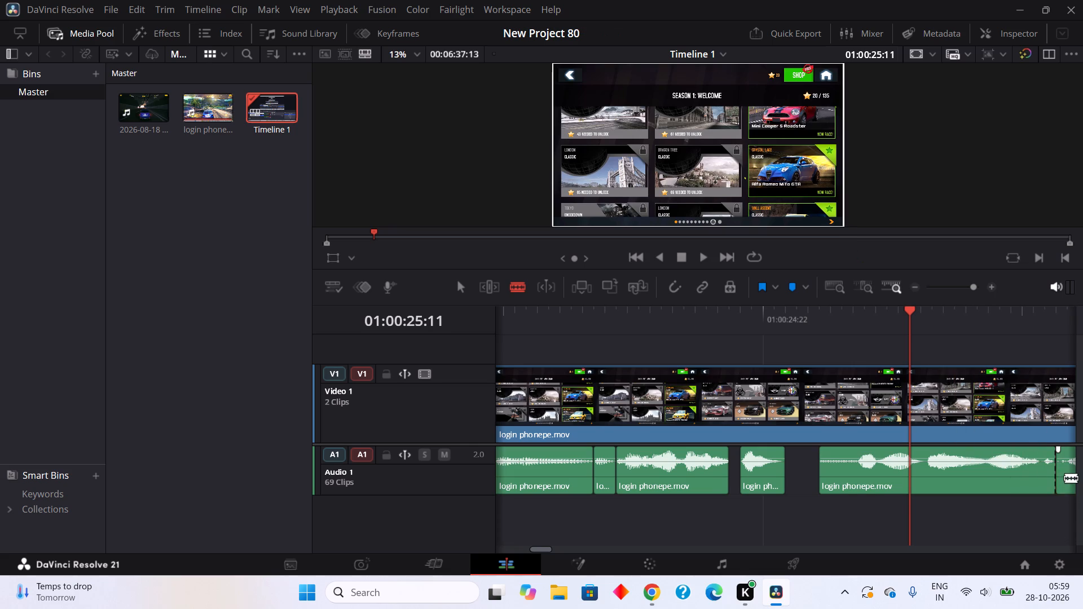
click(1074, 470)
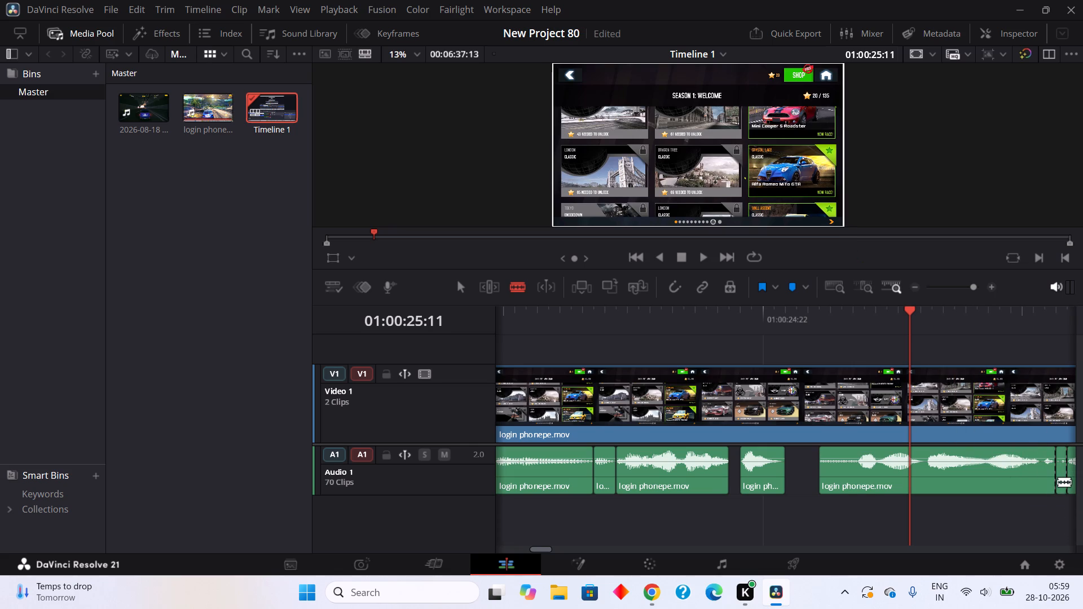
right_click(1058, 482)
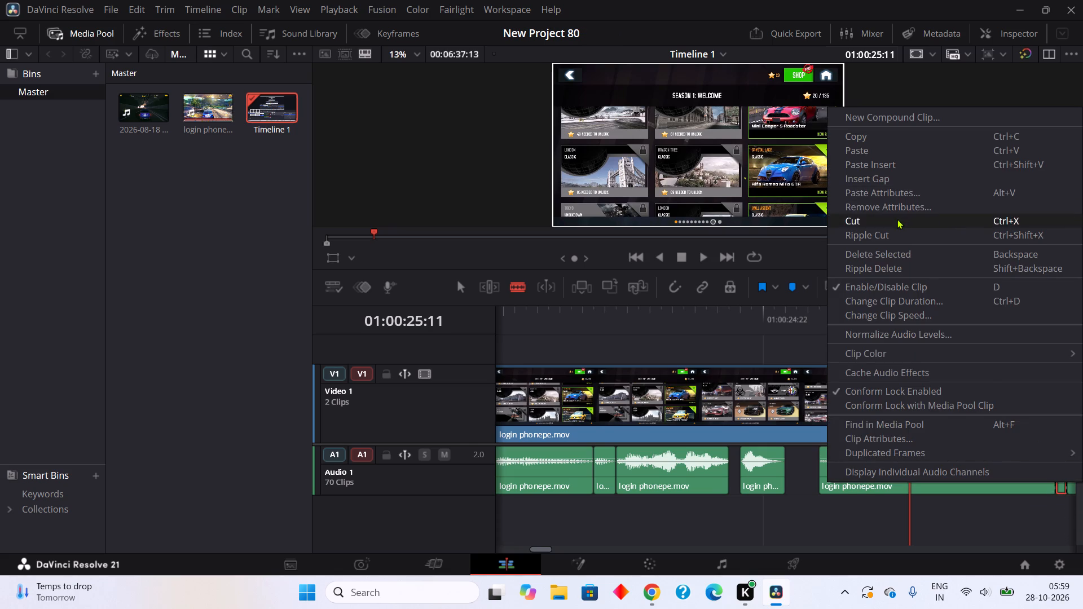
click(897, 219)
Close the gaps by moving the next three audio segments earlier, starting at about 01:00:24:19, 01:00:24:23 and 01:00:25:20.
click(465, 286)
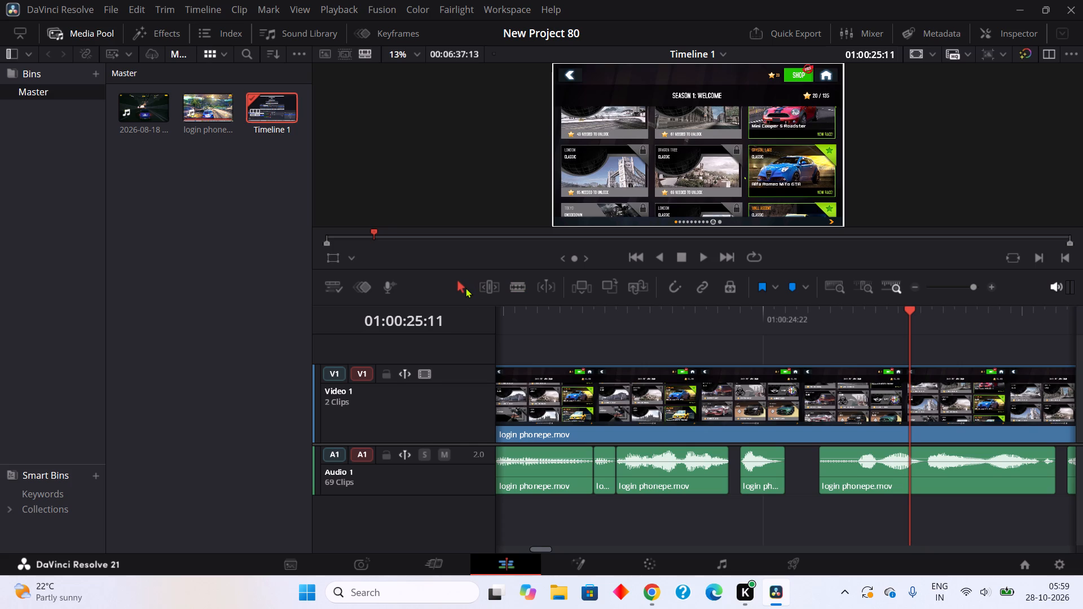
drag(768, 475, 754, 481)
click(754, 481)
drag(841, 476, 802, 480)
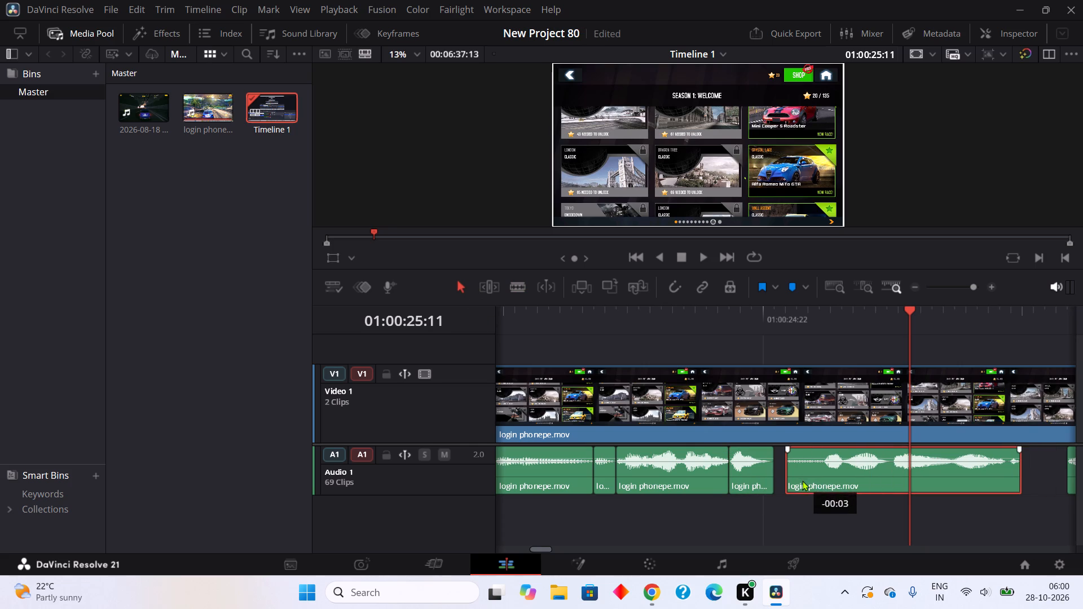
drag(802, 480, 793, 484)
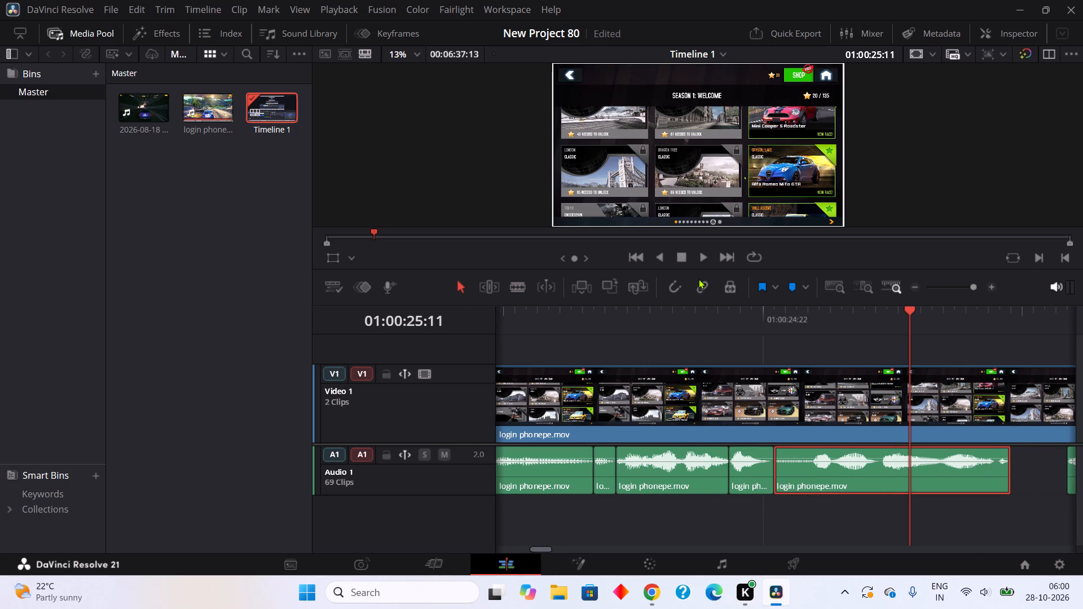
click(701, 255)
click(680, 263)
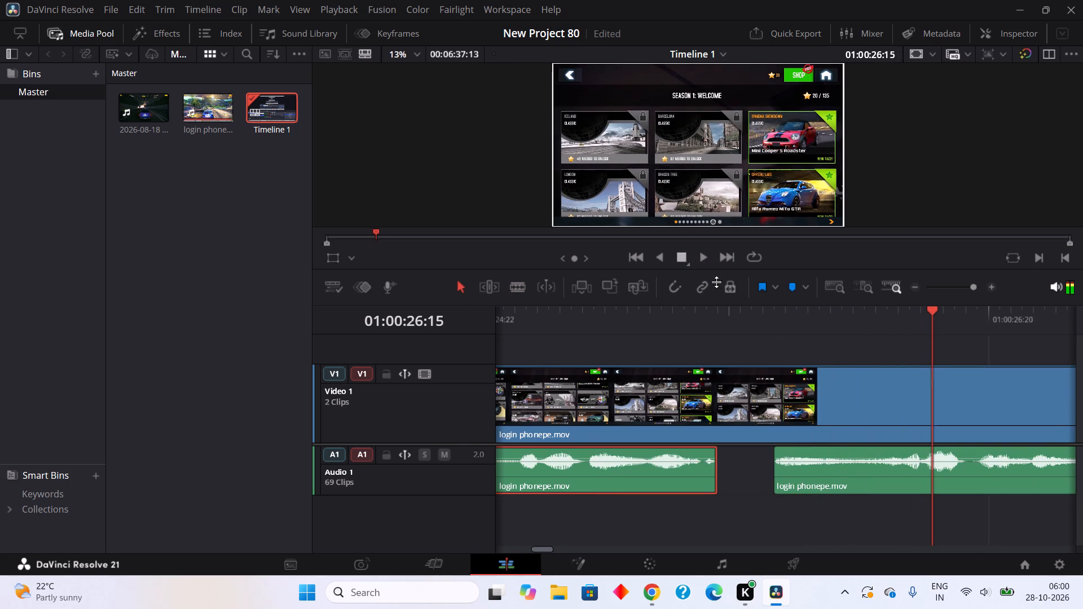
drag(841, 483, 776, 488)
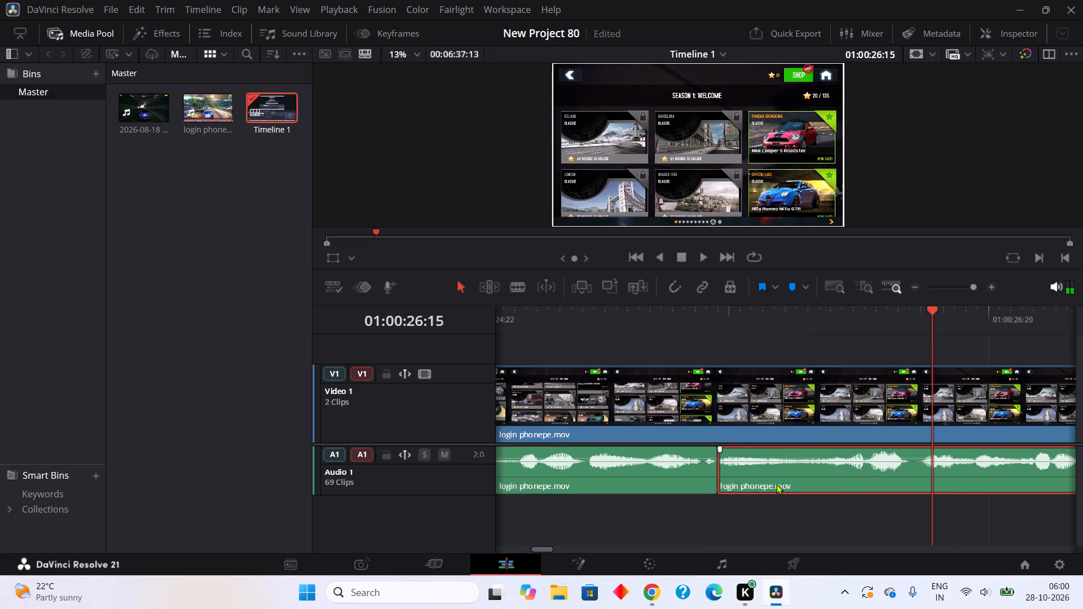
Blade and cut out the audio piece at about 01:00:26:13–26:14, and move the following segment earlier to close the gap.
click(523, 287)
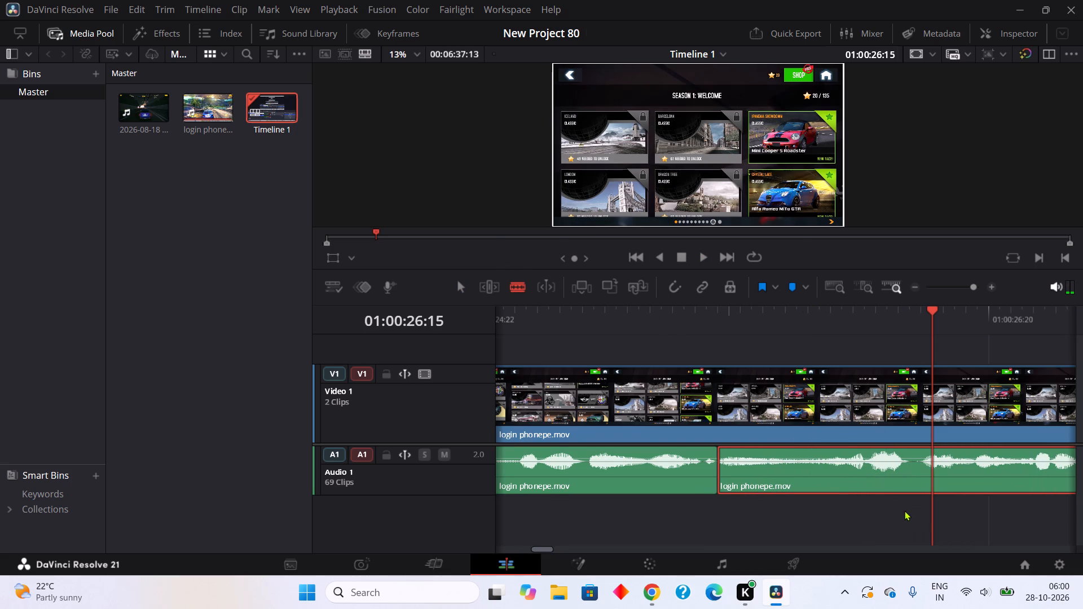
click(917, 484)
click(928, 483)
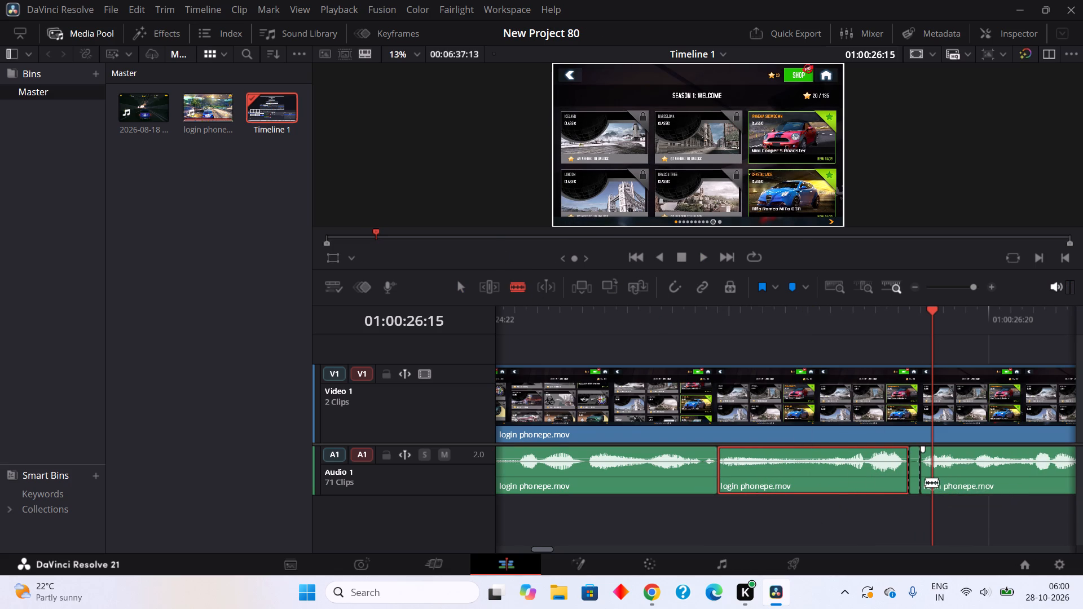
right_click(913, 483)
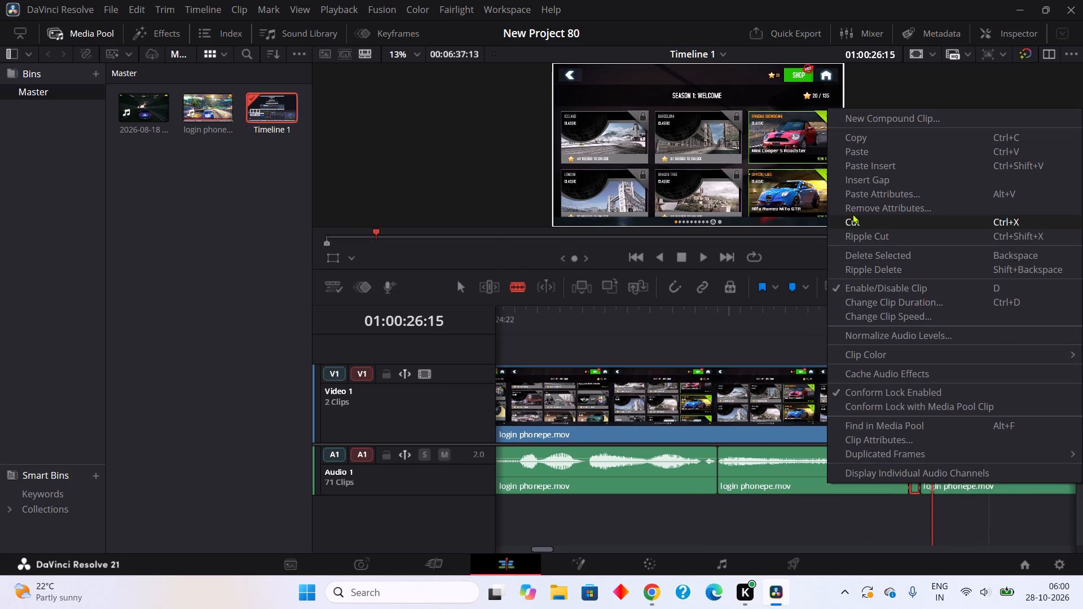
click(856, 222)
double_click(464, 280)
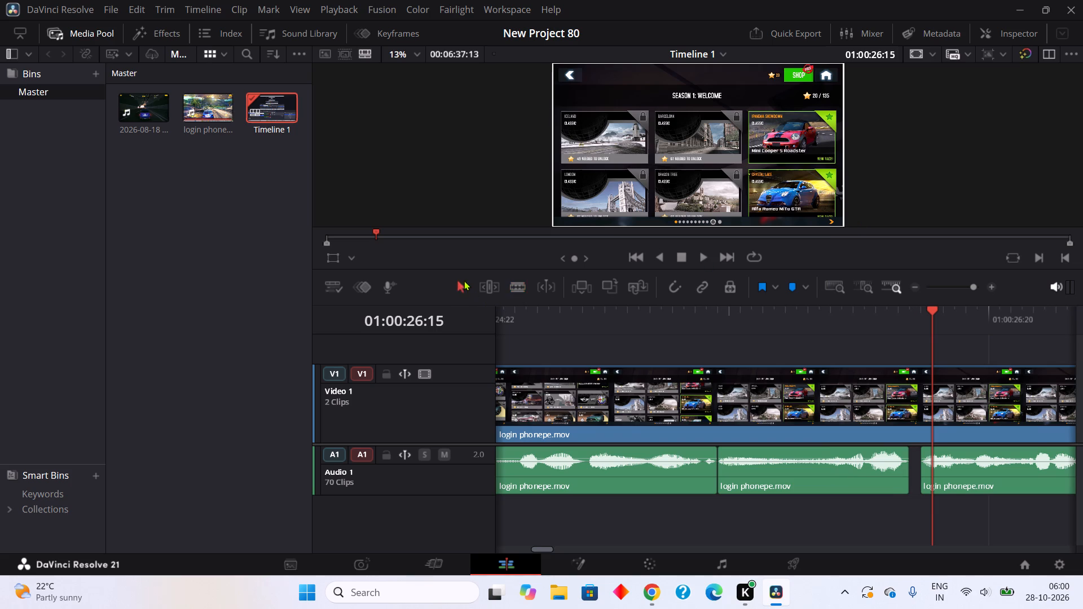
drag(981, 475, 966, 485)
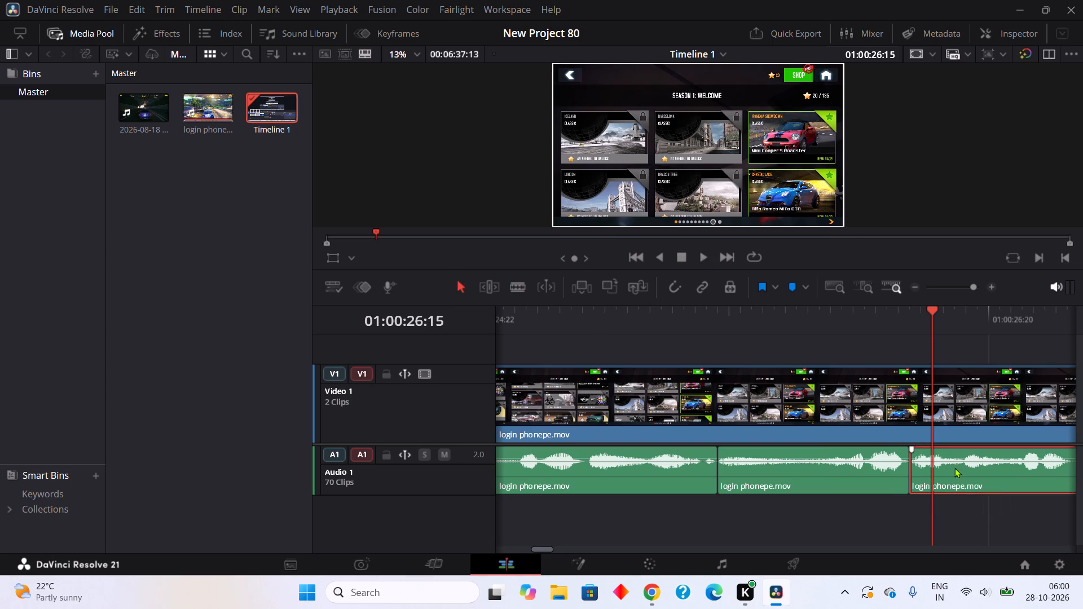
Play on to about 01:00:27:16, then blade the audio at about 01:00:27:07, 27:08, 27:12, 27:13, 27:15, 27:16, 27:19 and 27:23.
click(701, 257)
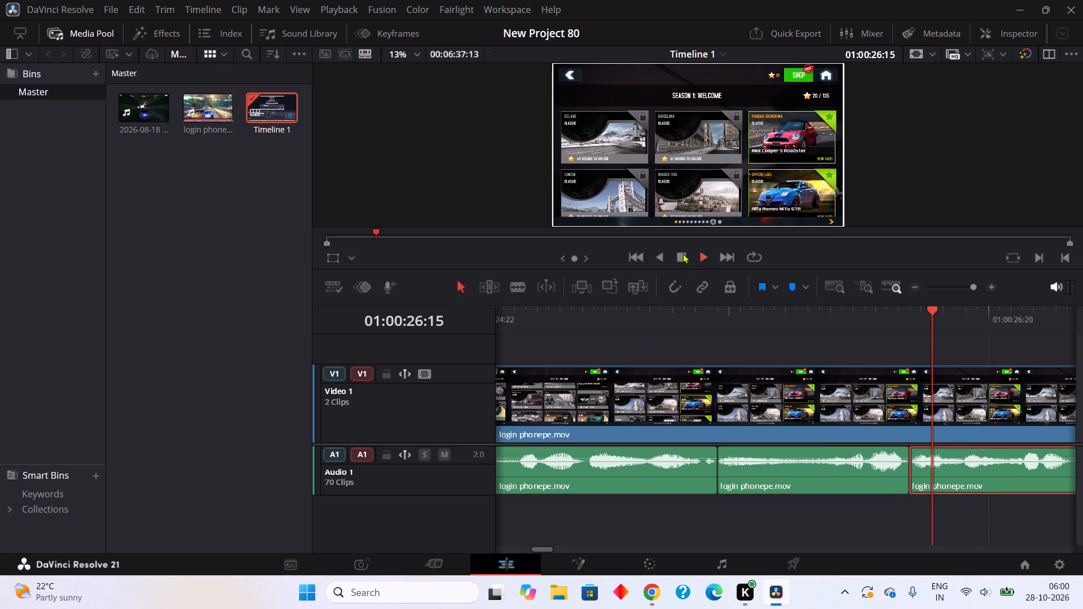
click(683, 253)
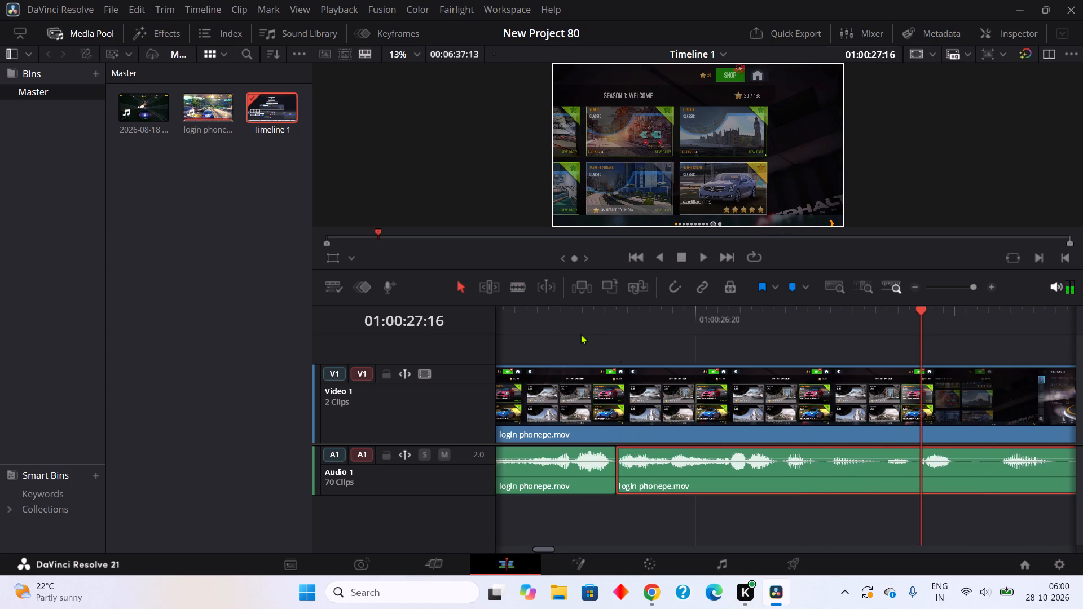
click(522, 289)
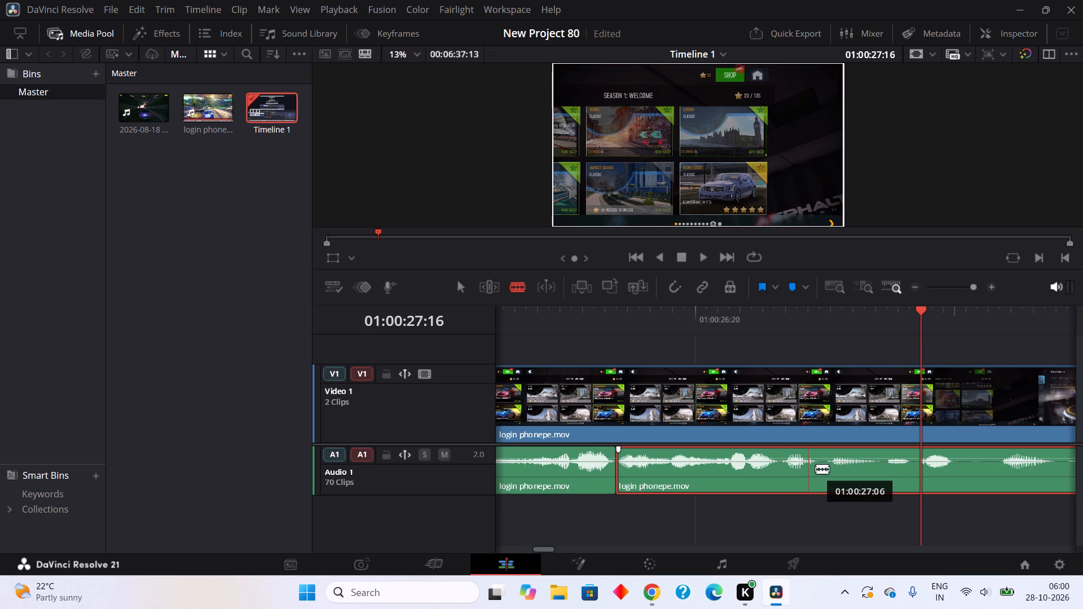
click(821, 462)
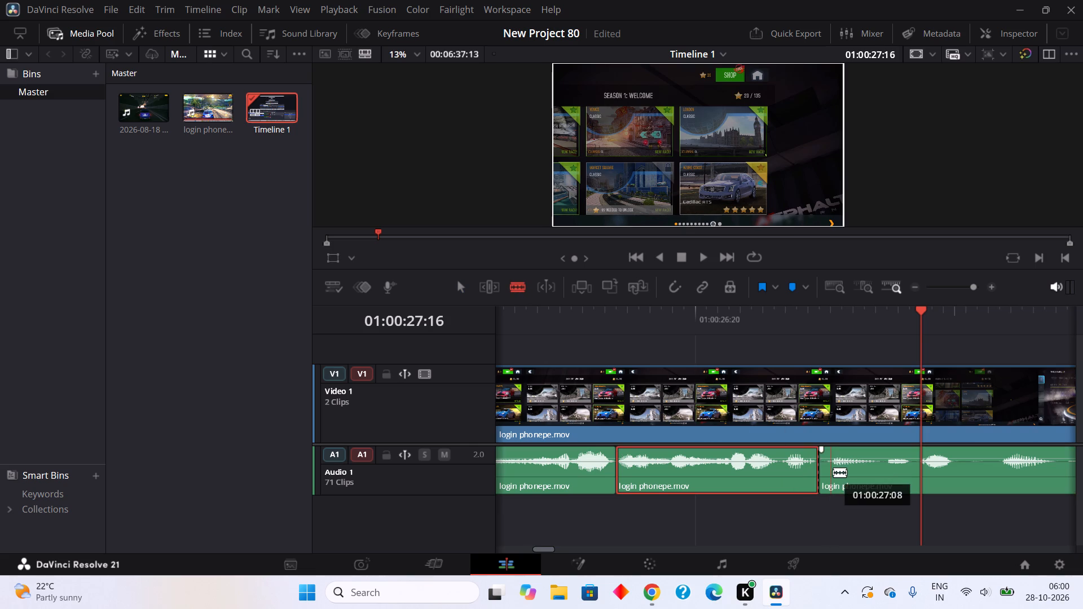
click(833, 472)
click(882, 479)
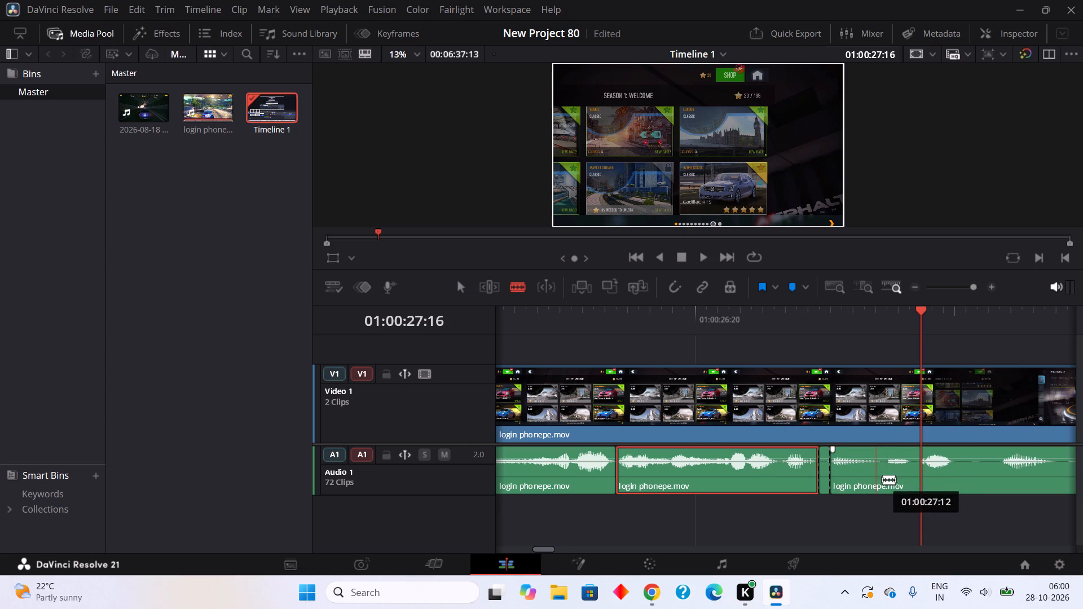
click(889, 475)
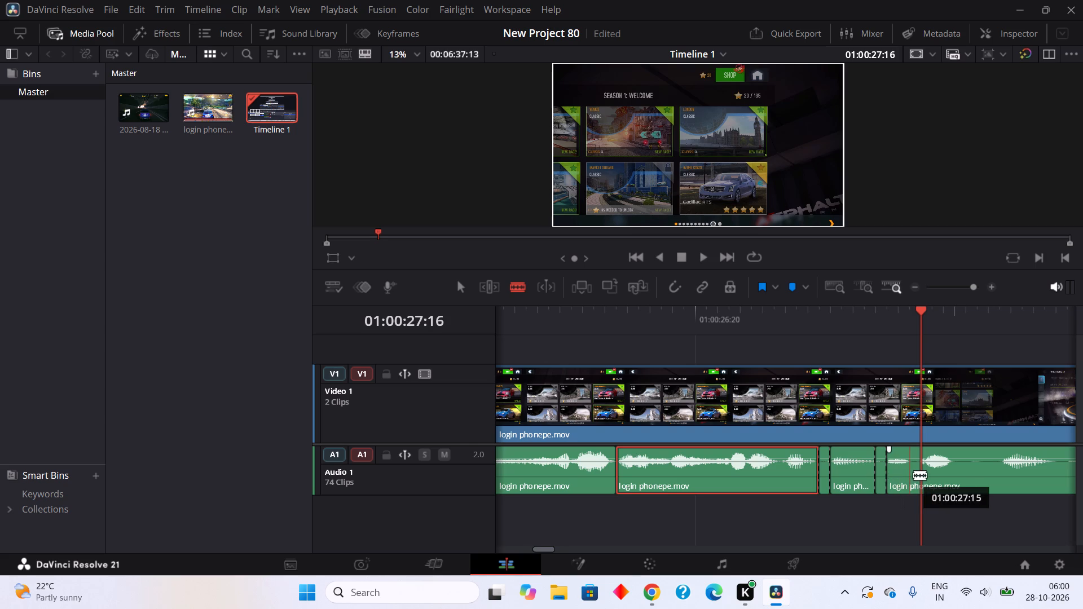
click(913, 475)
click(924, 474)
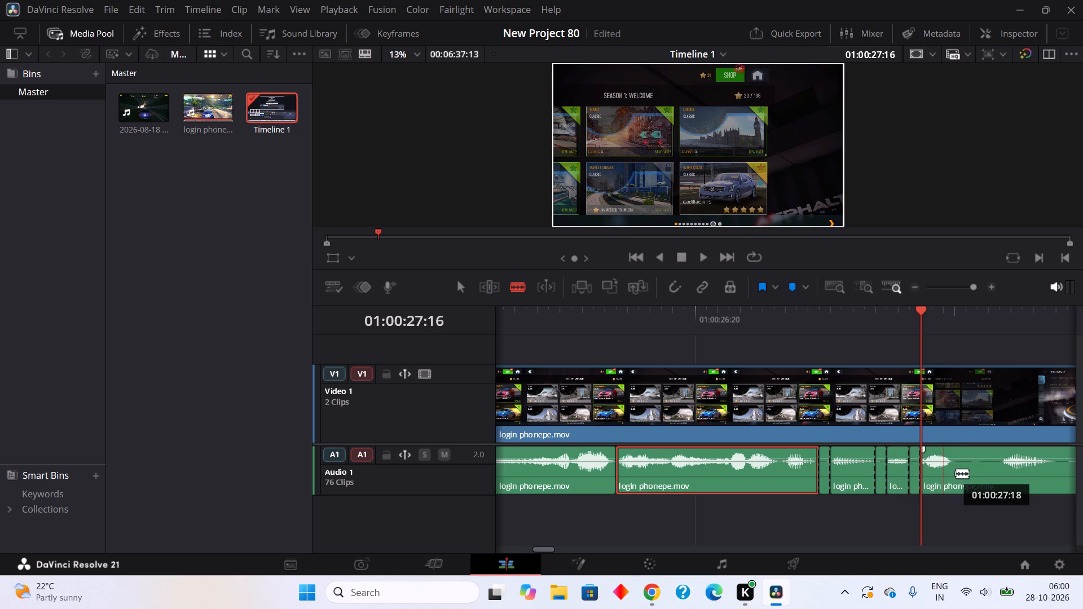
double_click(960, 474)
click(1006, 479)
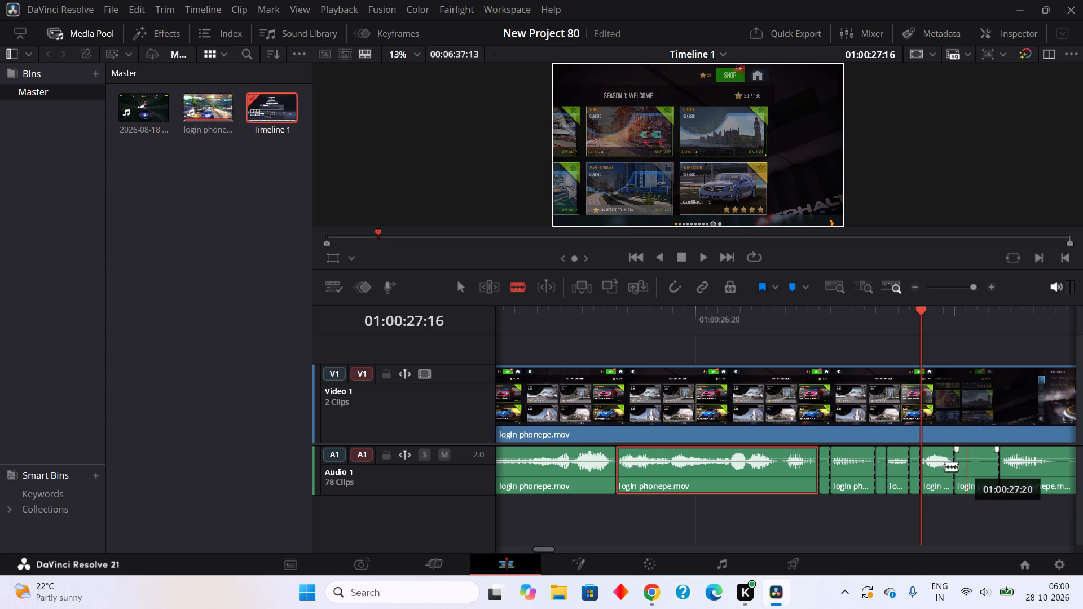
Cut out the audio pieces at about 01:00:27:07–27:08, 27:12–27:13, 27:15–27:16 and 27:19–27:23.
right_click(826, 478)
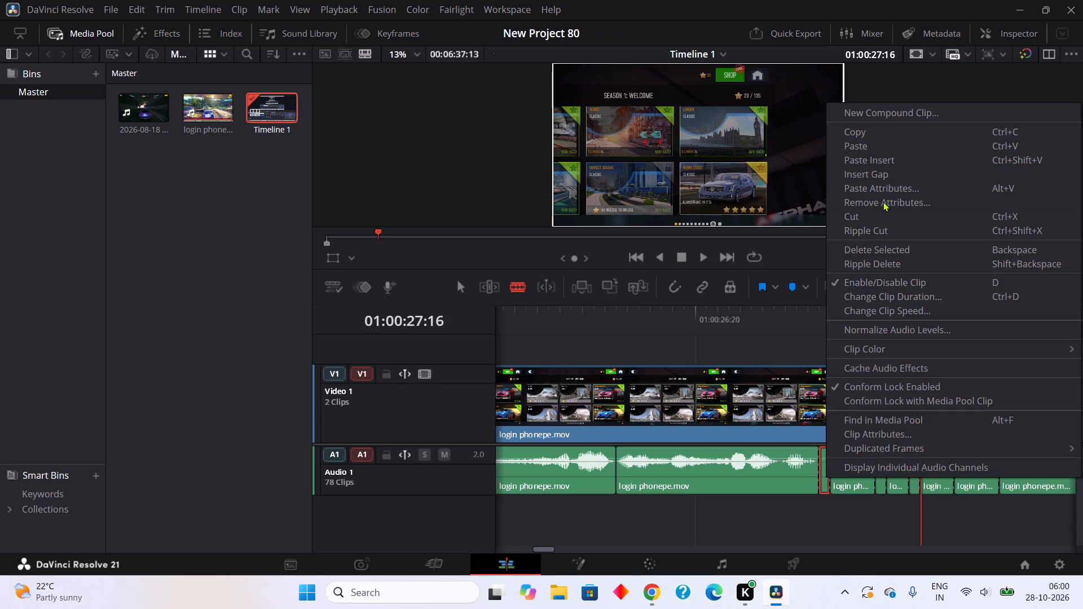
double_click(865, 218)
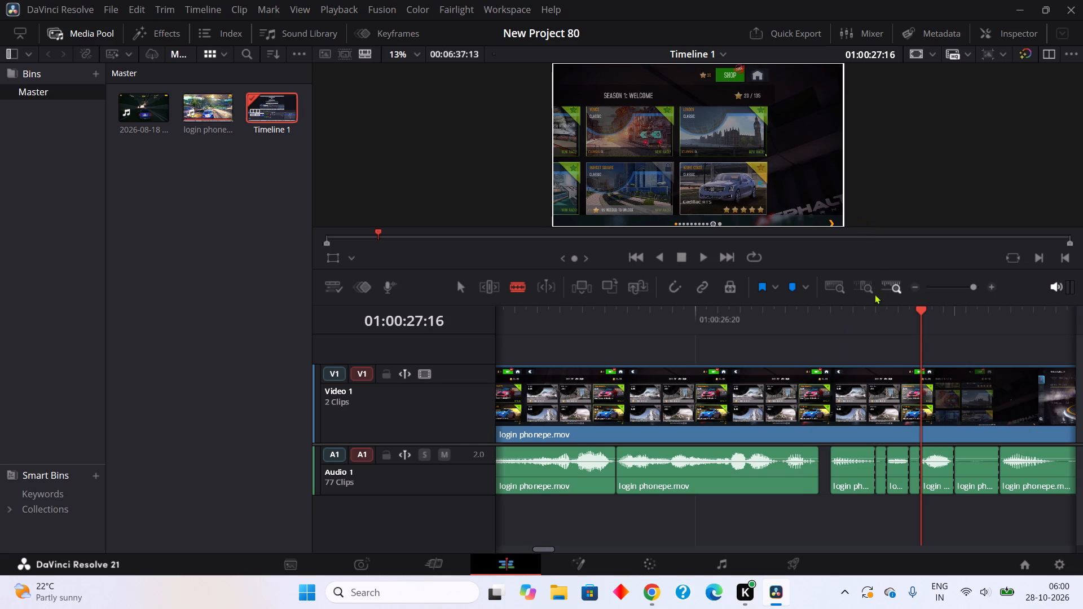
right_click(879, 486)
click(886, 228)
right_click(918, 482)
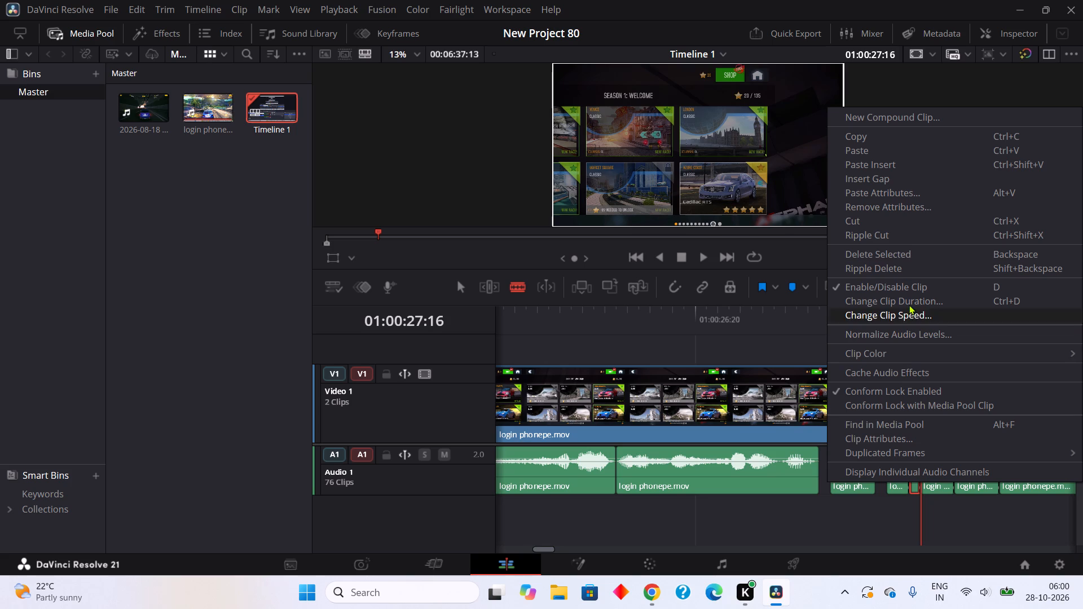
double_click(885, 220)
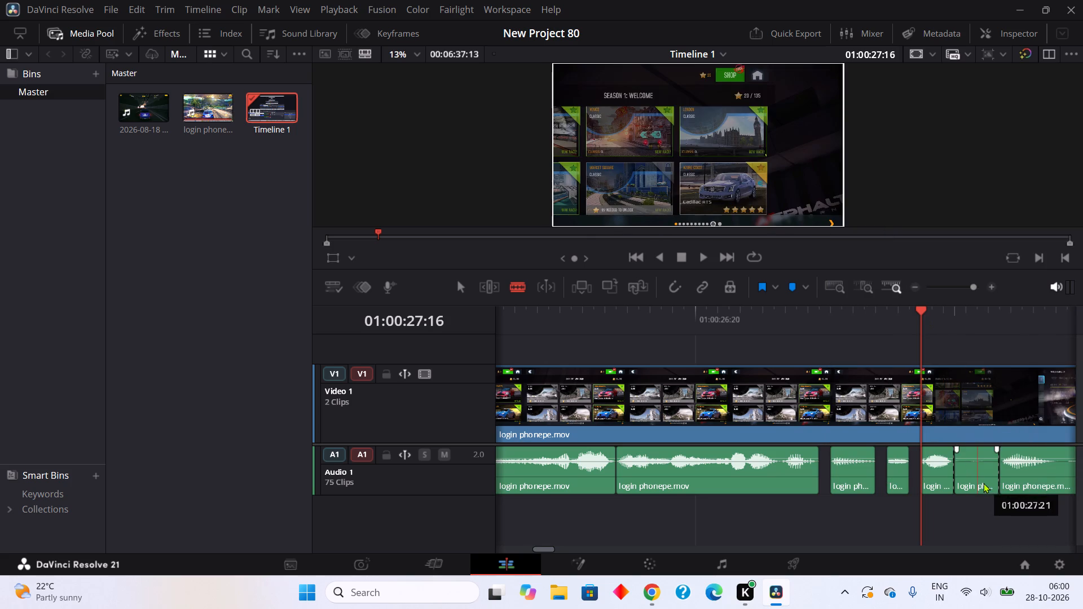
right_click(983, 483)
click(919, 212)
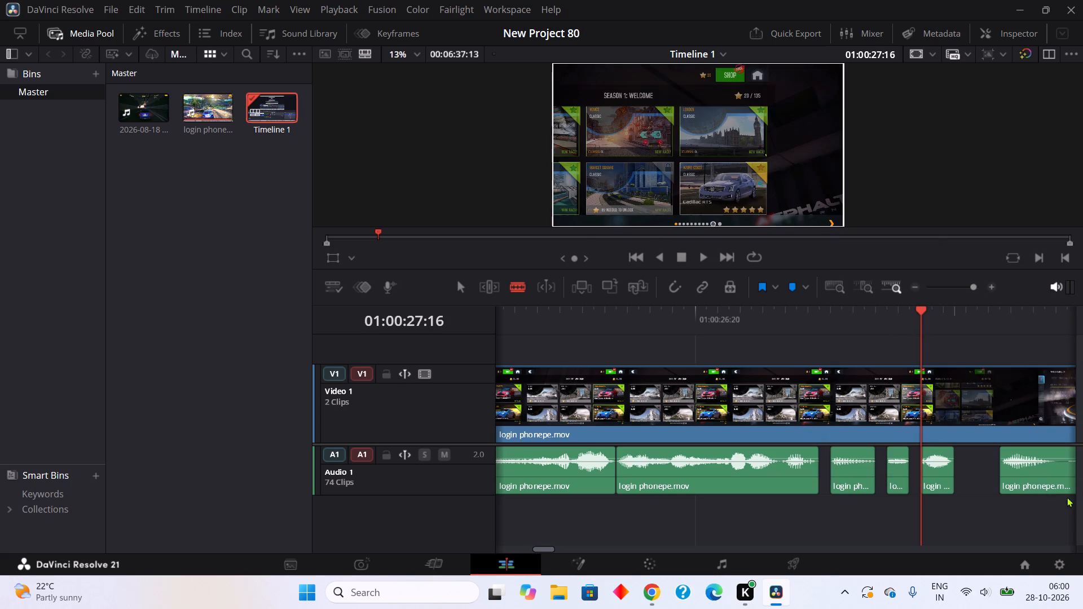
Blade the audio at about 01:00:28:03 and 28:05, and cut out the piece between the two cuts.
click(1054, 480)
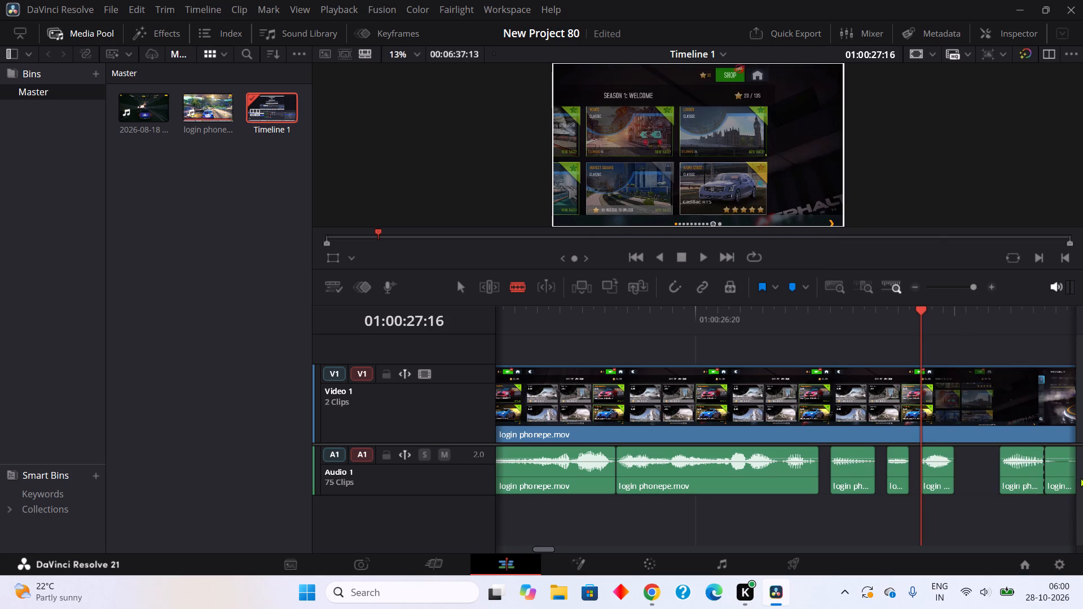
click(1081, 478)
click(1072, 476)
right_click(1062, 471)
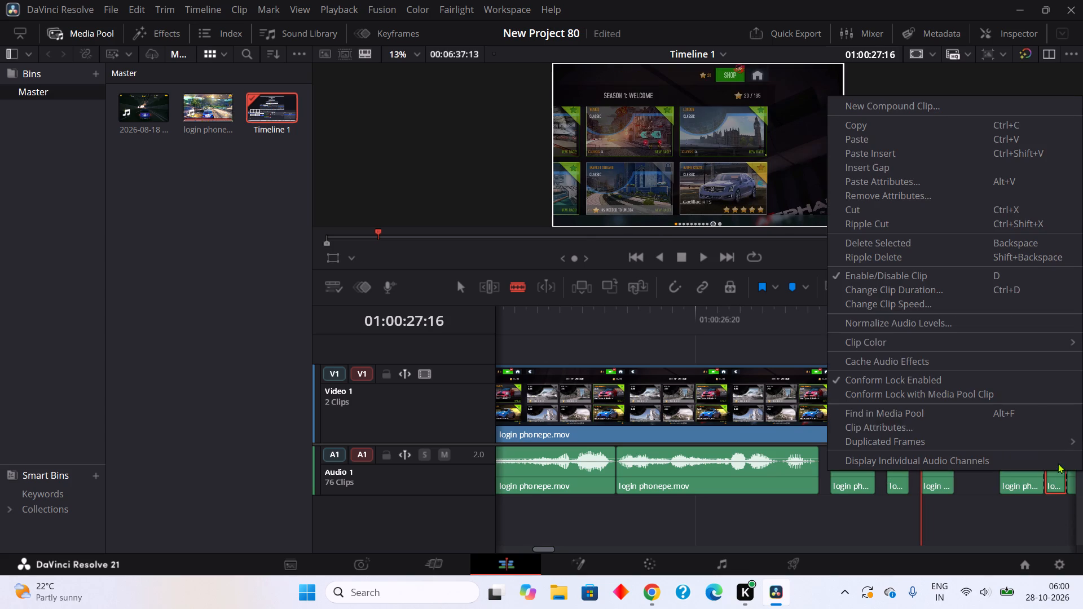
click(886, 206)
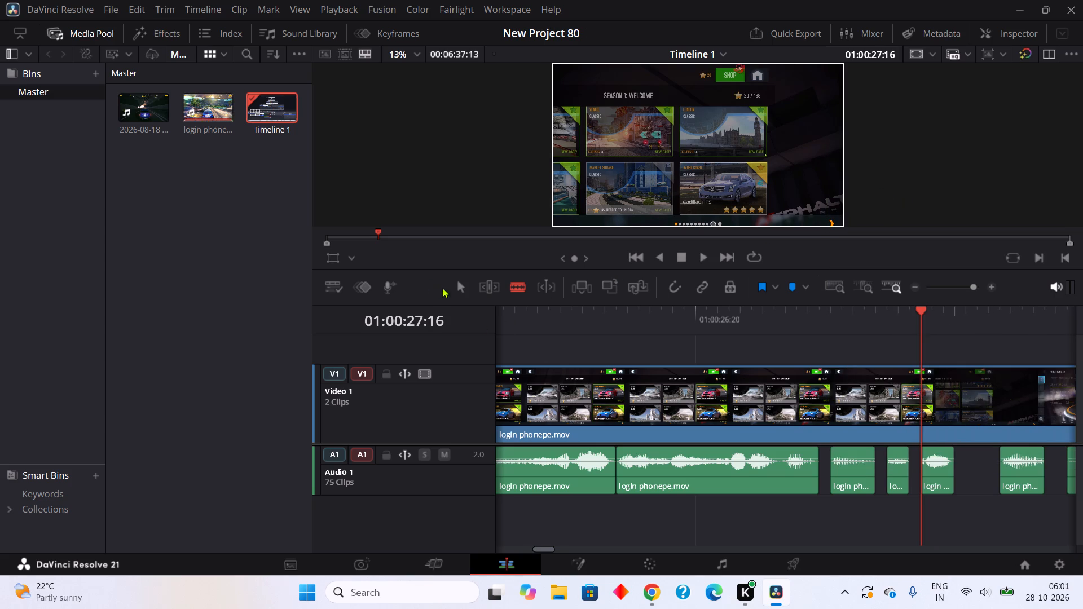
Close the gaps by moving the next four audio segments earlier, starting at about 01:00:27:07, 27:11, 27:13 and 27:16.
click(457, 285)
drag(845, 476, 830, 479)
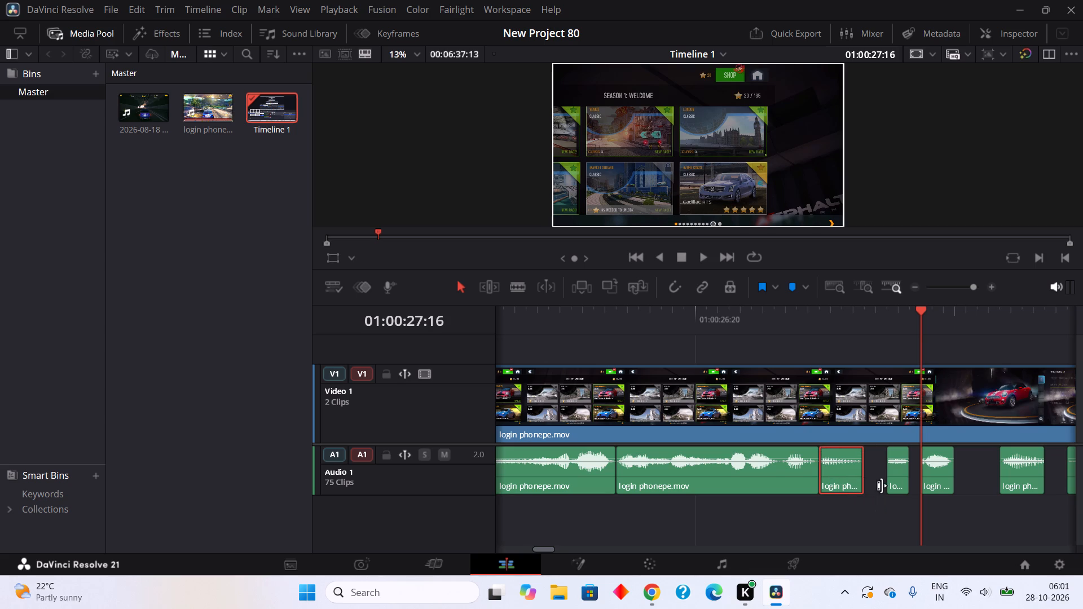
drag(903, 486, 873, 493)
drag(941, 477, 910, 485)
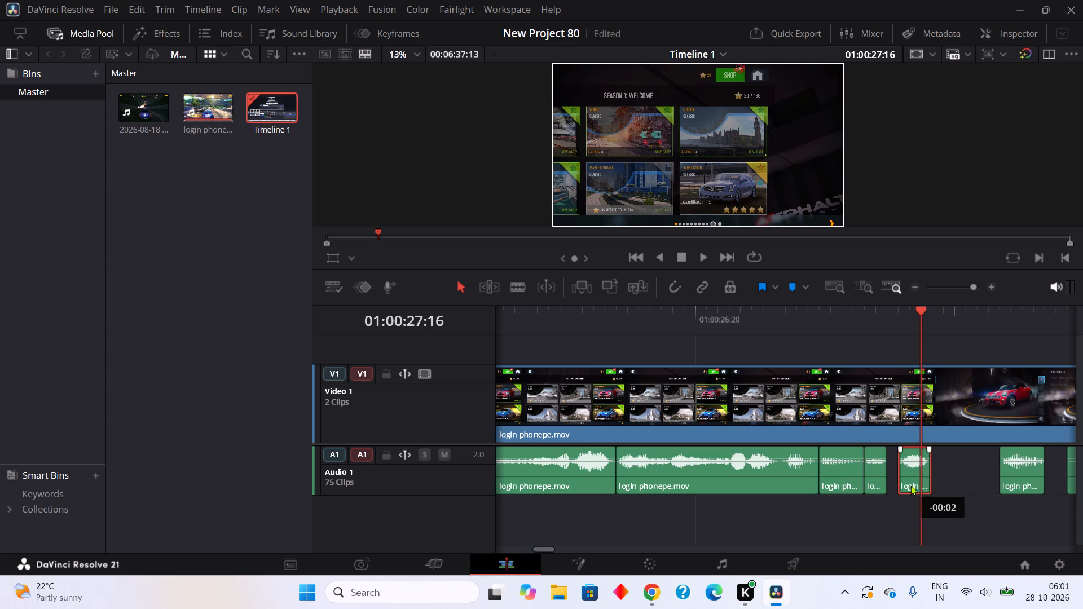
drag(910, 485, 906, 485)
drag(1024, 464, 1000, 469)
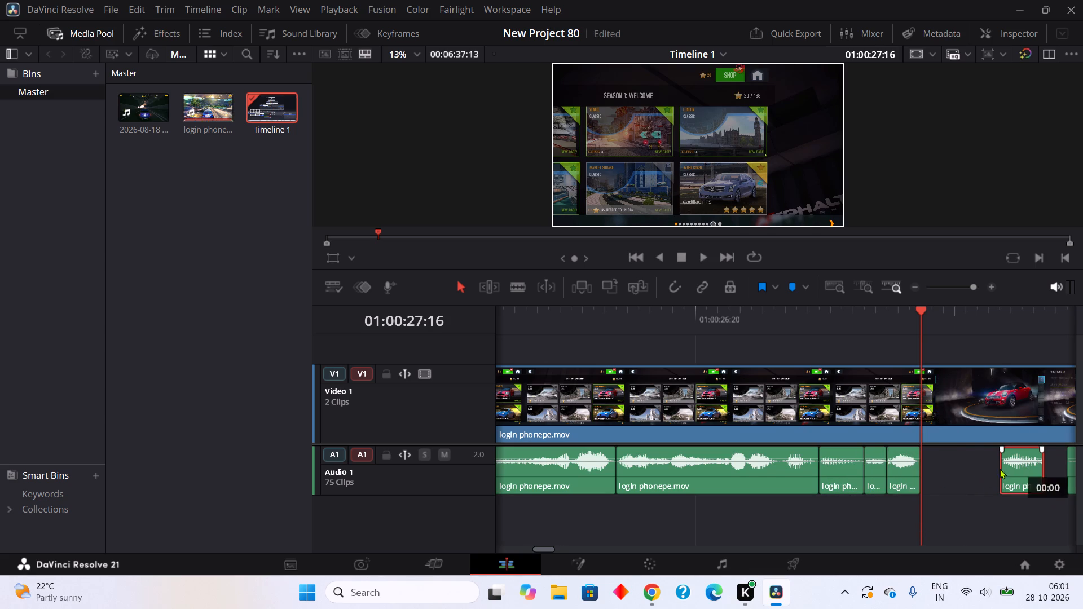
drag(1000, 469, 941, 471)
Play on to about 01:00:28:18, then blade the audio at about 01:00:28:12, 28:13, 28:20, 28:23, 29:04 and 29:05.
click(701, 257)
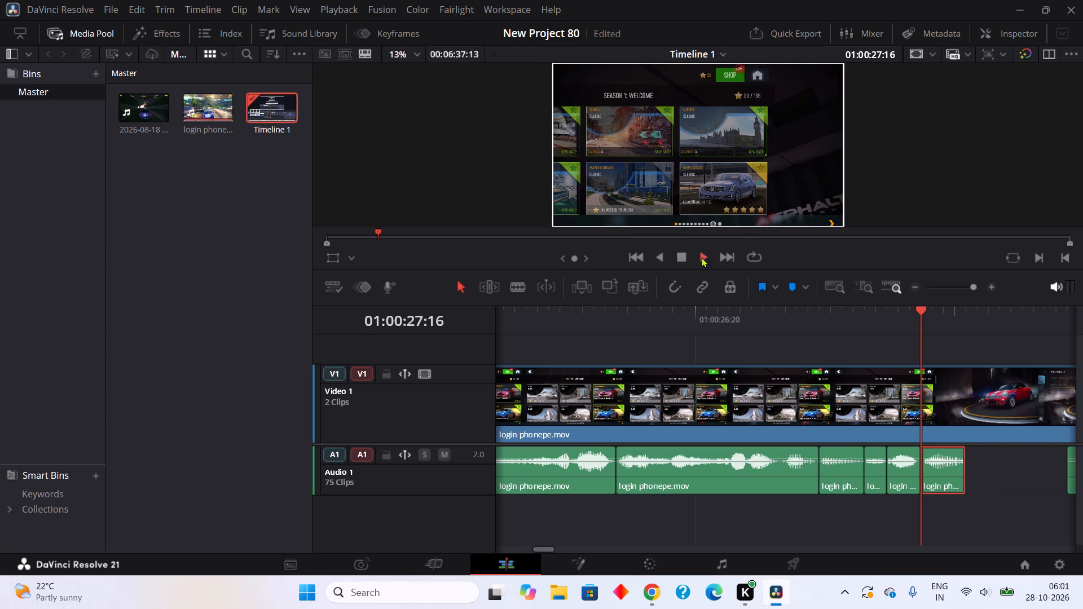
double_click(679, 255)
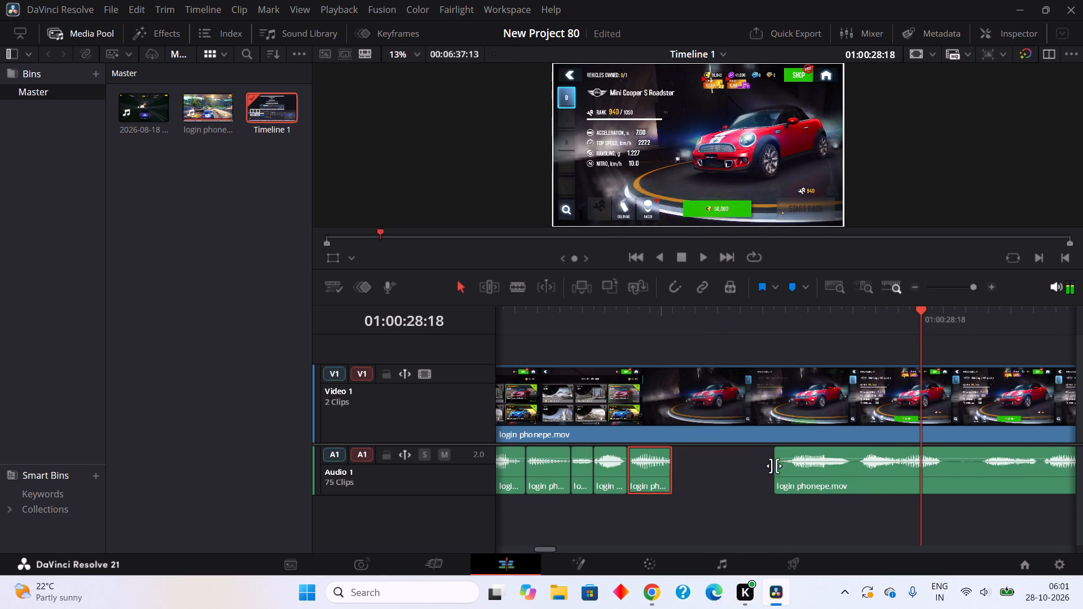
click(529, 284)
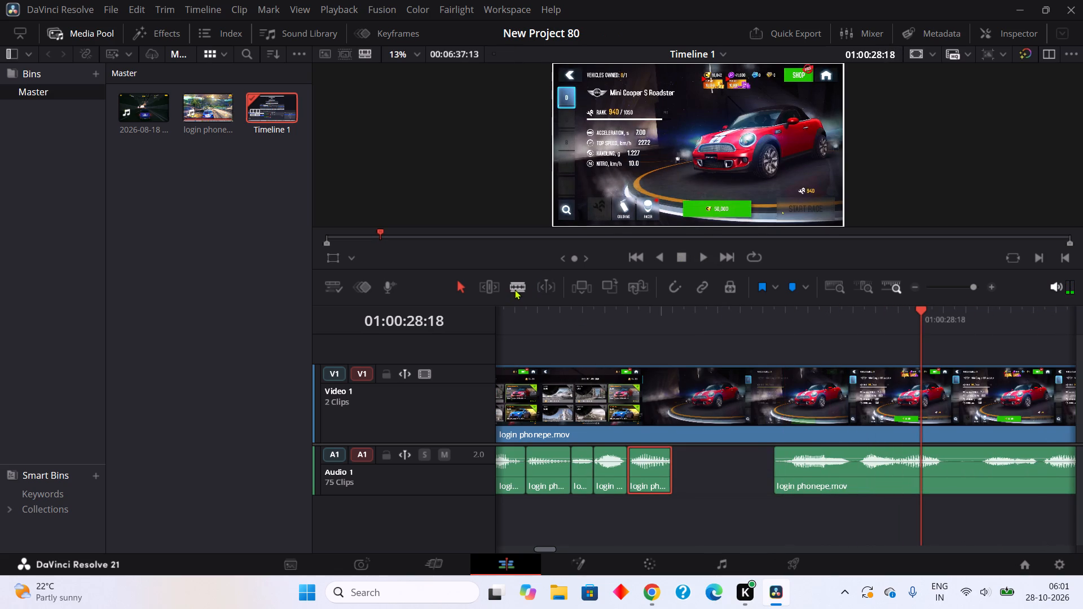
click(517, 288)
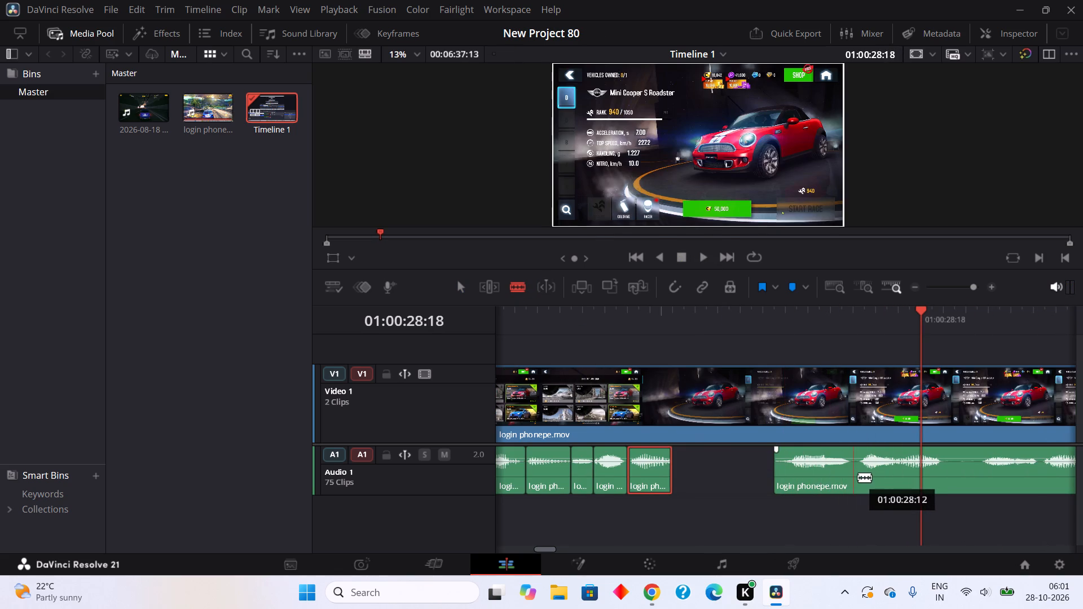
double_click(853, 482)
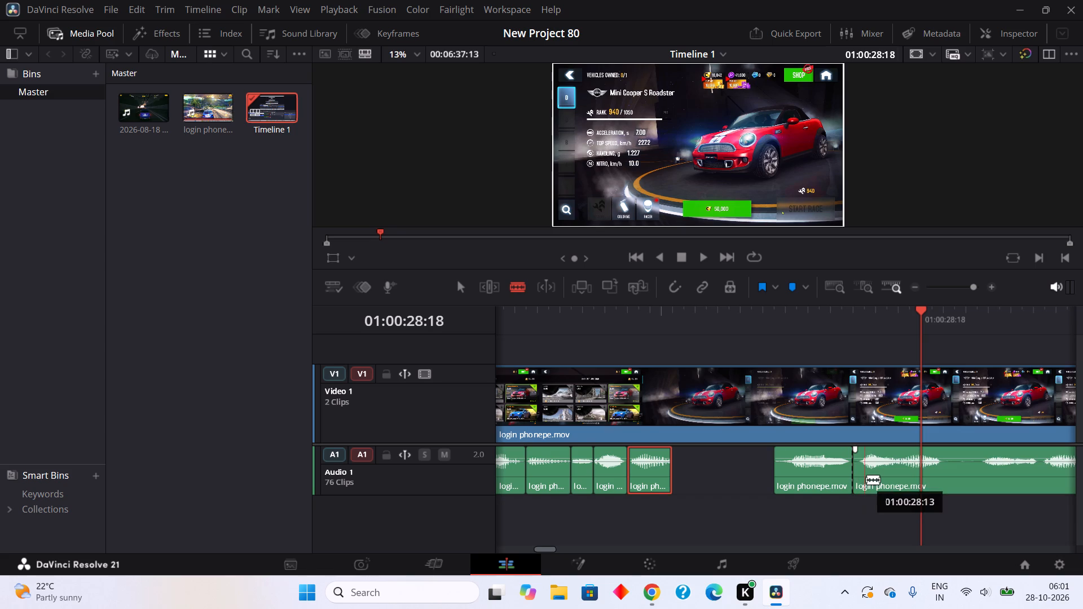
double_click(866, 479)
double_click(950, 480)
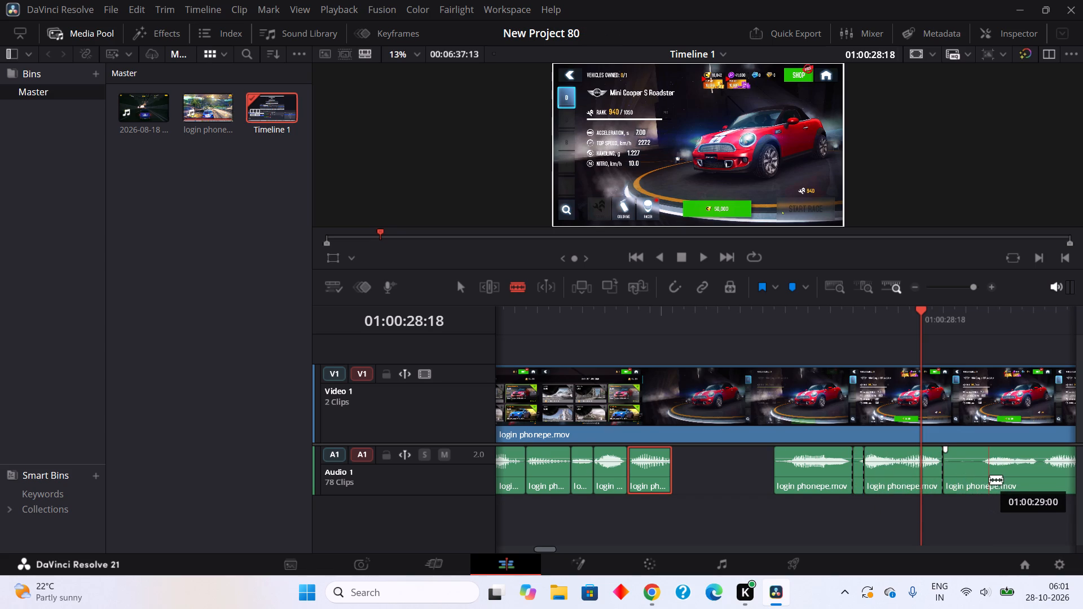
click(988, 481)
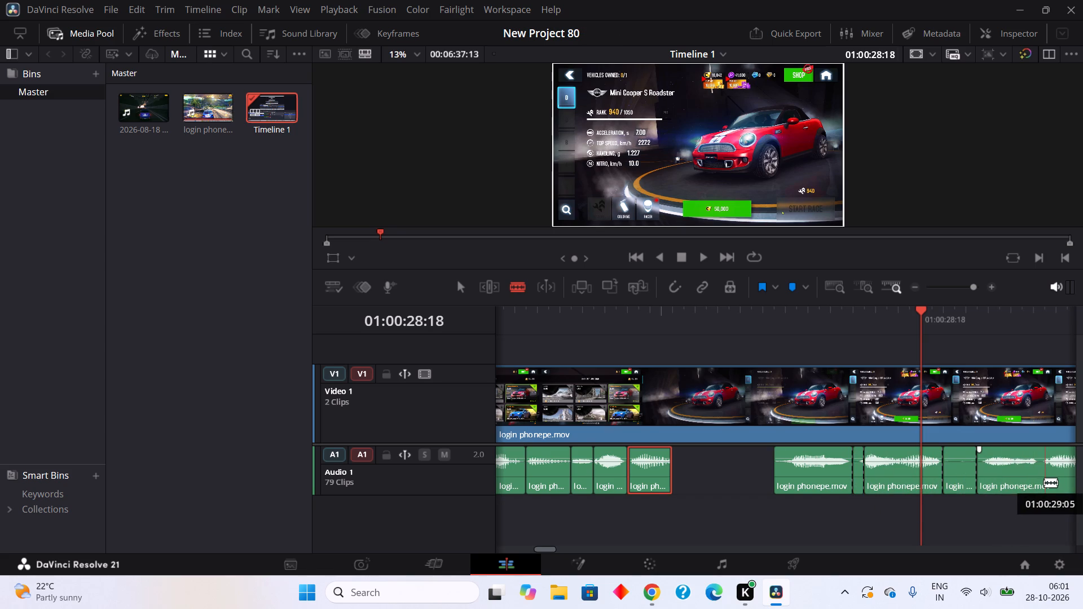
click(1041, 483)
click(1051, 482)
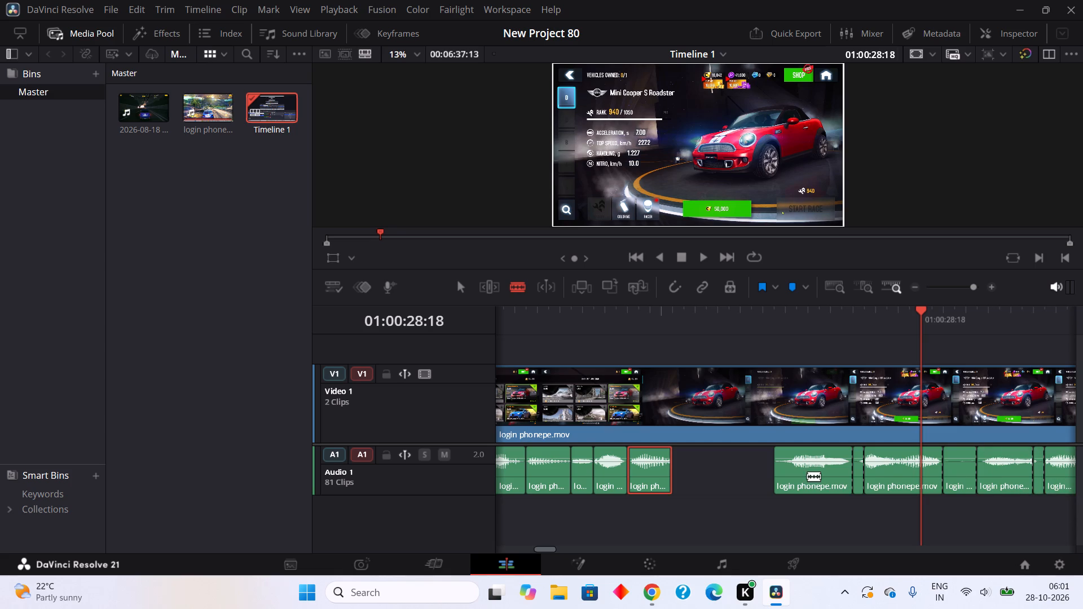
Cut out the audio pieces at about 01:00:28:12–28:13, 28:20–28:23 and 29:04–29:05.
right_click(861, 476)
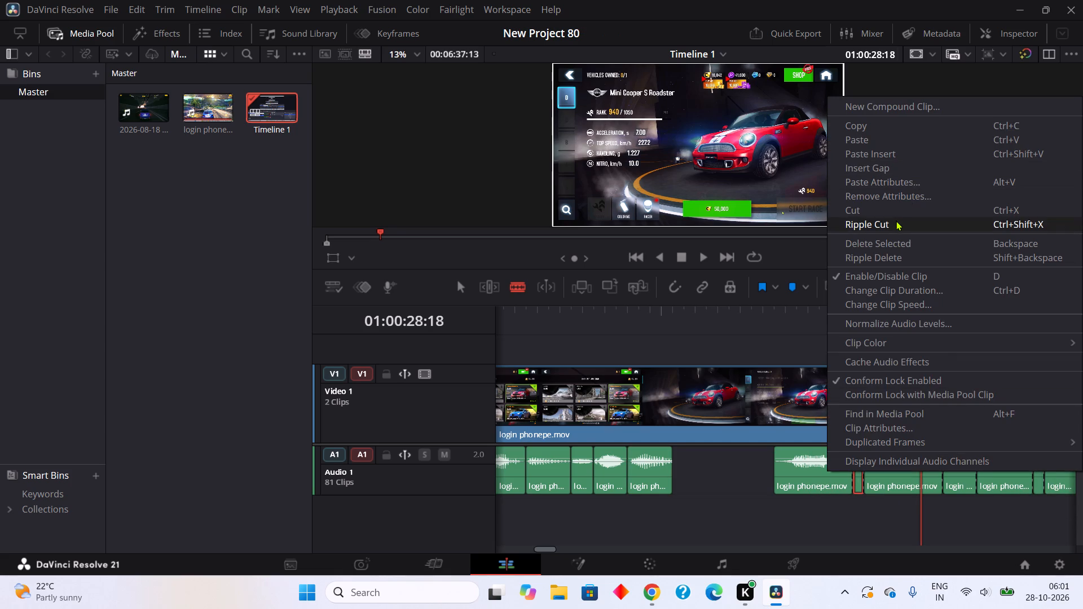
click(896, 212)
right_click(956, 492)
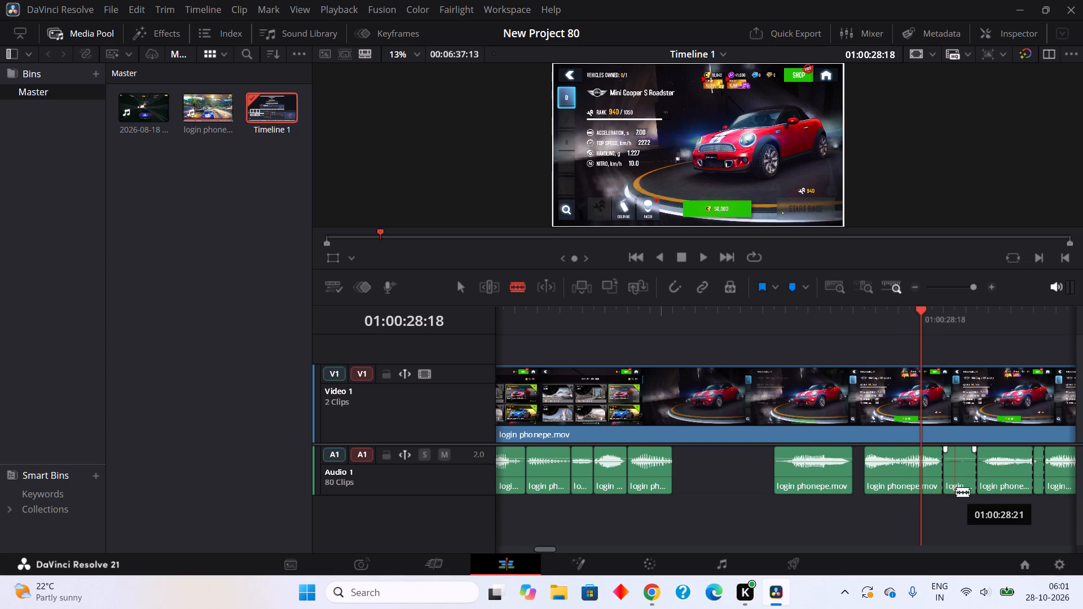
click(857, 219)
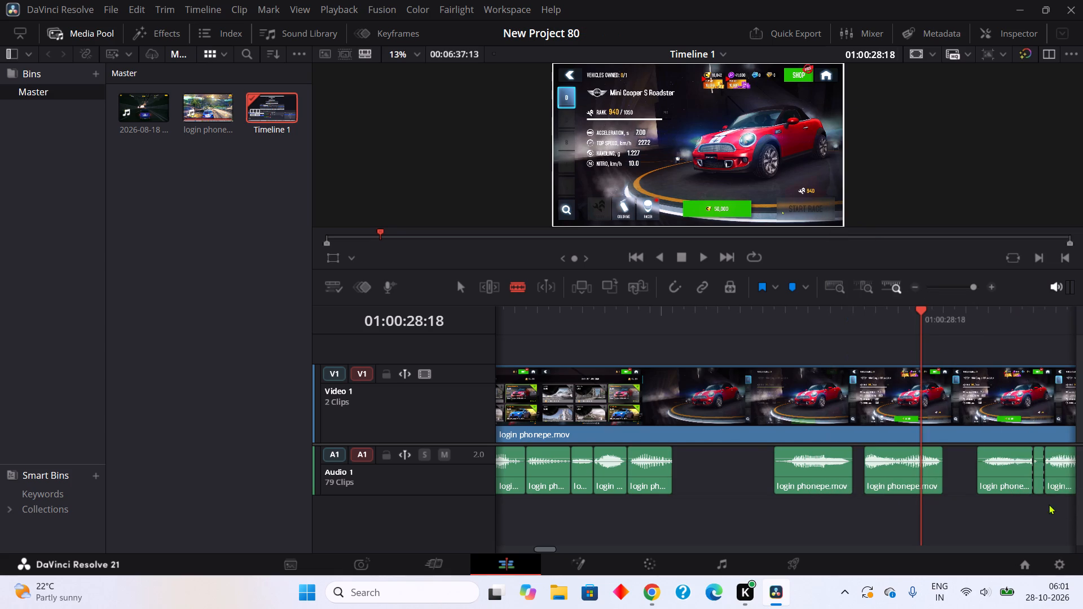
right_click(1036, 484)
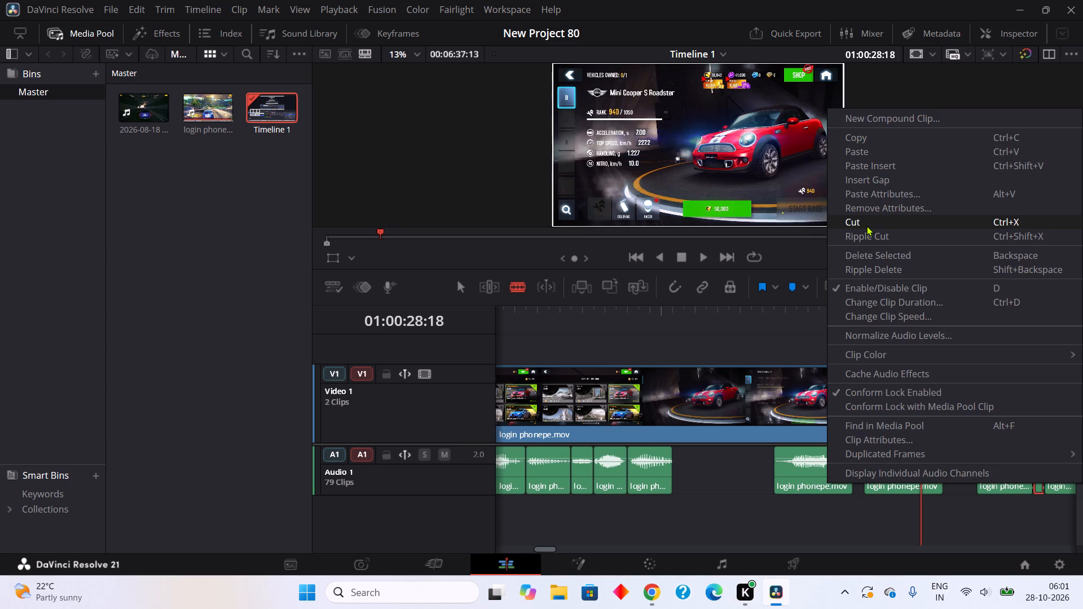
click(866, 226)
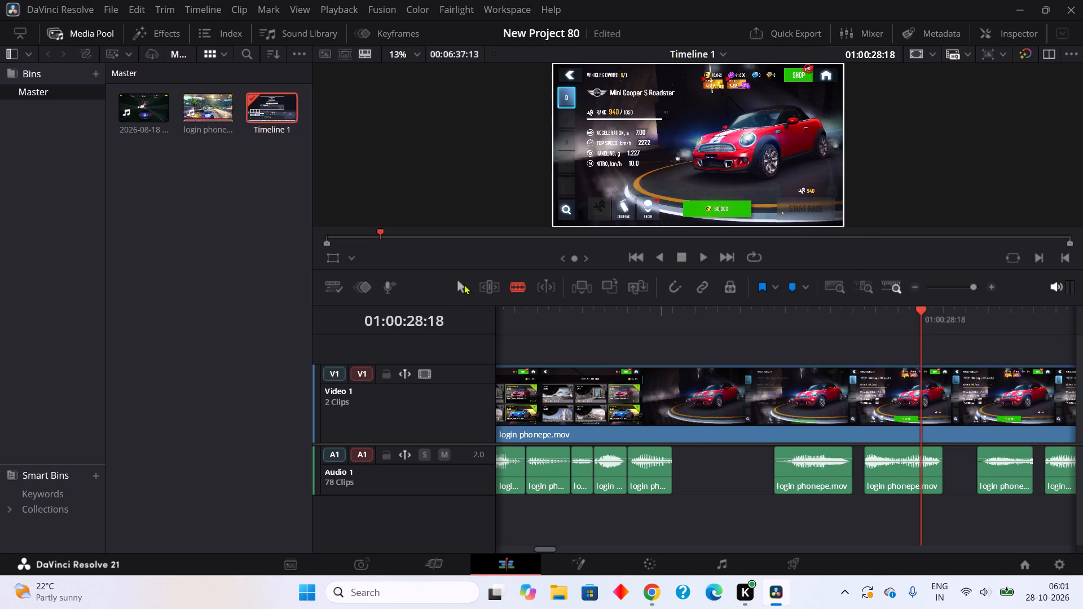
Close the gaps by moving the next four audio segments earlier, starting at about 01:00:27:20, 28:03, 28:10 and 28:15.
click(464, 284)
drag(835, 476, 793, 482)
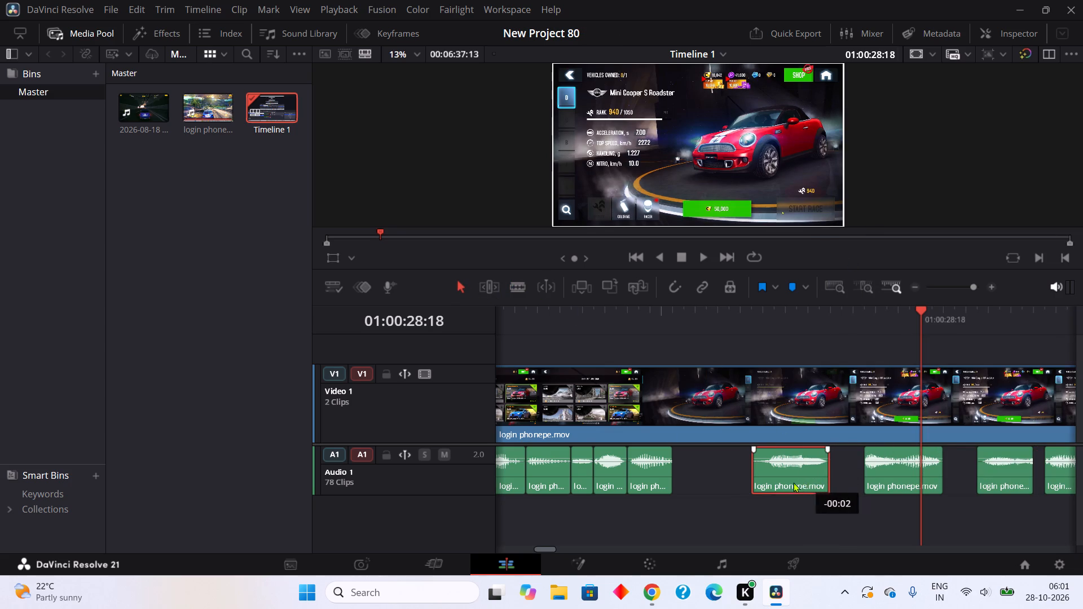
drag(793, 482, 724, 476)
drag(892, 470, 782, 473)
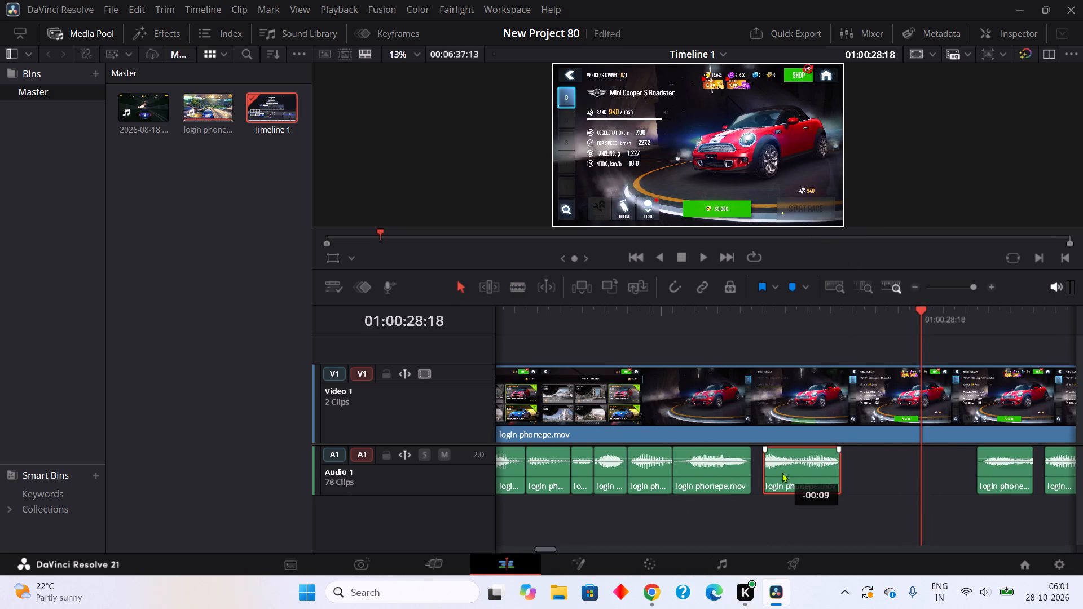
drag(782, 473, 775, 473)
drag(1020, 473, 937, 471)
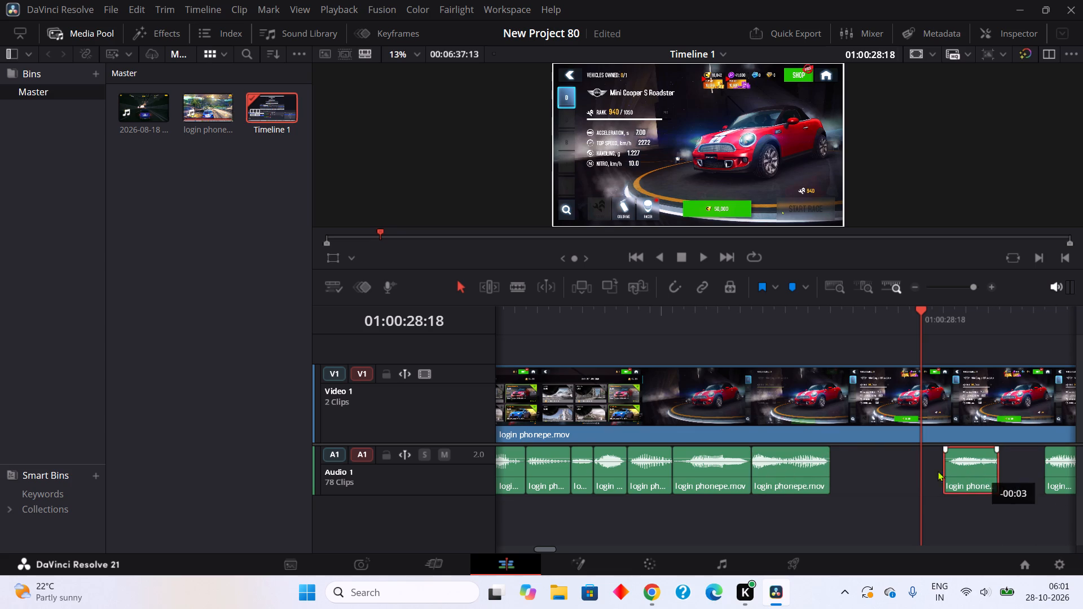
drag(937, 471, 873, 473)
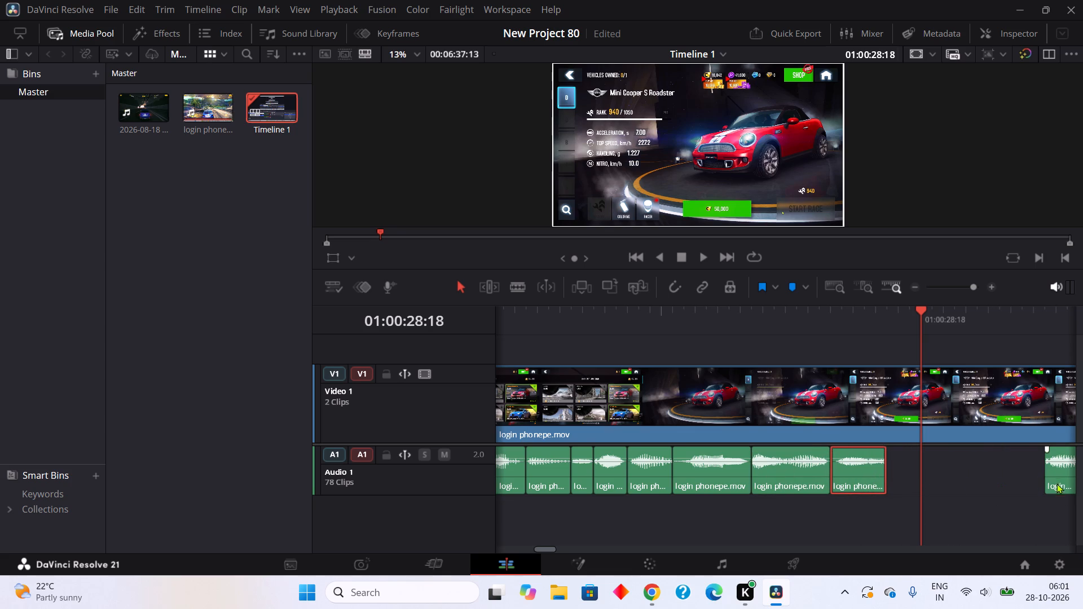
drag(1060, 477, 870, 482)
Blade the audio at about 01:00:28:20, 28:21, 29:01, 29:03, 29:08 and 29:09.
click(510, 283)
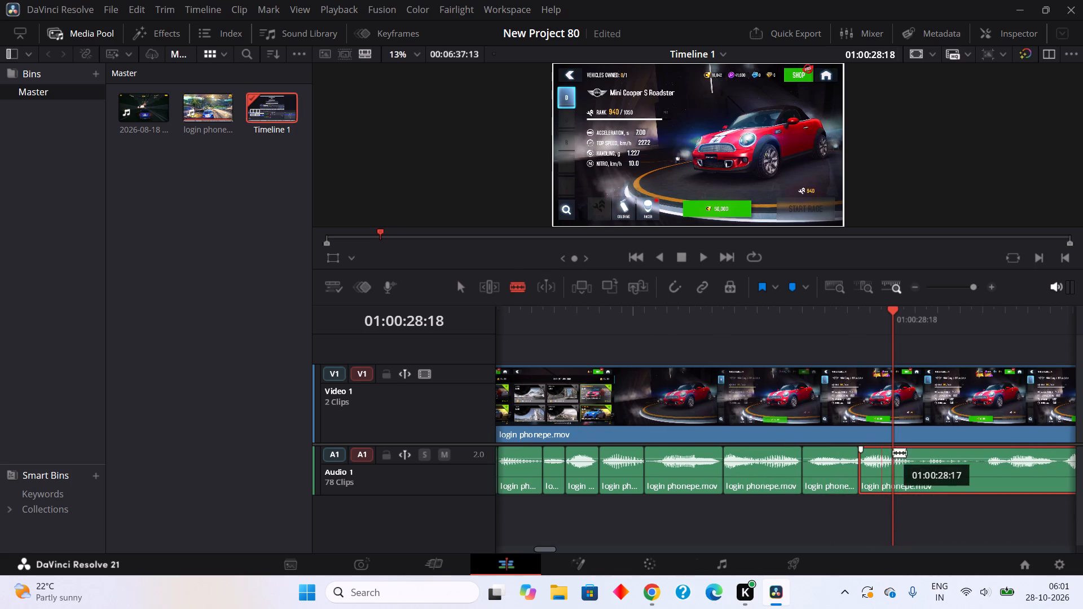
double_click(921, 486)
double_click(936, 476)
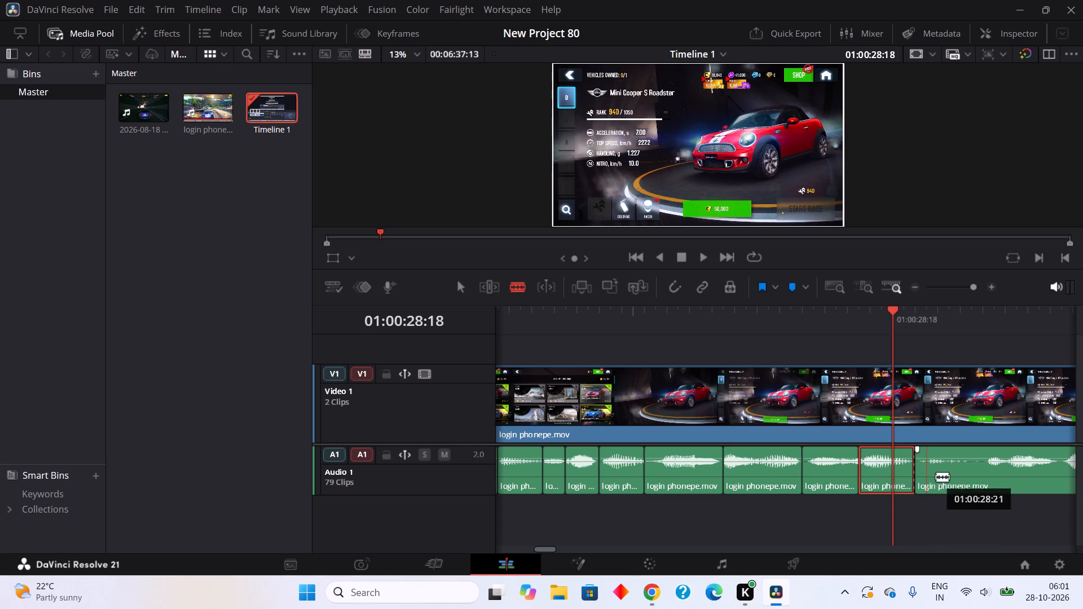
click(983, 479)
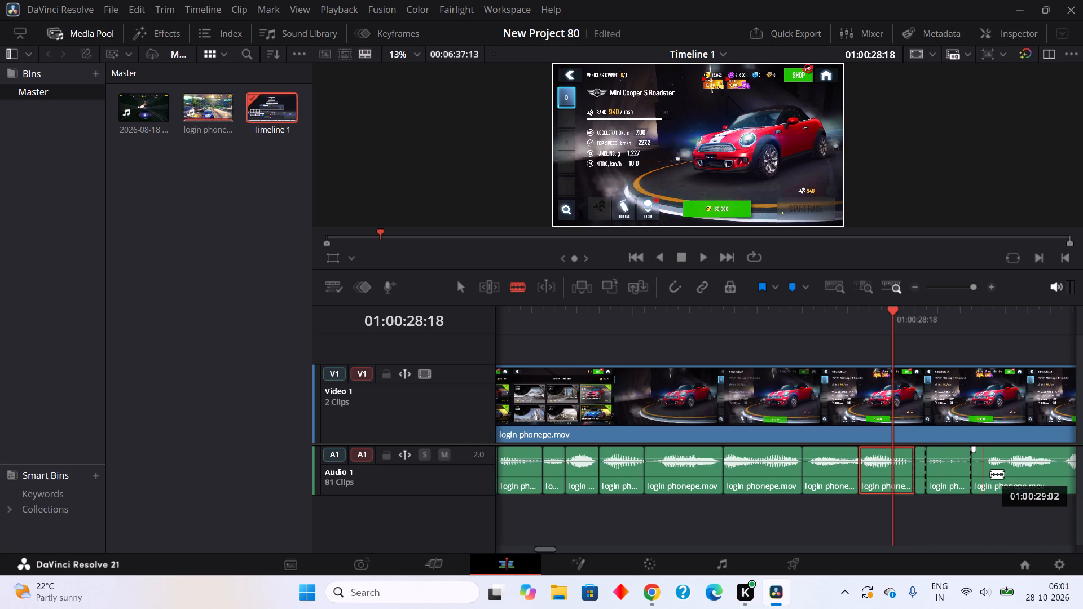
click(996, 476)
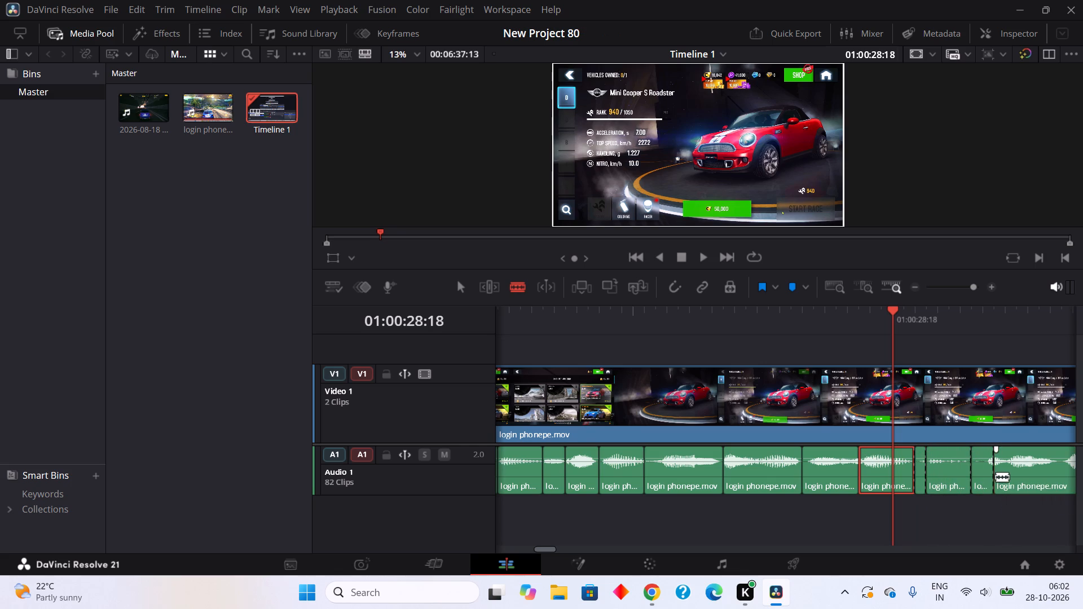
click(1054, 471)
click(1068, 471)
Cut out the audio pieces at about 01:00:28:20–28:21, 29:01–29:03 and 29:08–29:09.
right_click(1057, 473)
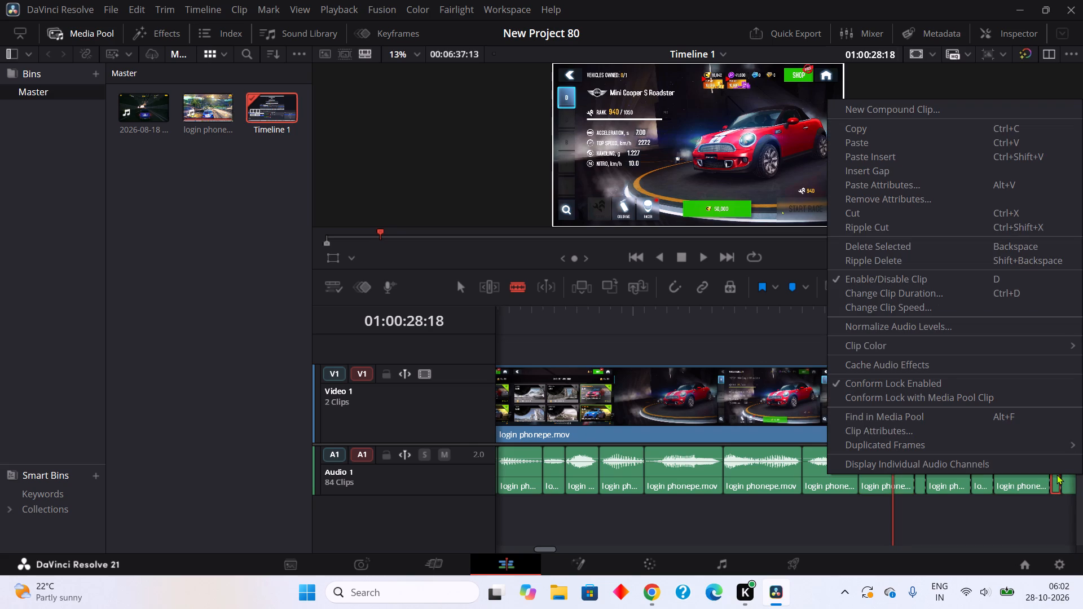
click(898, 214)
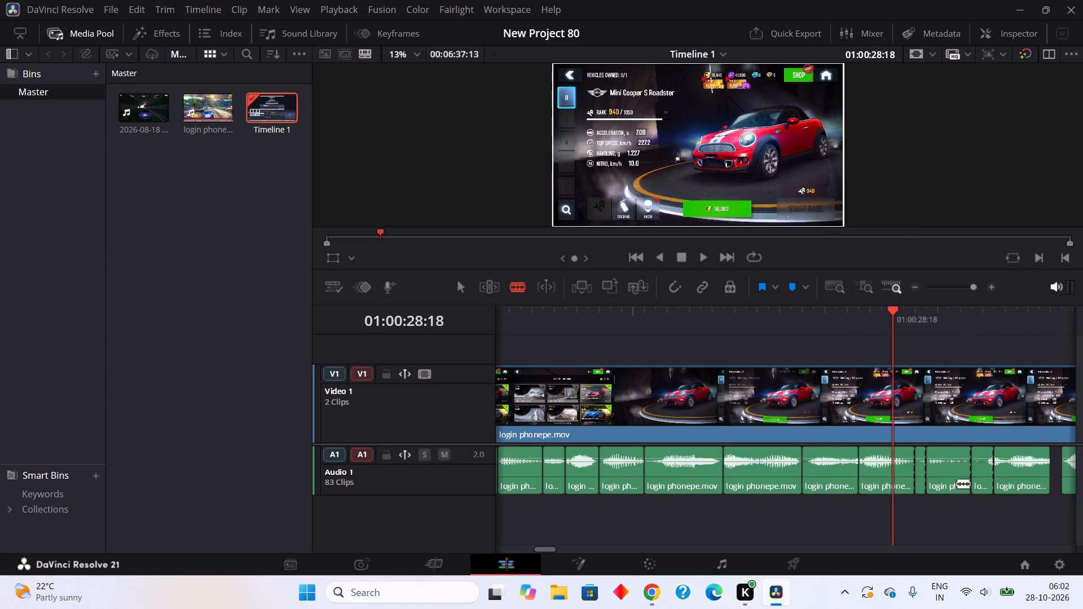
right_click(983, 481)
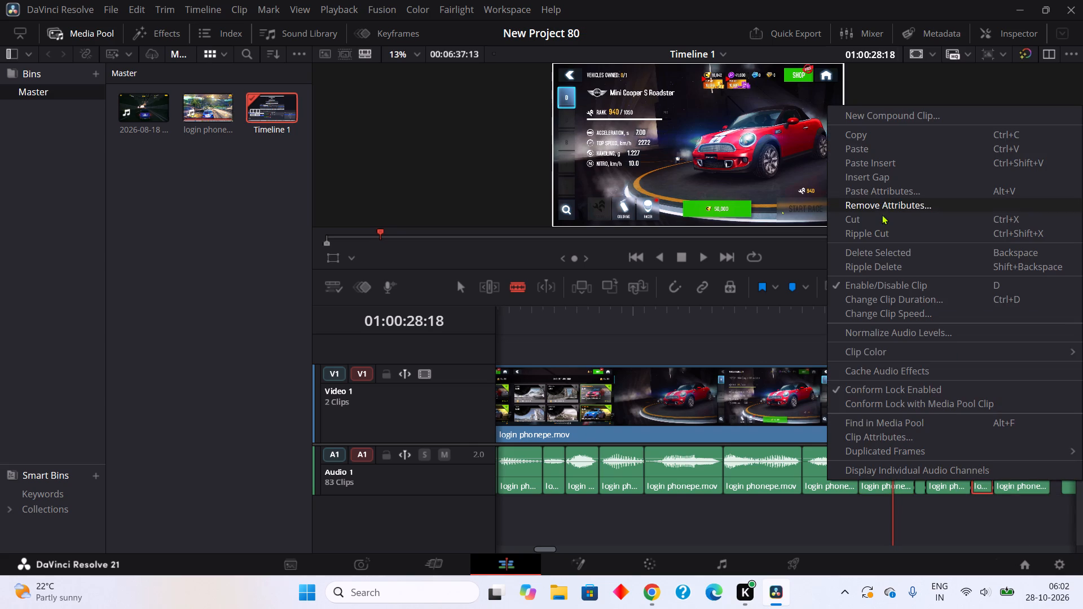
click(882, 214)
right_click(921, 480)
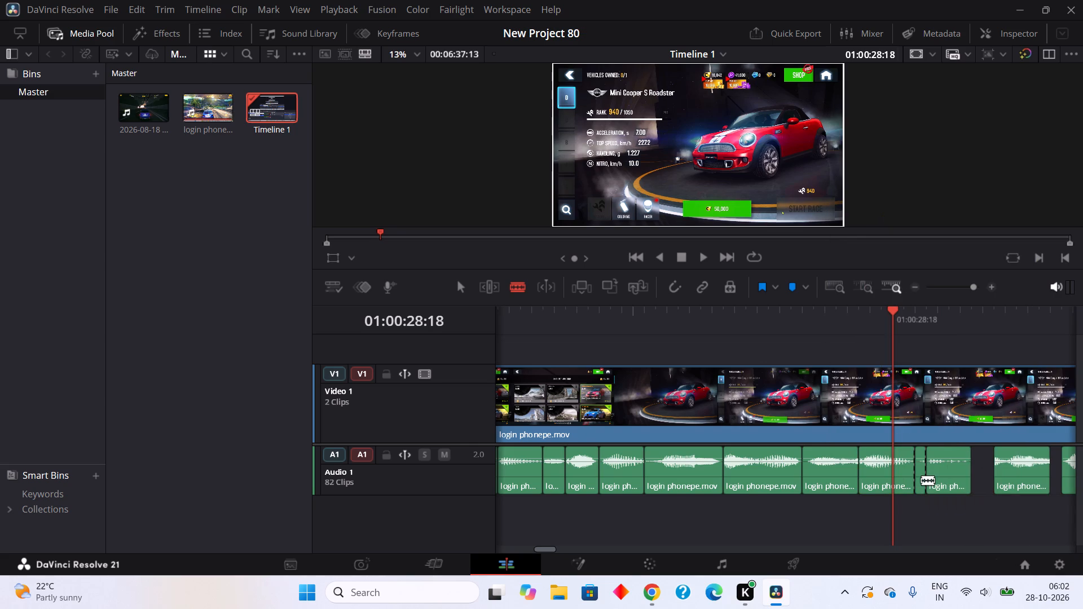
double_click(853, 212)
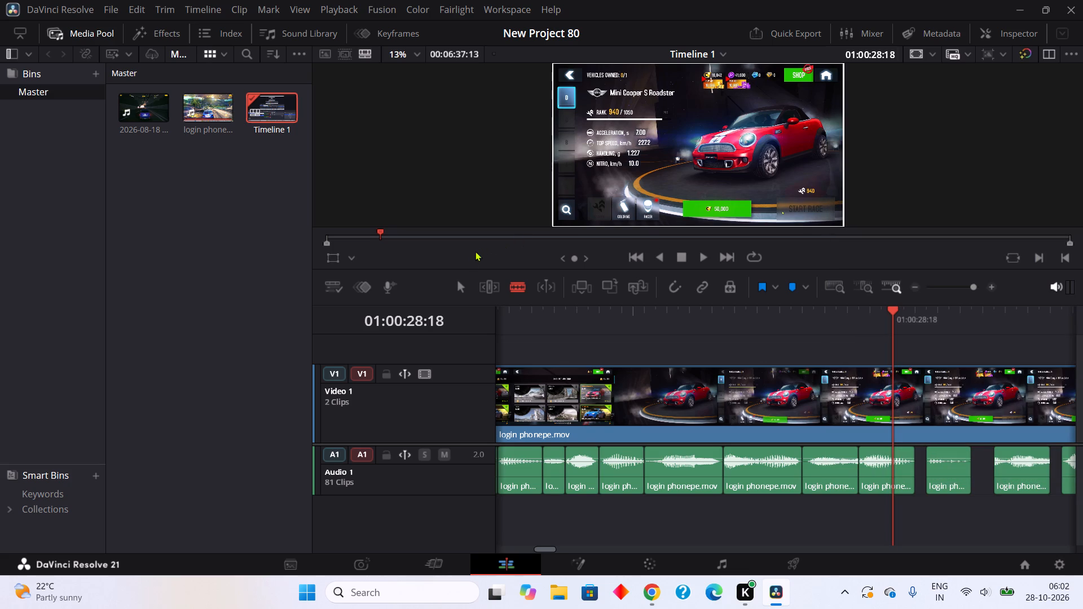
Close the gaps by moving the next three audio segments earlier, starting at about 01:00:28:20, 29:00 and 29:05, playing on to about 29:14.
click(464, 285)
drag(939, 471, 927, 479)
drag(1014, 482, 983, 495)
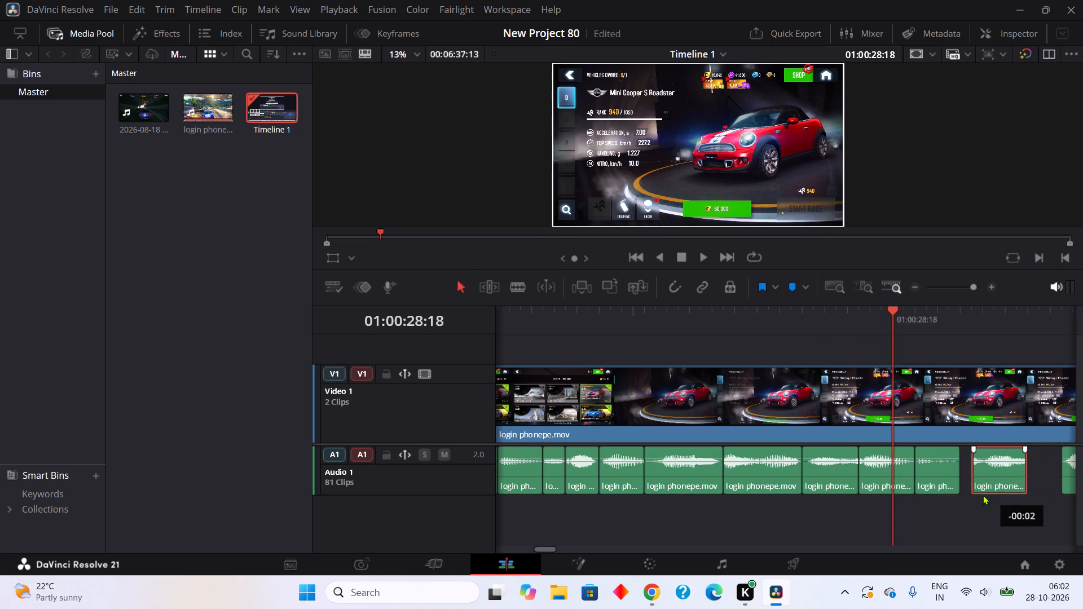
drag(983, 495, 975, 477)
click(975, 477)
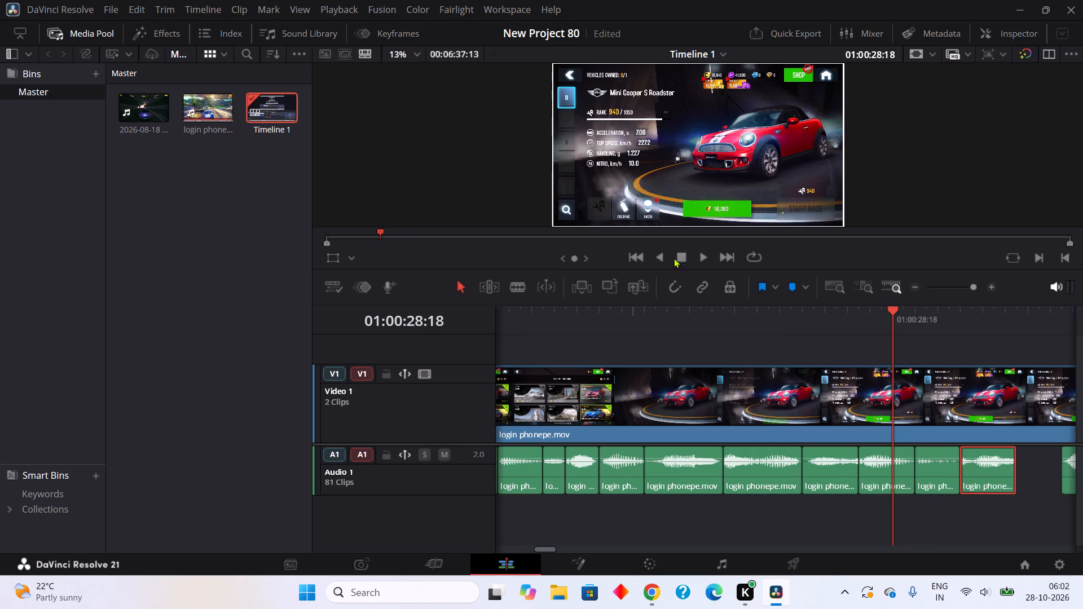
click(706, 259)
click(684, 254)
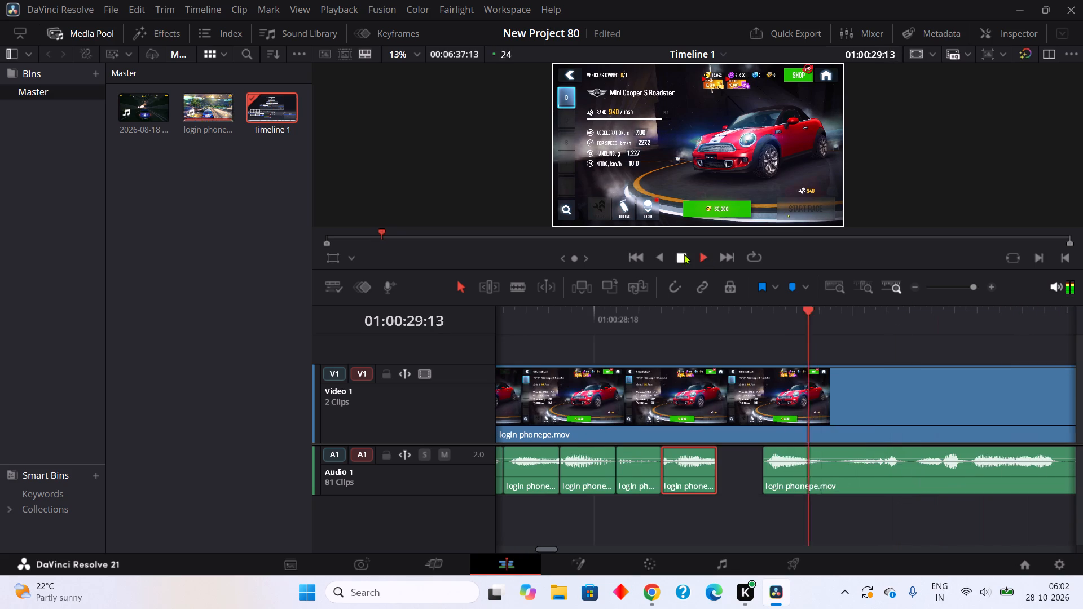
drag(892, 470, 851, 464)
double_click(851, 464)
drag(851, 464, 837, 464)
click(837, 464)
Blade the audio at about 01:00:29:11, 29:13, 29:17, 29:19, 30:07 and 30:09.
click(516, 293)
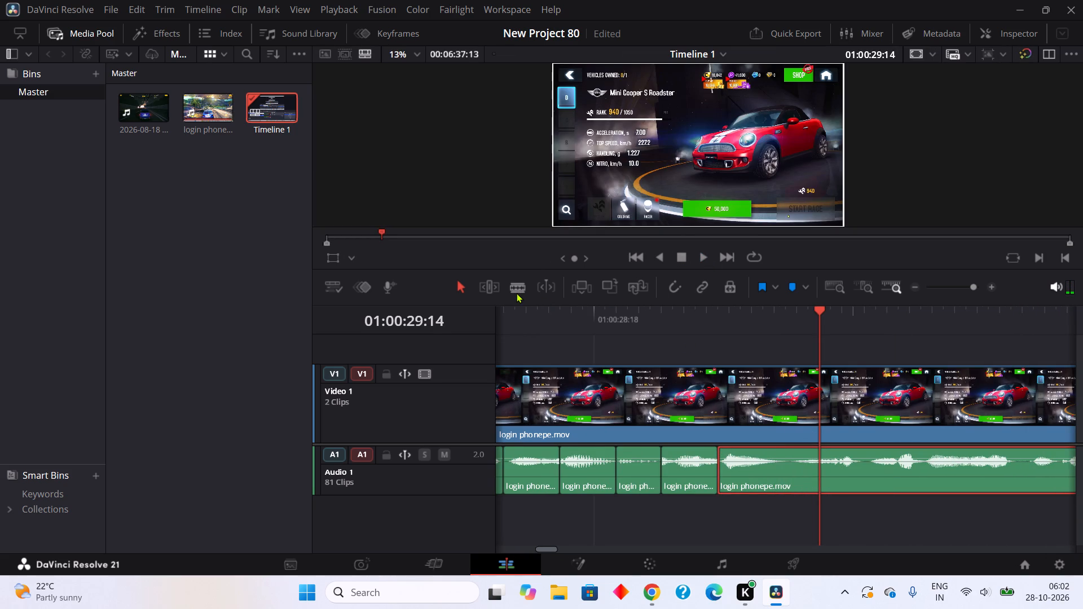
click(793, 485)
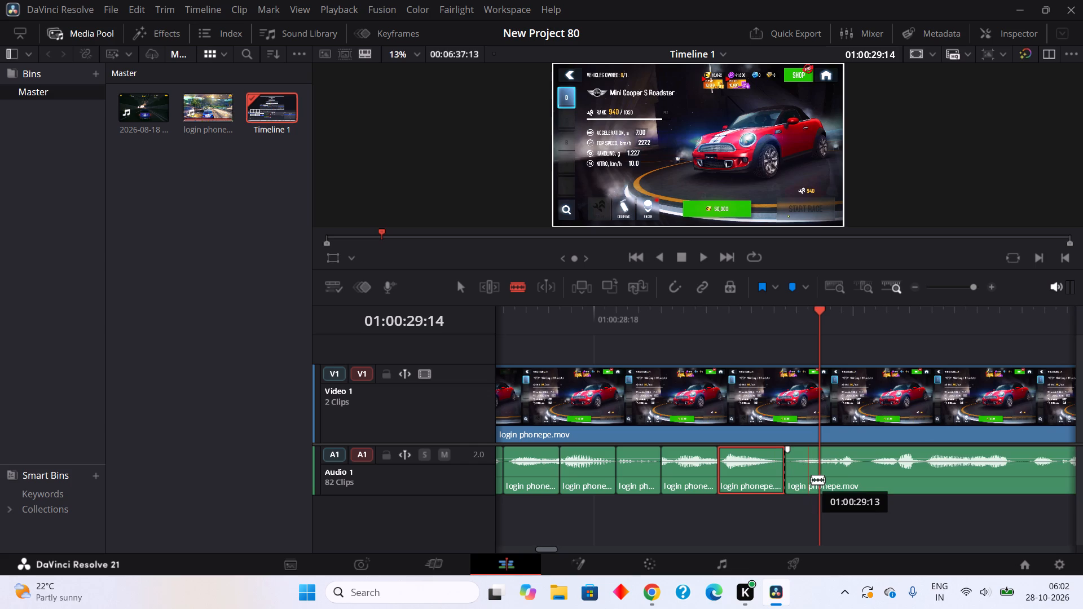
click(812, 479)
click(861, 480)
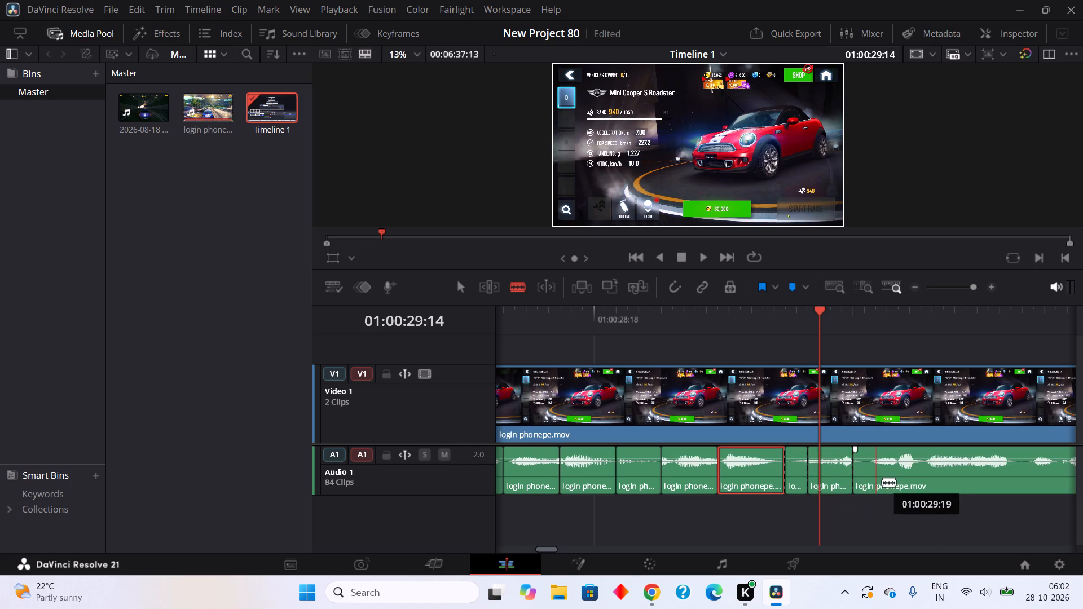
click(879, 486)
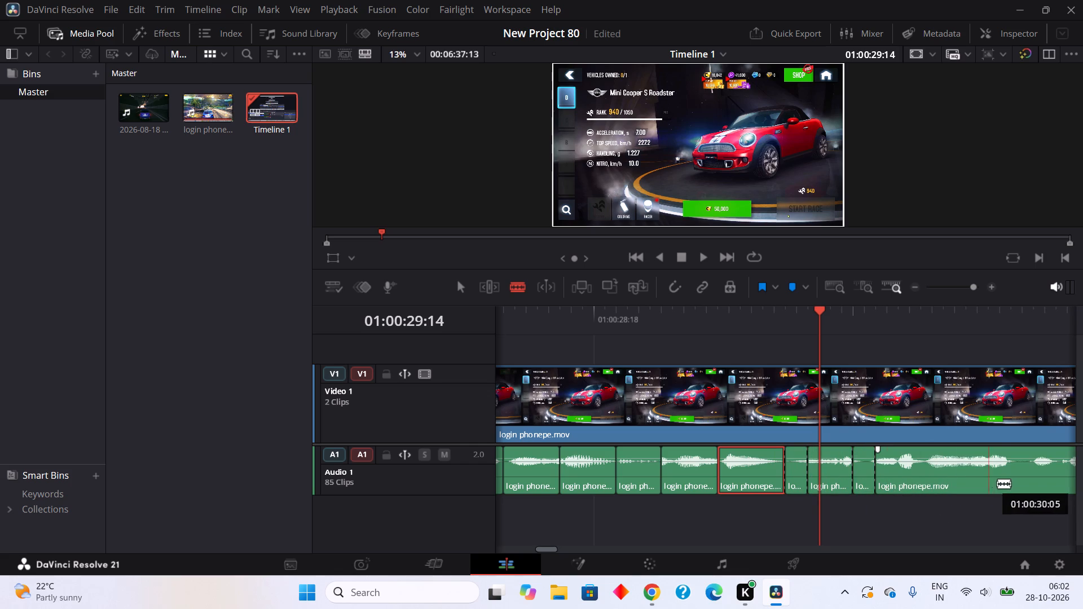
click(1018, 483)
click(1045, 480)
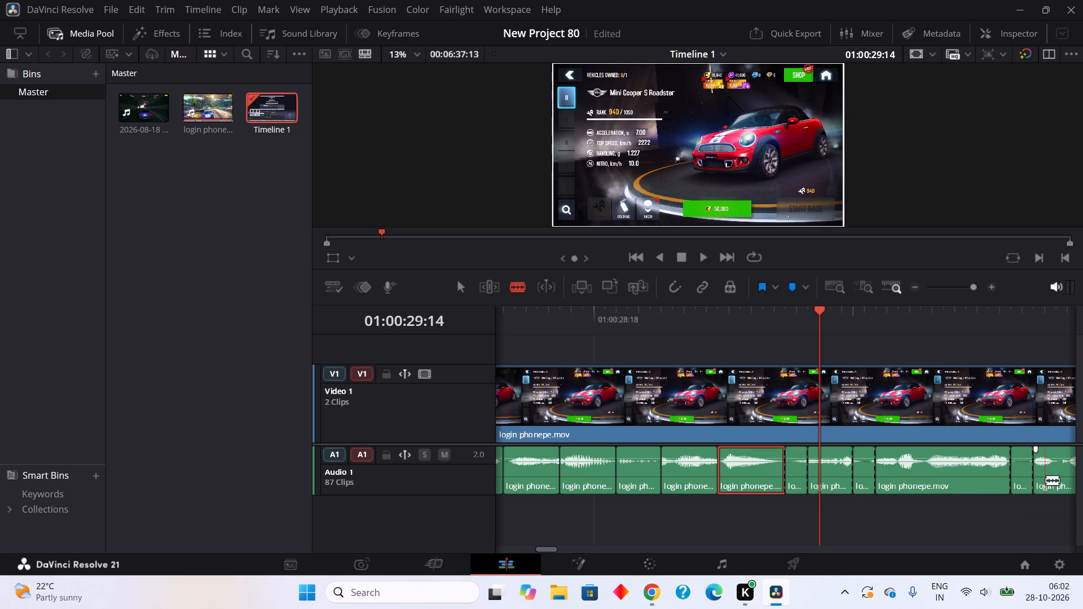
Cut out the audio pieces at about 01:00:29:11–29:13, 29:17–29:19 and 30:07–30:09.
right_click(1020, 475)
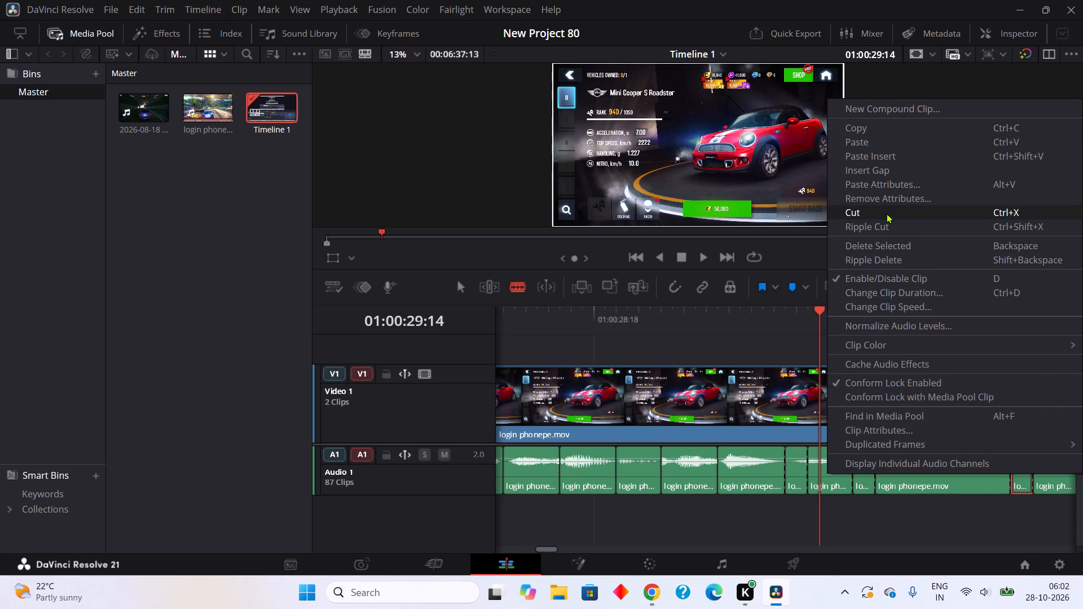
click(886, 213)
right_click(860, 489)
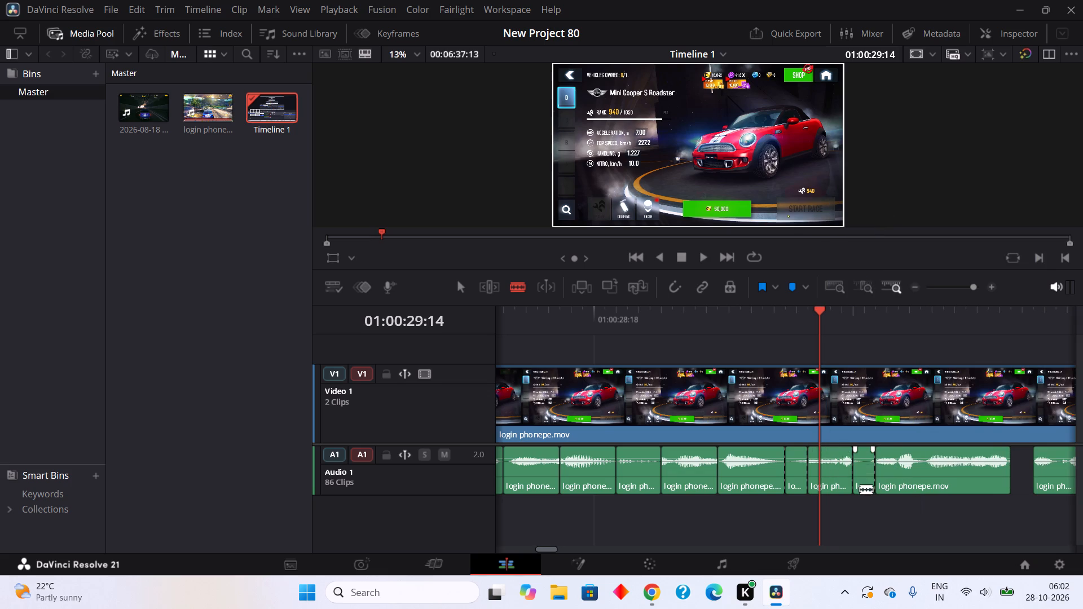
click(894, 223)
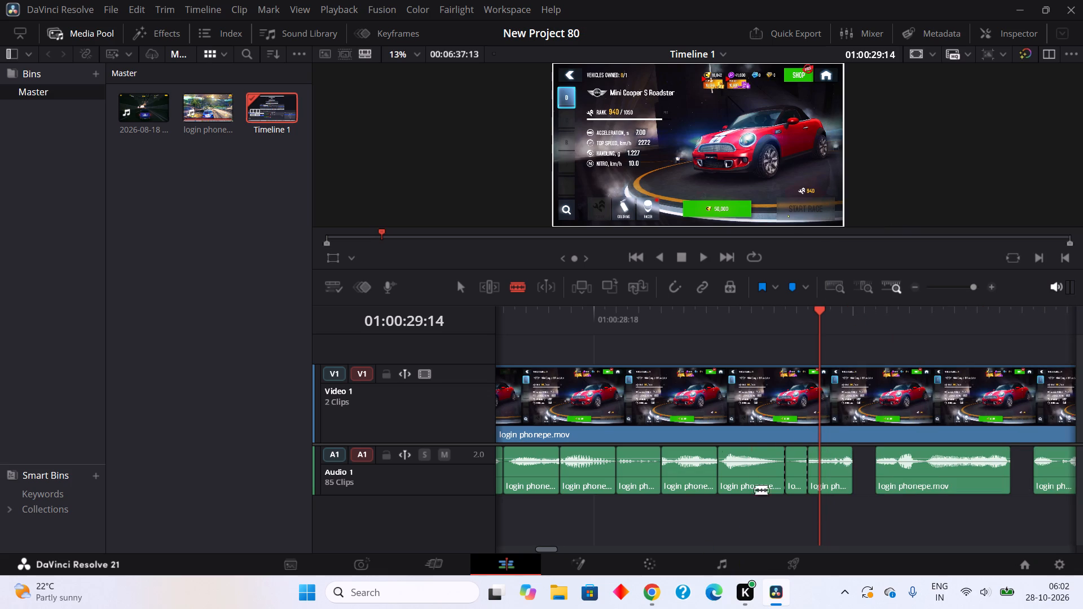
right_click(787, 476)
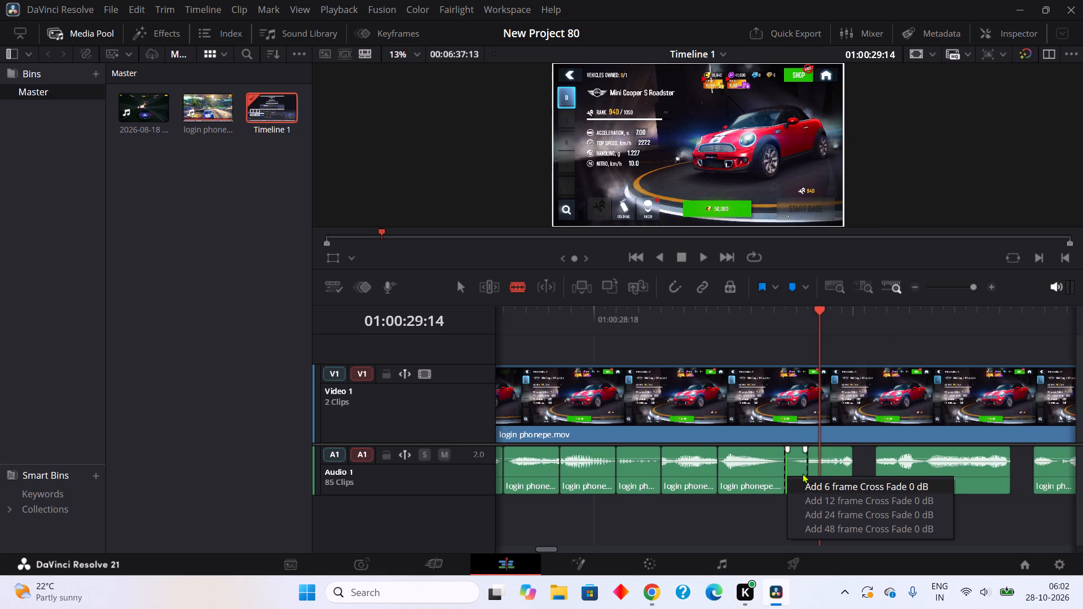
right_click(802, 457)
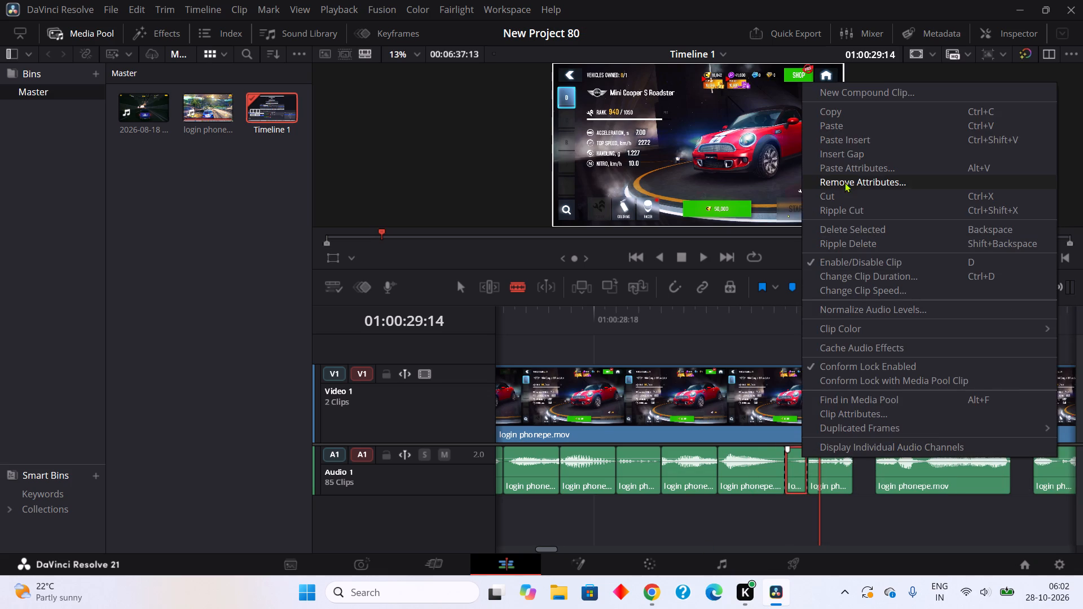
click(848, 193)
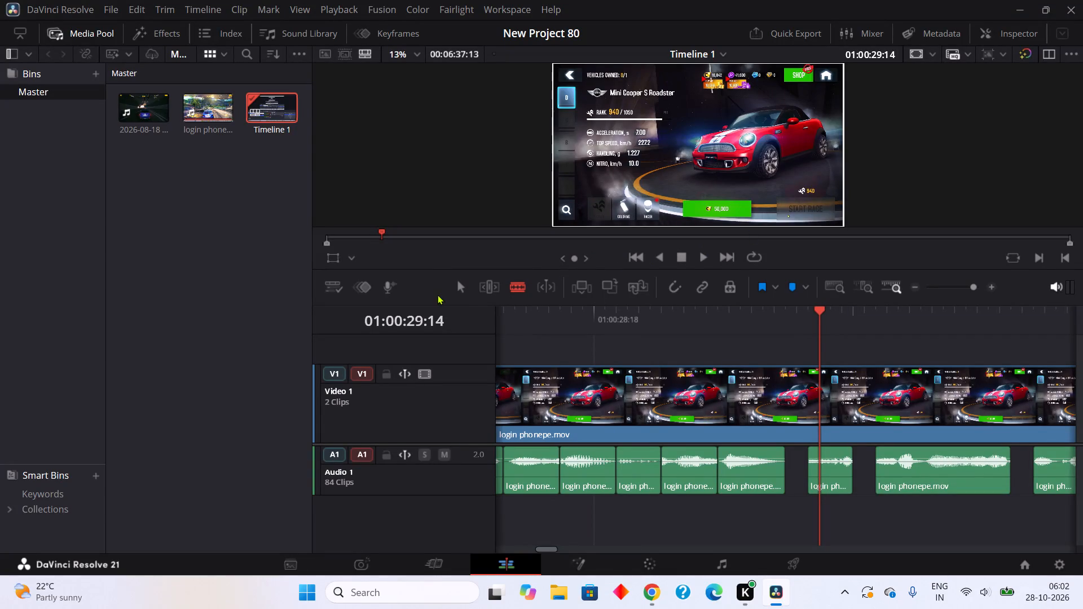
Close the gaps by moving the next three audio segments earlier, starting at about 01:00:29:10, 29:14 and 30:02.
click(462, 287)
drag(829, 479, 786, 487)
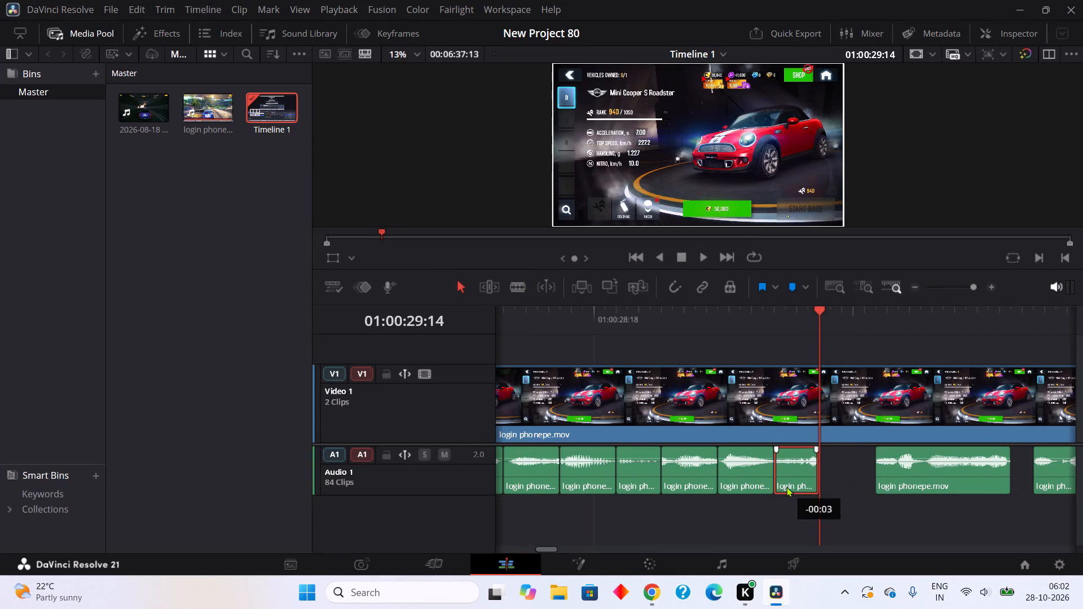
drag(786, 487, 789, 487)
drag(936, 460, 878, 462)
drag(1065, 469, 897, 474)
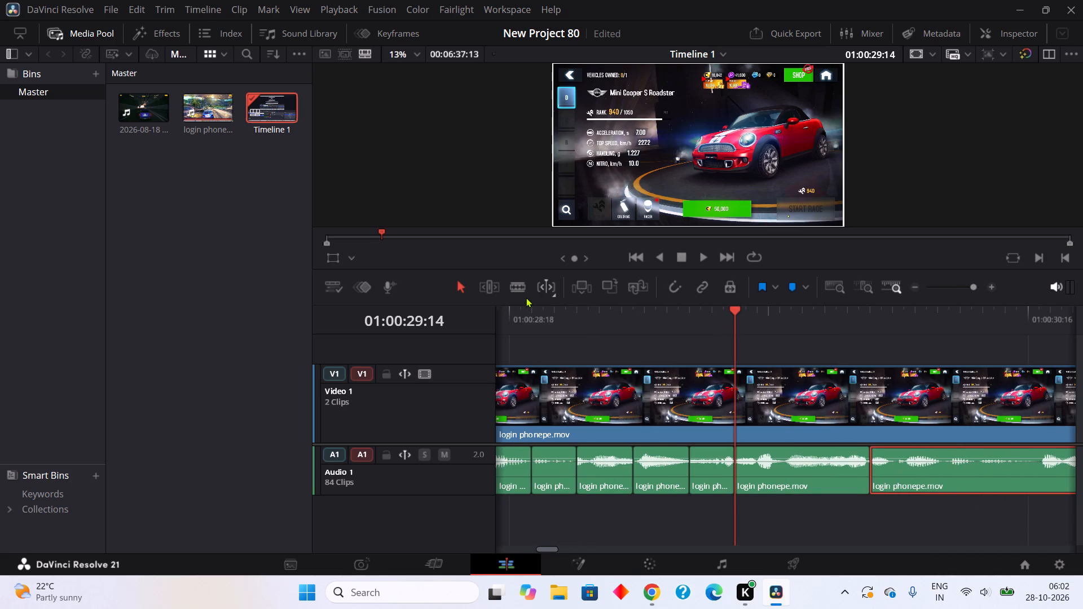
Blade and cut out the short audio pieces at about 01:00:30:08–30:09 and 30:16–30:17.
click(523, 293)
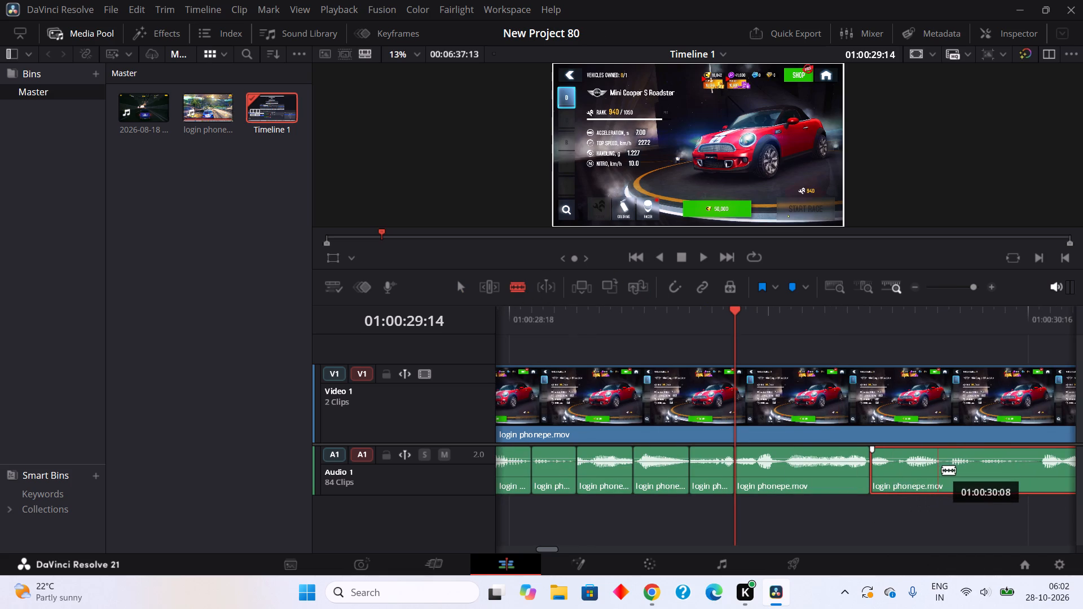
double_click(942, 470)
click(952, 471)
right_click(947, 471)
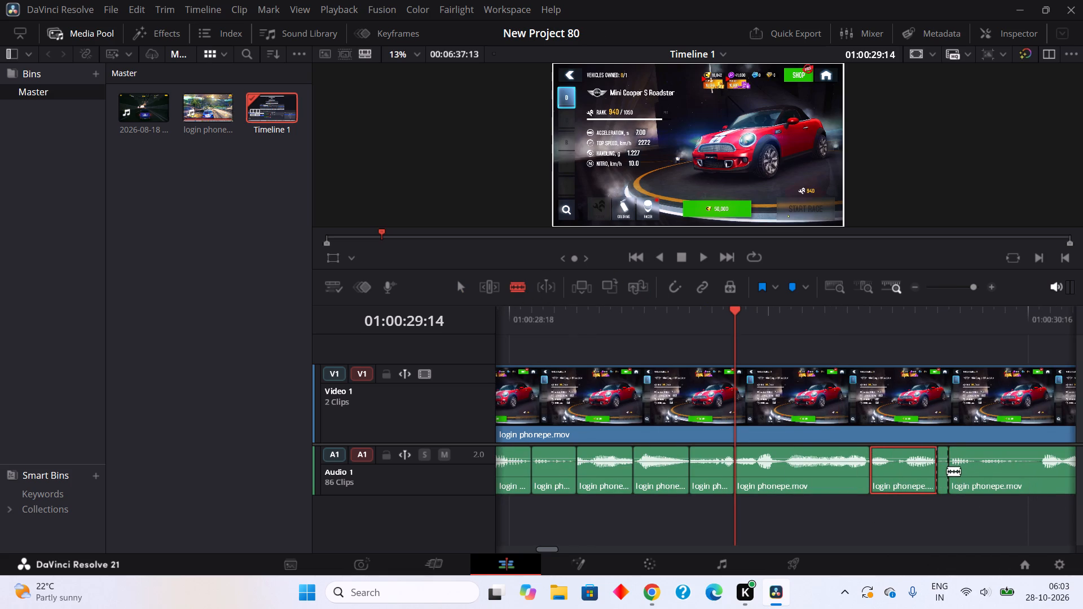
click(891, 205)
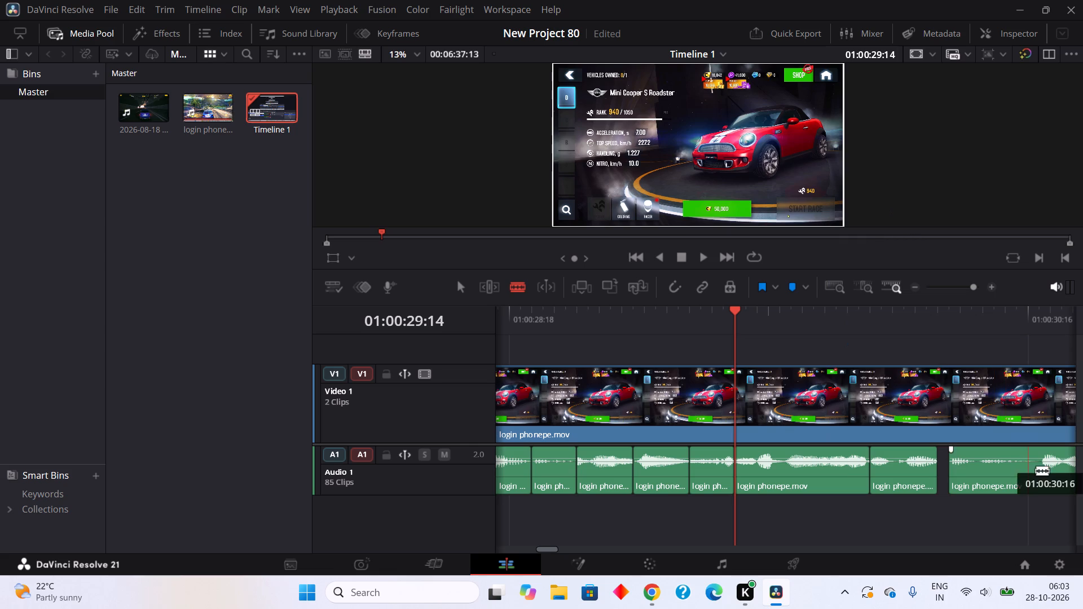
click(1029, 483)
click(1043, 473)
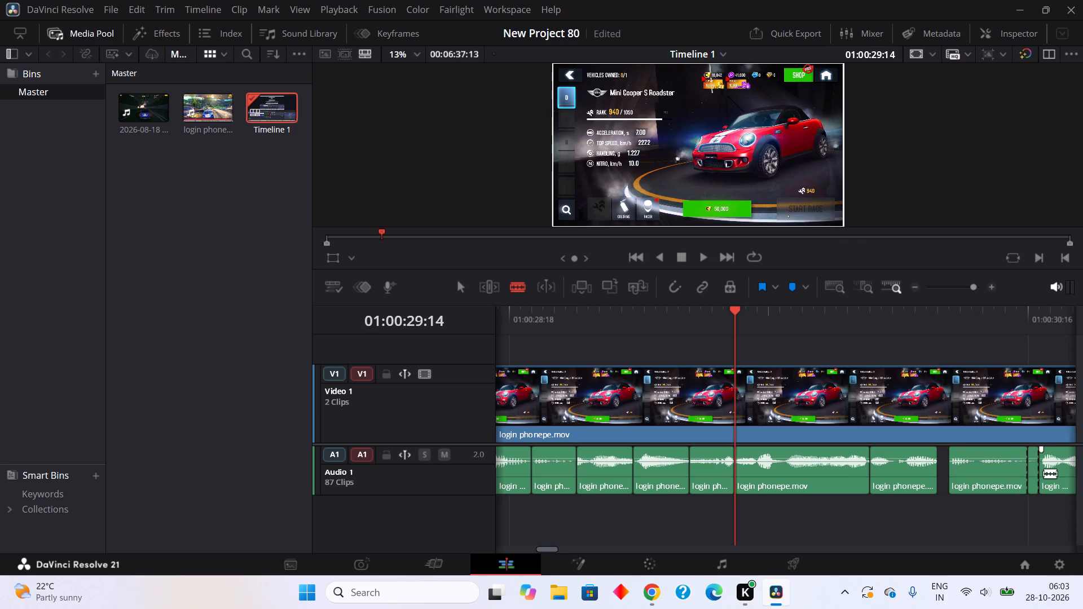
right_click(1029, 482)
click(866, 218)
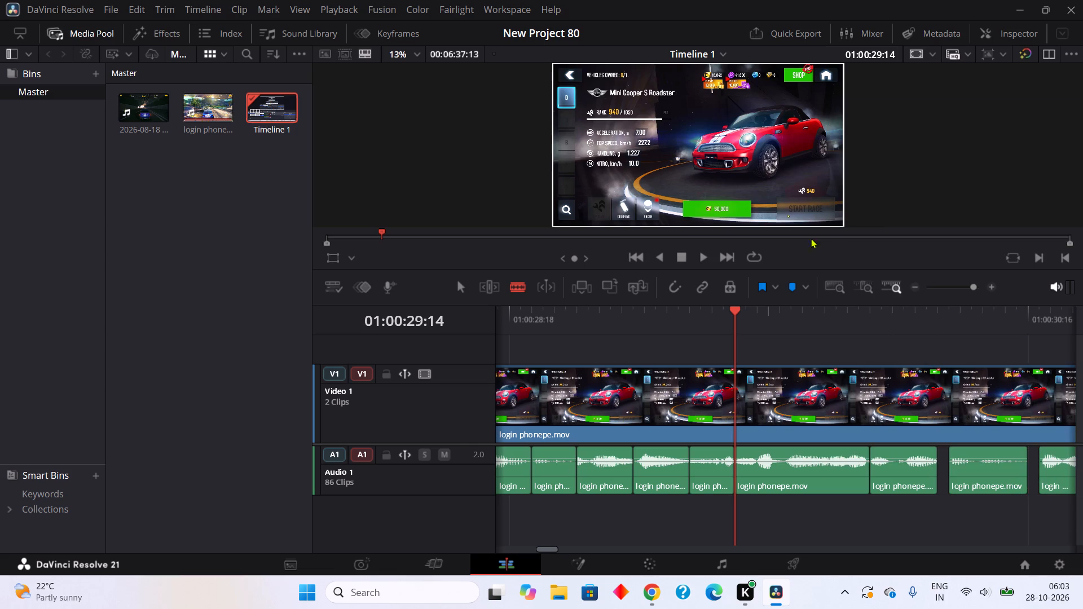
Close the gaps by moving the next two audio segments earlier, starting at about 01:00:30:08 and 30:14.
click(465, 290)
drag(974, 473, 955, 474)
drag(1067, 466, 934, 475)
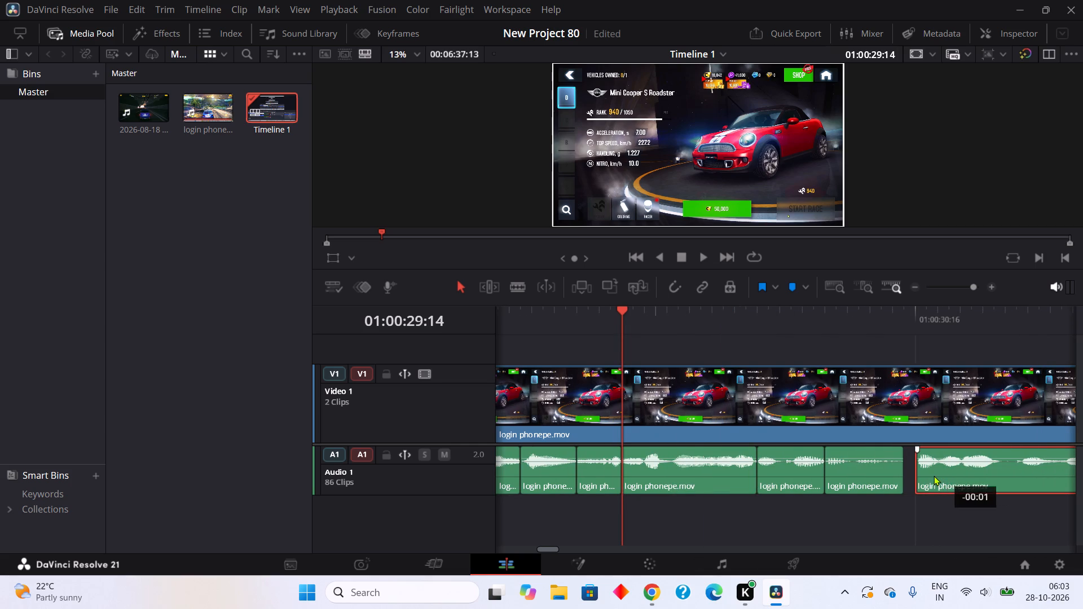
drag(934, 475, 920, 476)
click(920, 476)
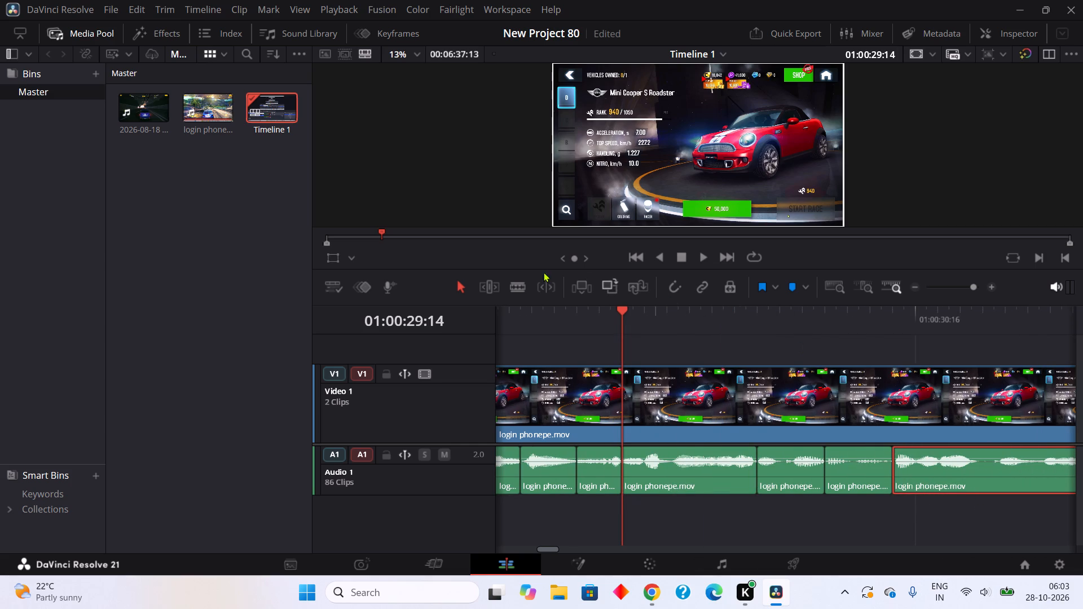
Blade and cut out the short audio piece at about 01:00:30:21–30:23, and move the following segment earlier to close the gap.
click(519, 288)
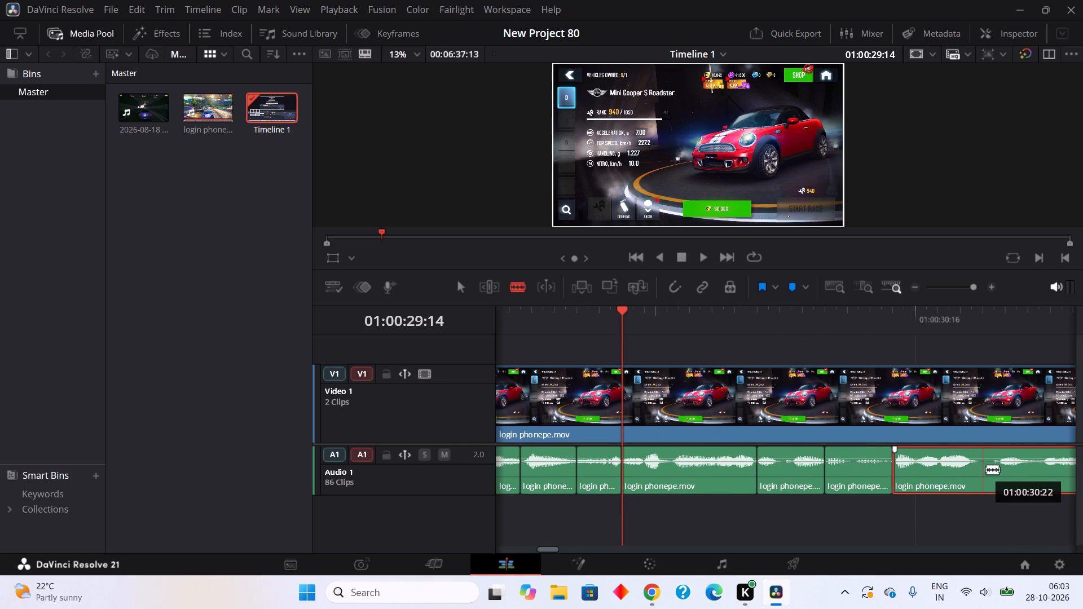
click(980, 475)
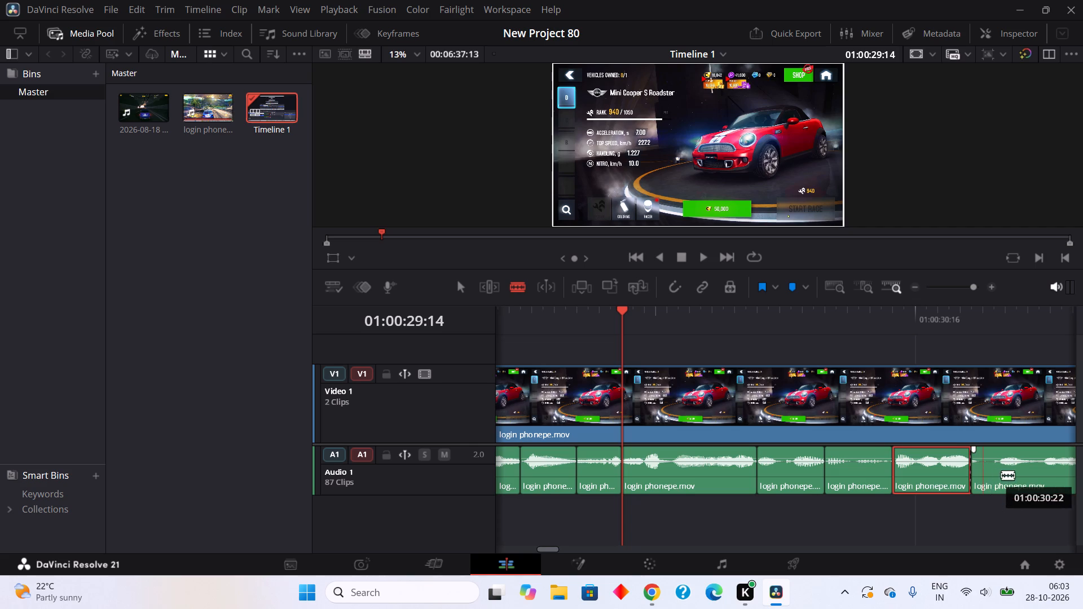
click(1005, 475)
right_click(984, 478)
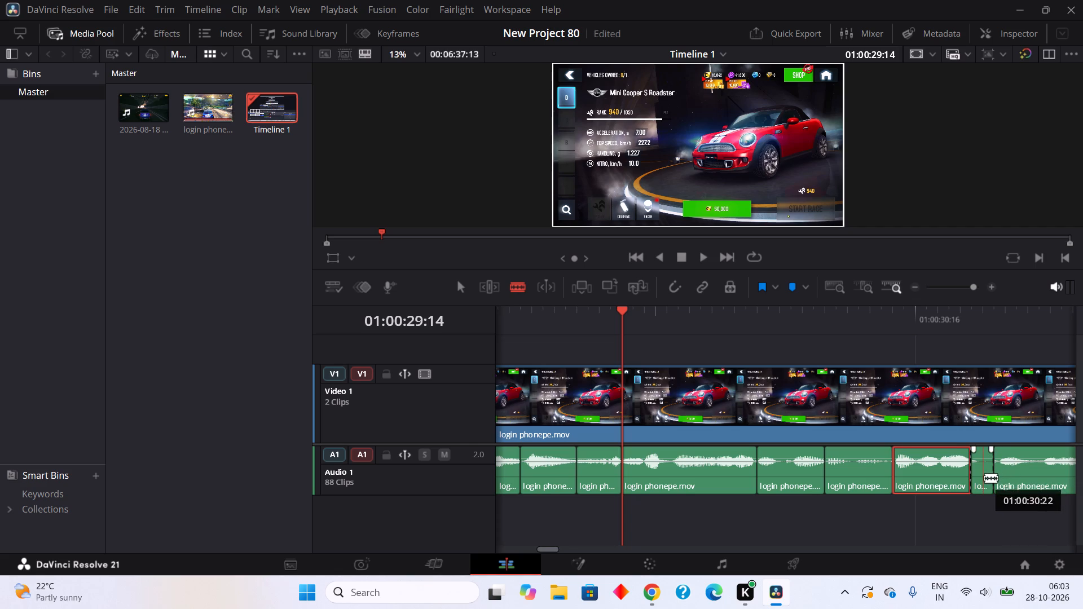
click(857, 214)
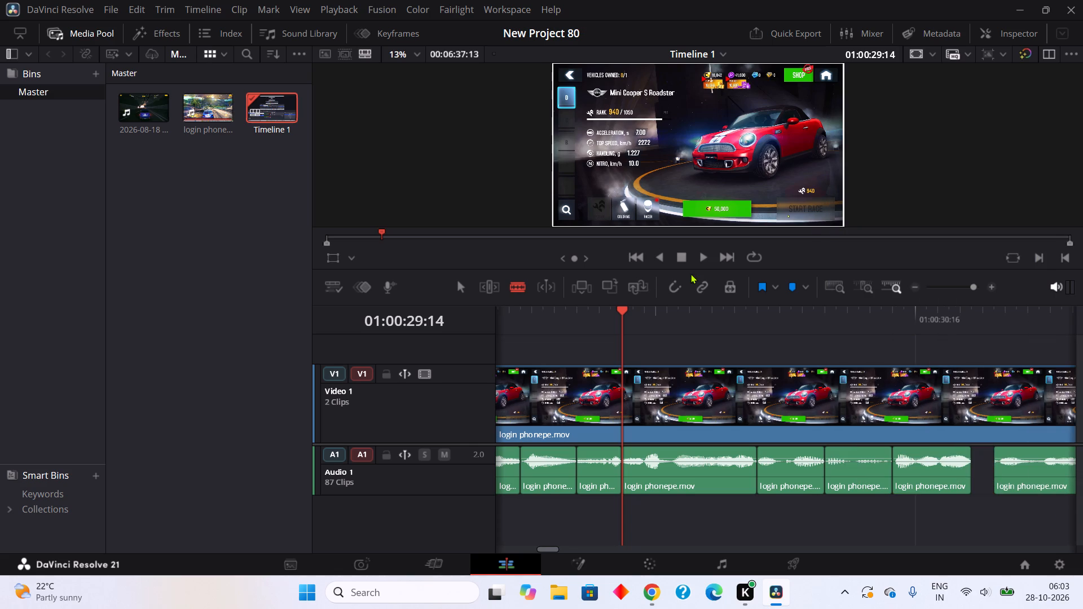
click(456, 286)
drag(1049, 483, 1032, 475)
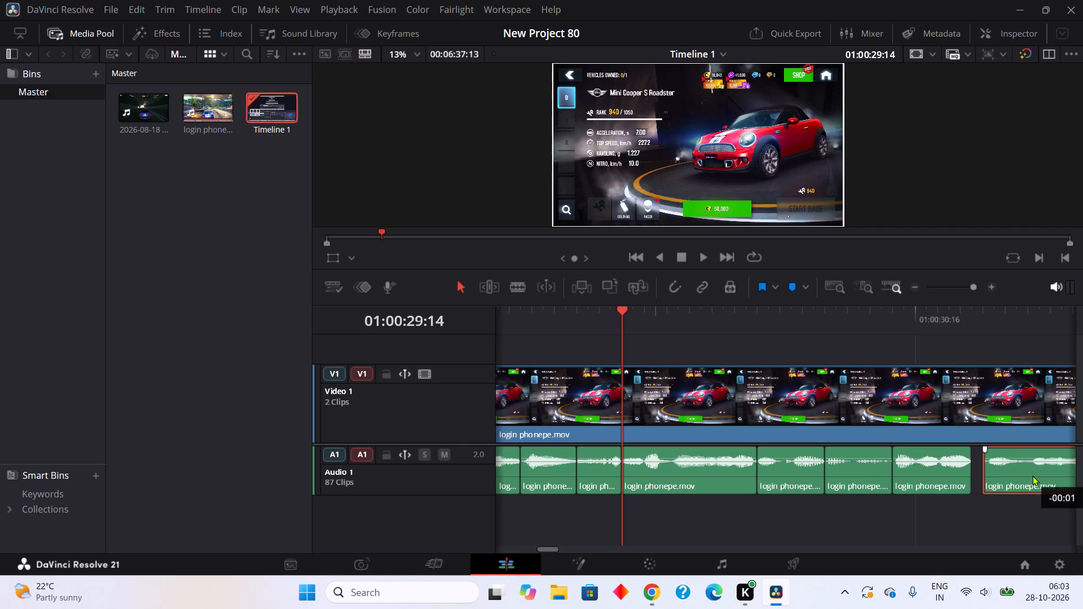
drag(1032, 475, 1020, 478)
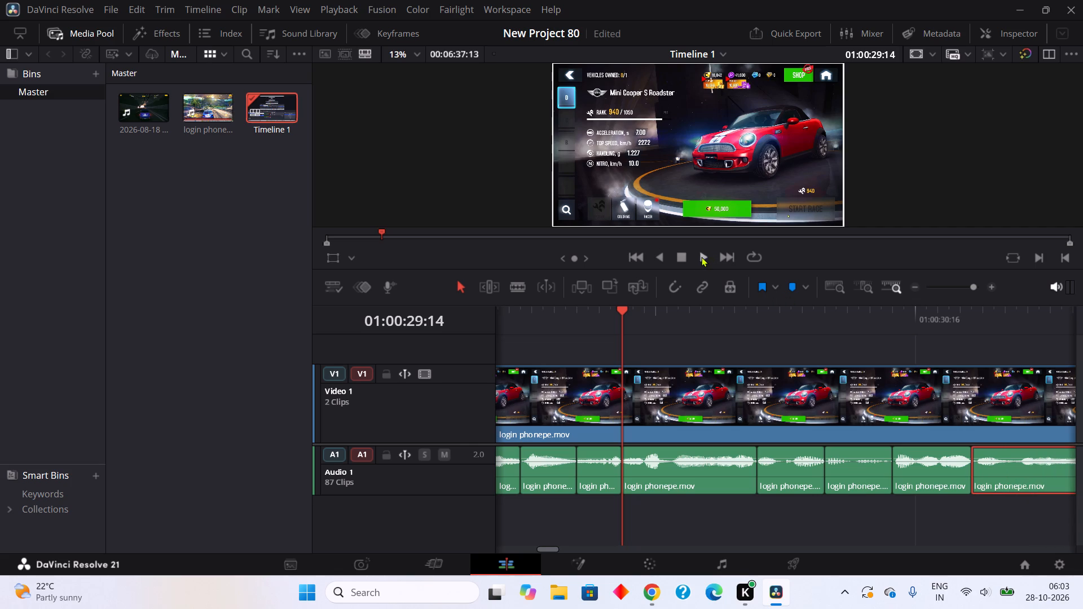
Play on to 01:00:31:21 and blade the audio around the pauses at about 31:10–31:12, 31:23–32:01 and 32:06–32:07.
click(699, 257)
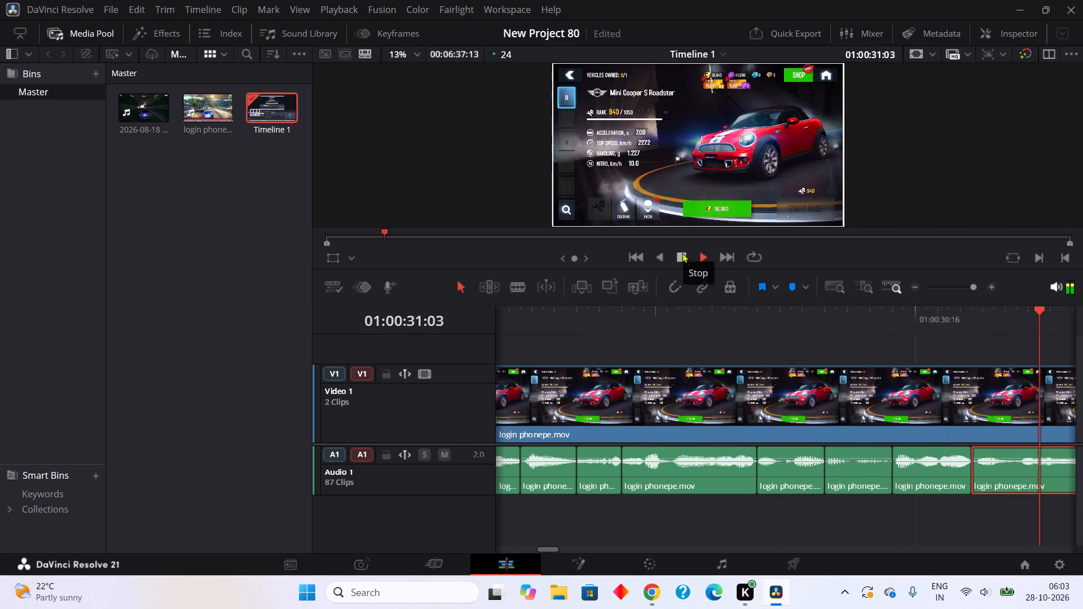
click(682, 253)
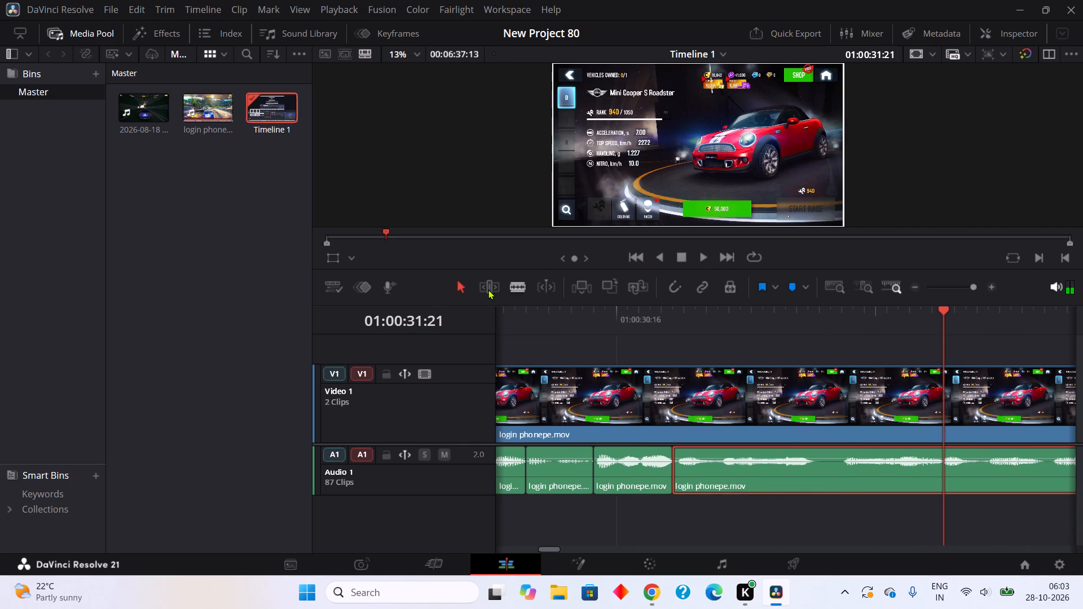
click(516, 286)
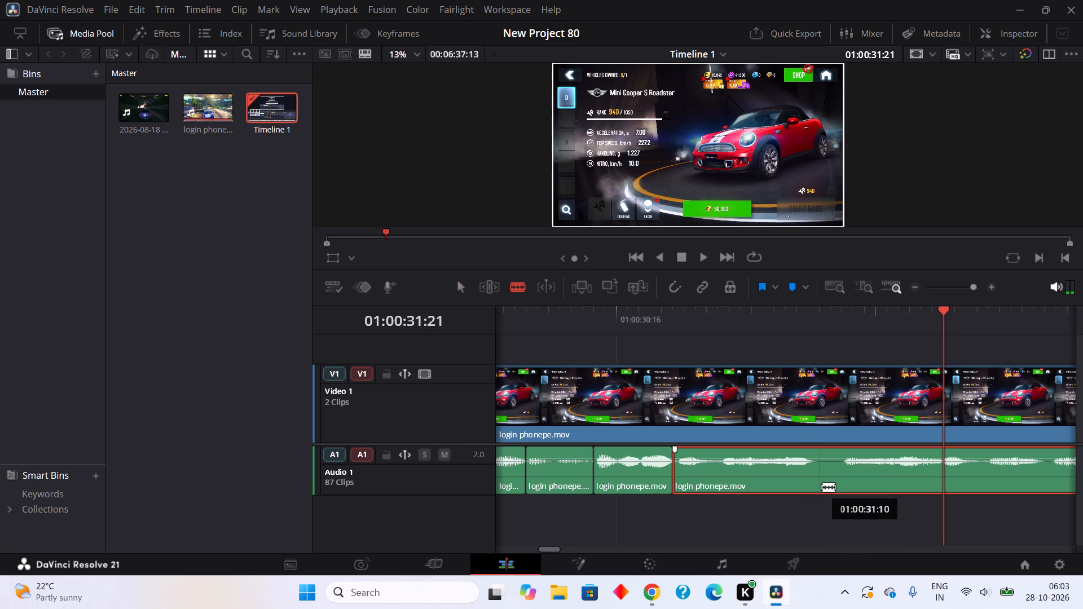
click(823, 487)
click(848, 491)
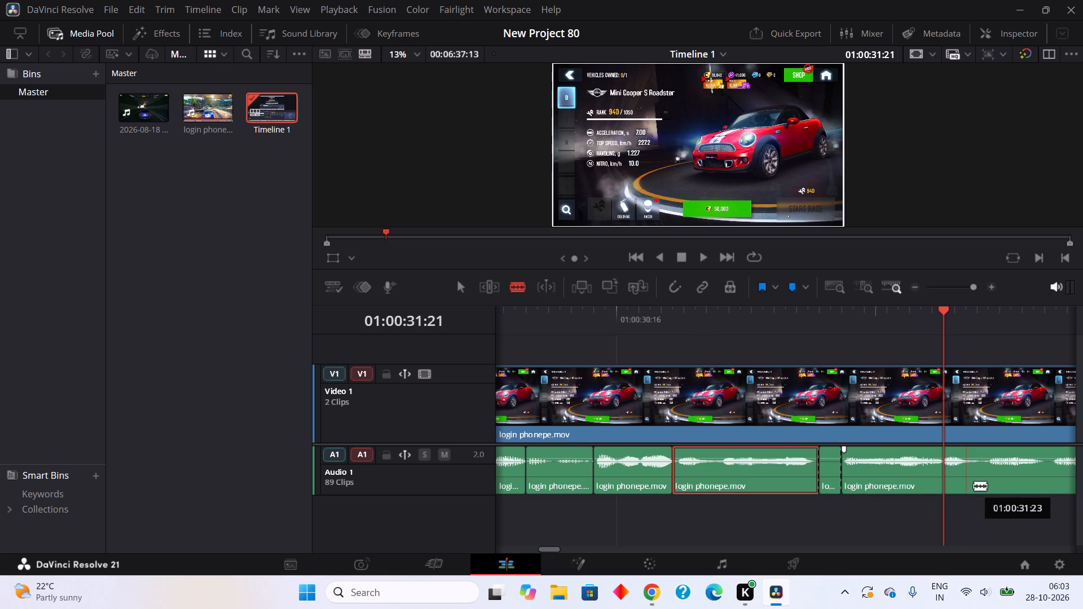
click(974, 486)
click(997, 486)
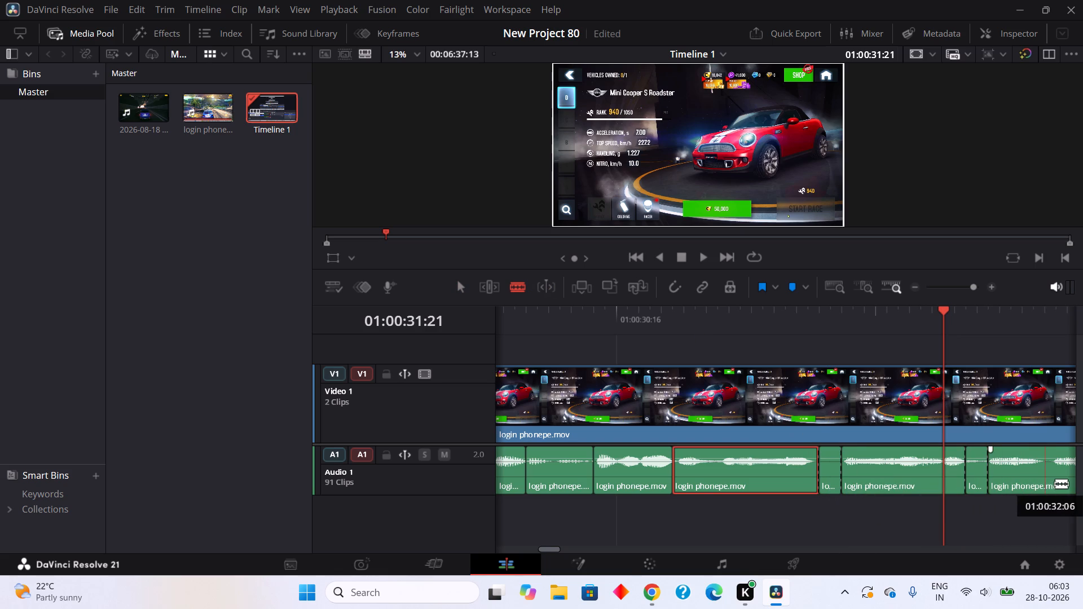
click(1055, 483)
click(1063, 483)
Cut out the audio pieces at about 01:00:32:06–32:07, 31:23–32:01 and 31:10–31:12.
right_click(1049, 483)
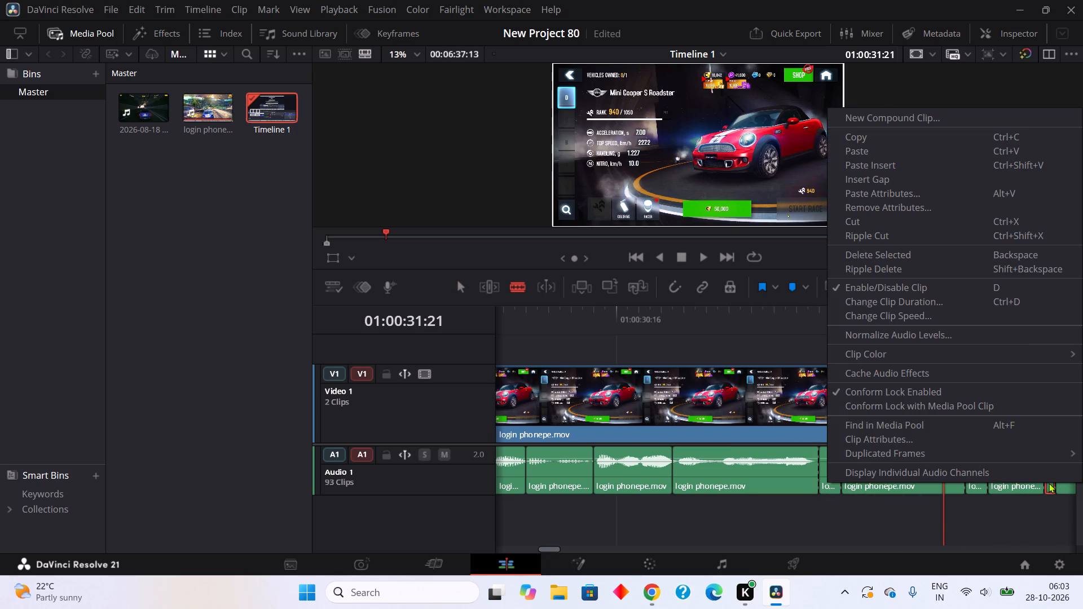
click(864, 223)
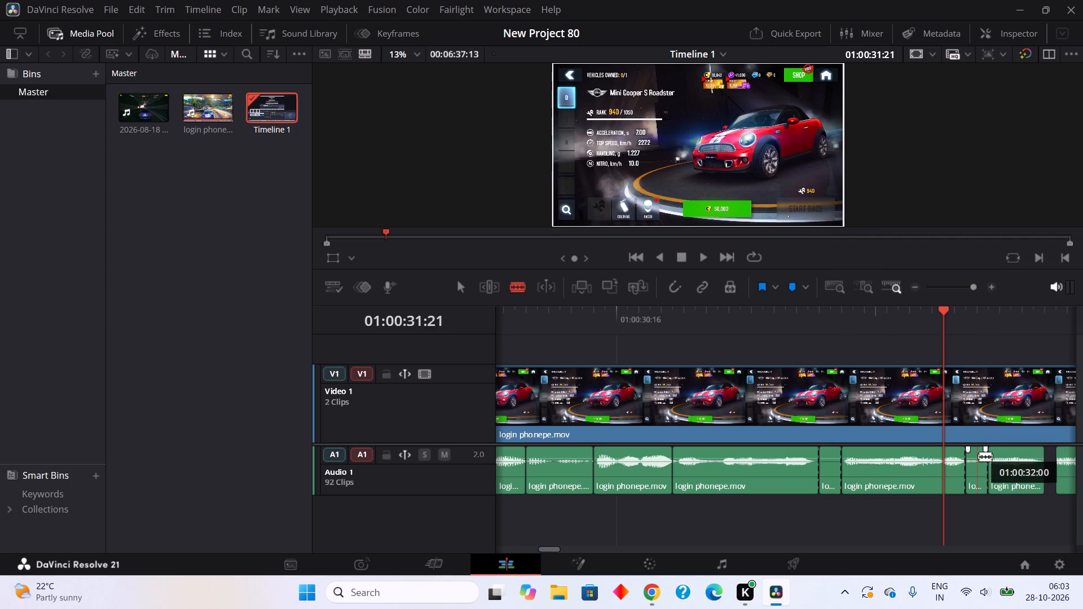
right_click(979, 460)
double_click(876, 199)
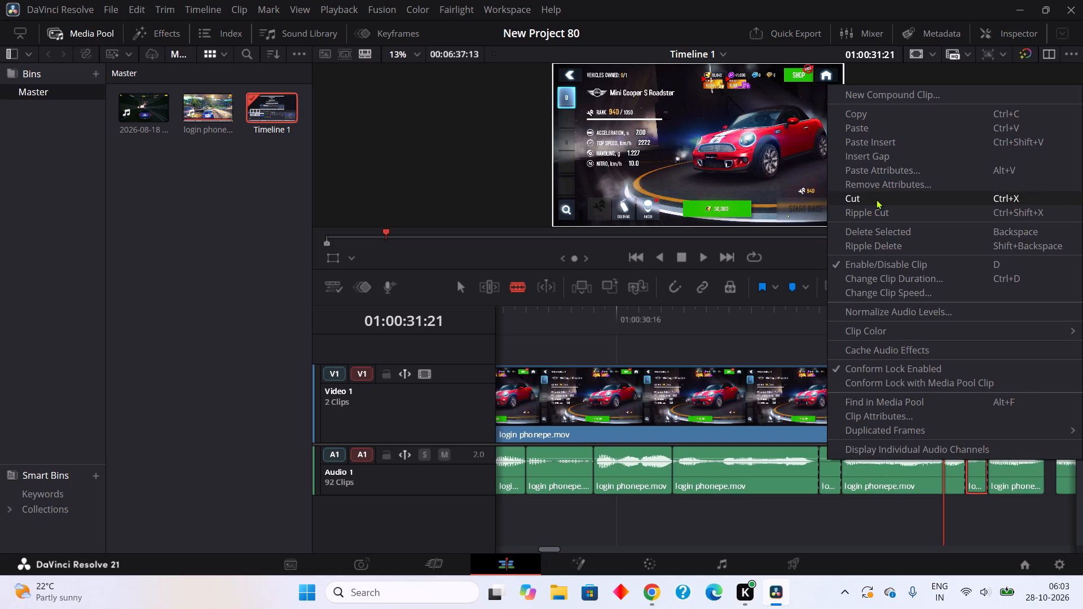
right_click(833, 471)
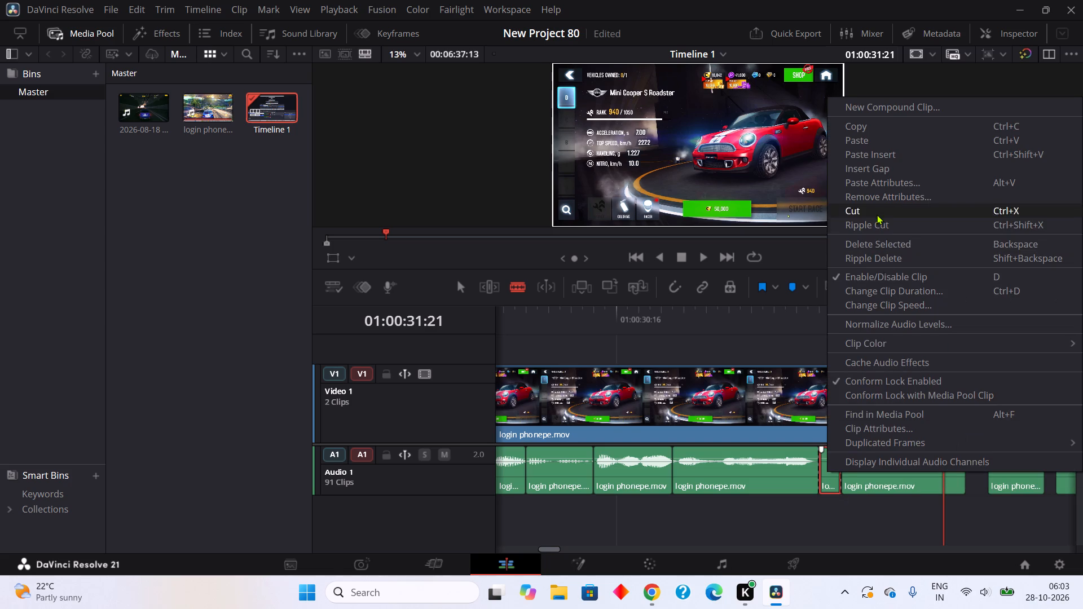
click(877, 214)
Close the gaps by moving the next three audio segments earlier, starting at about 01:00:31:10, 31:21 and 32:02.
click(468, 284)
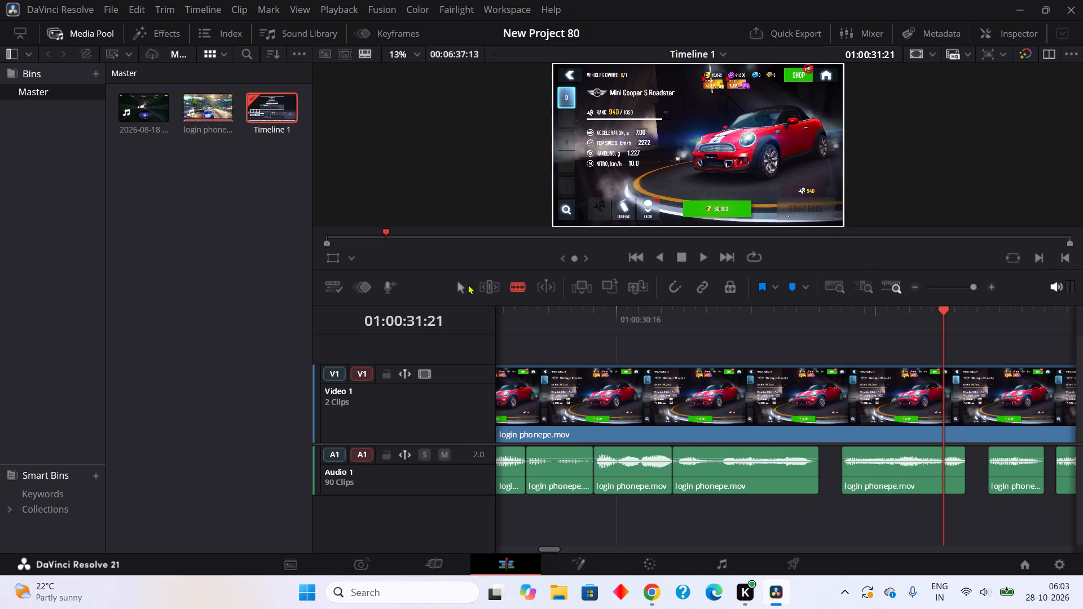
drag(880, 479, 852, 485)
click(852, 485)
drag(1008, 473, 981, 474)
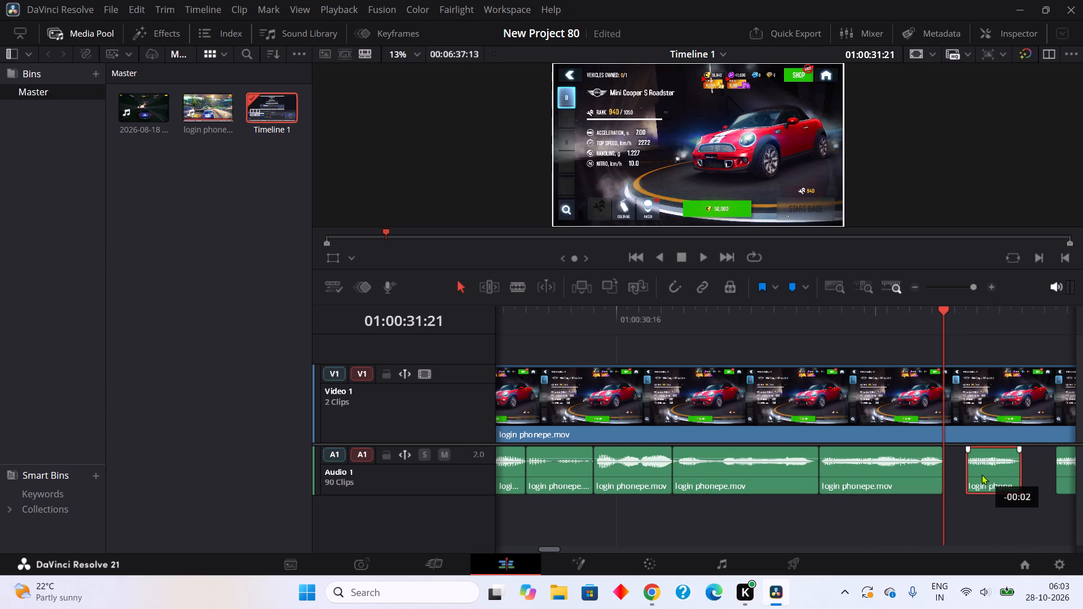
drag(981, 474, 958, 475)
click(958, 475)
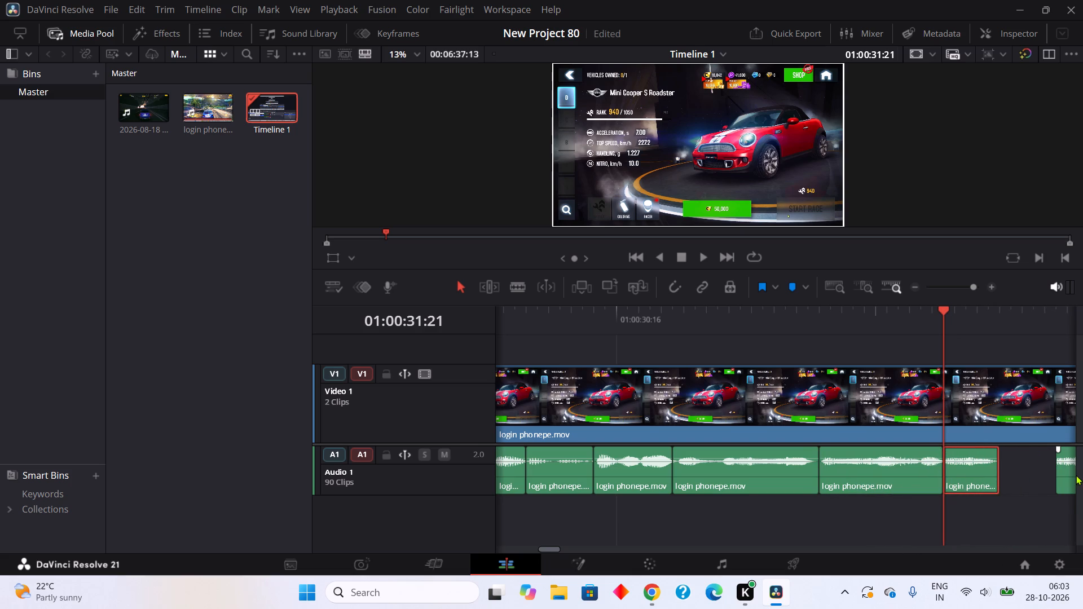
drag(1071, 475, 736, 466)
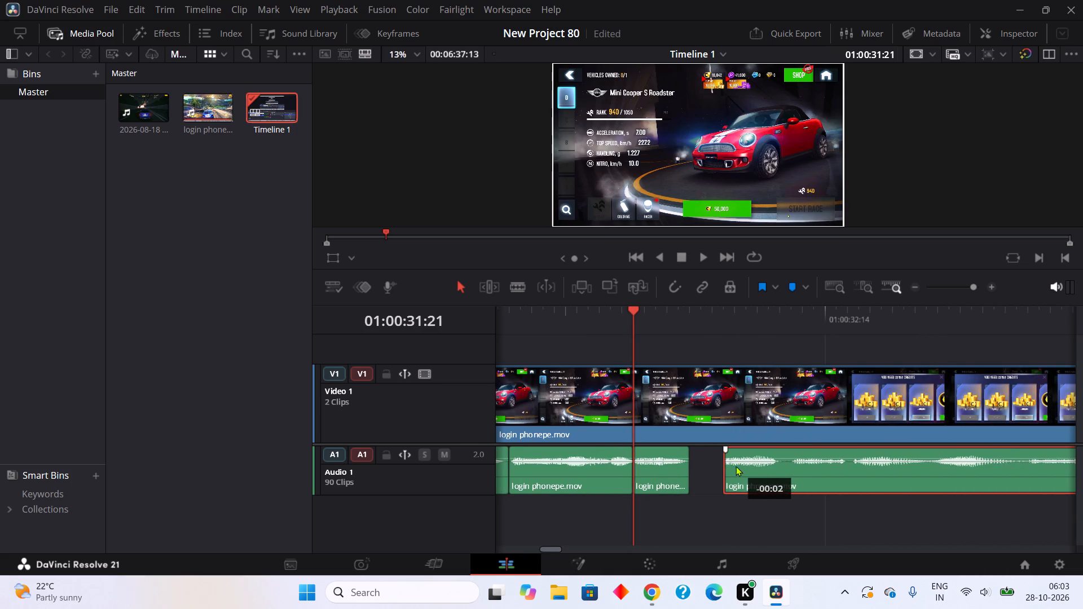
drag(736, 466, 696, 466)
click(695, 466)
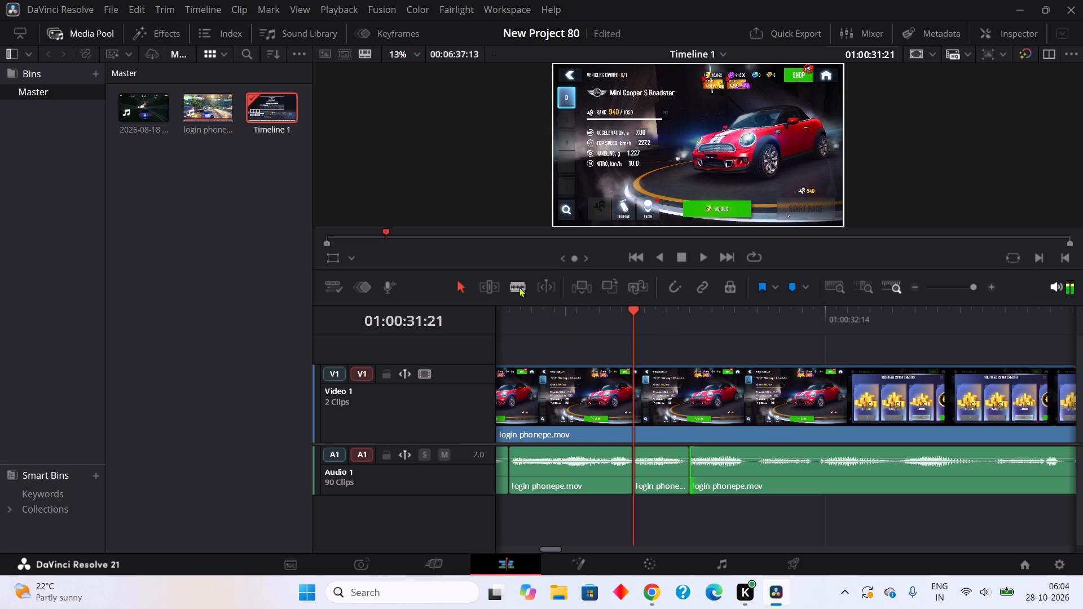
Blade the audio around the pauses at about 01:00:32:07–32:08, 32:13–32:14 and 33:04–33:05.
click(519, 287)
double_click(749, 465)
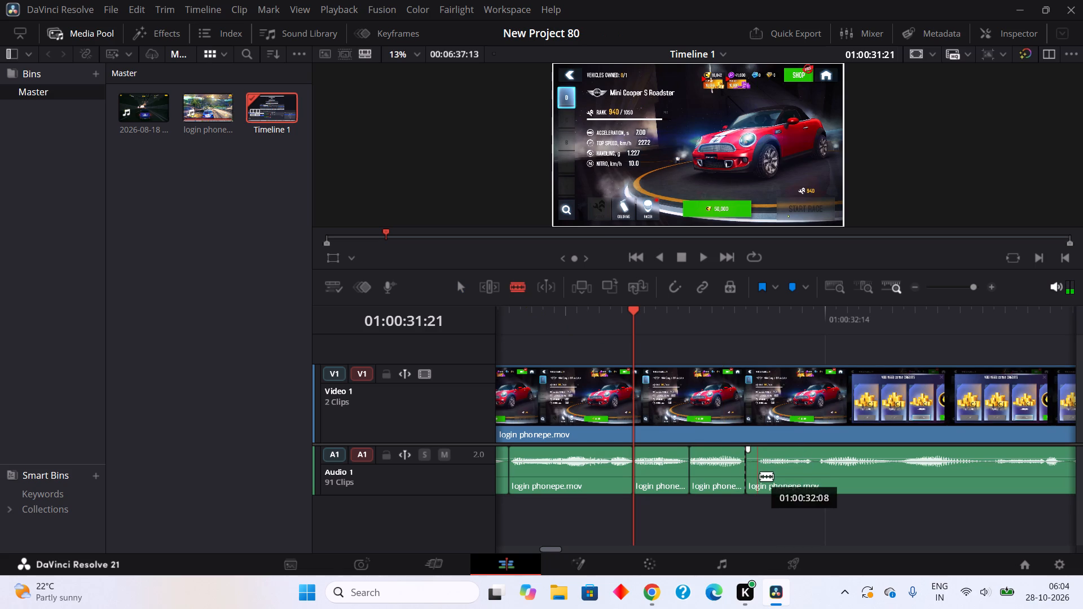
click(760, 476)
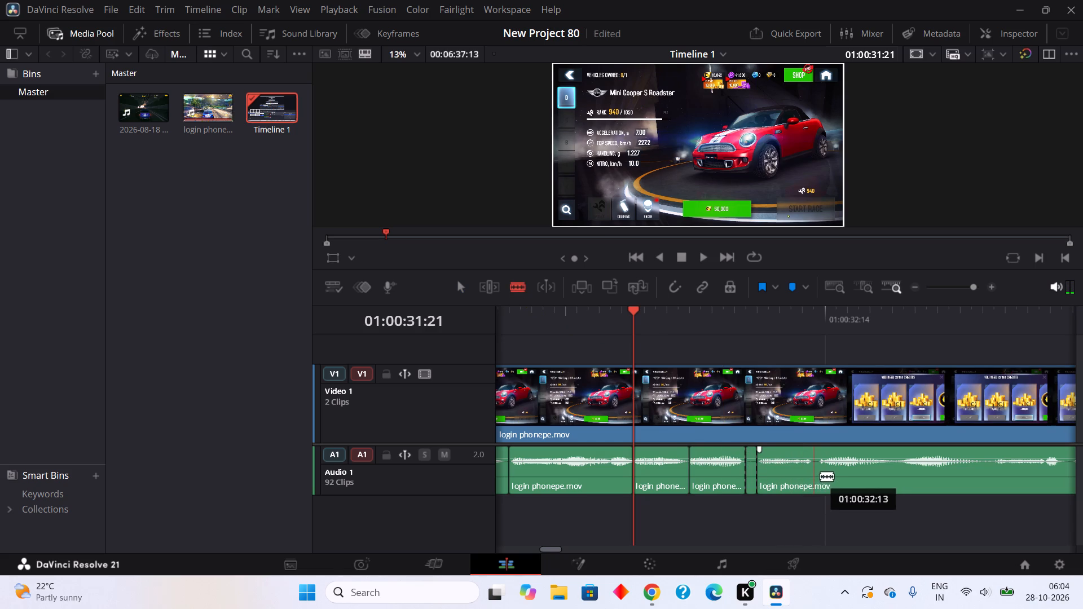
click(820, 476)
click(826, 471)
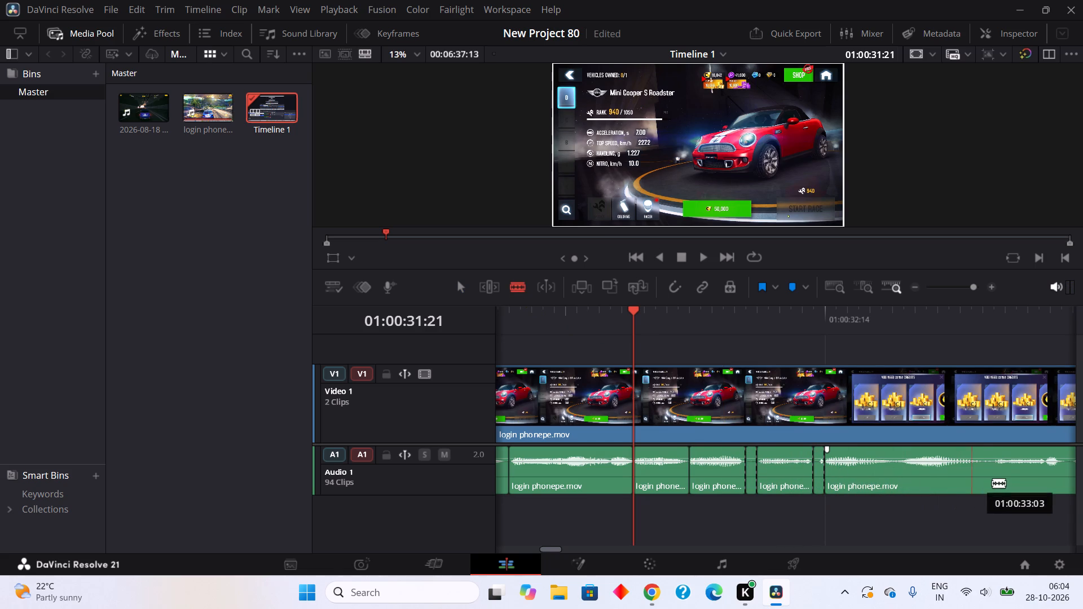
double_click(987, 483)
click(1005, 476)
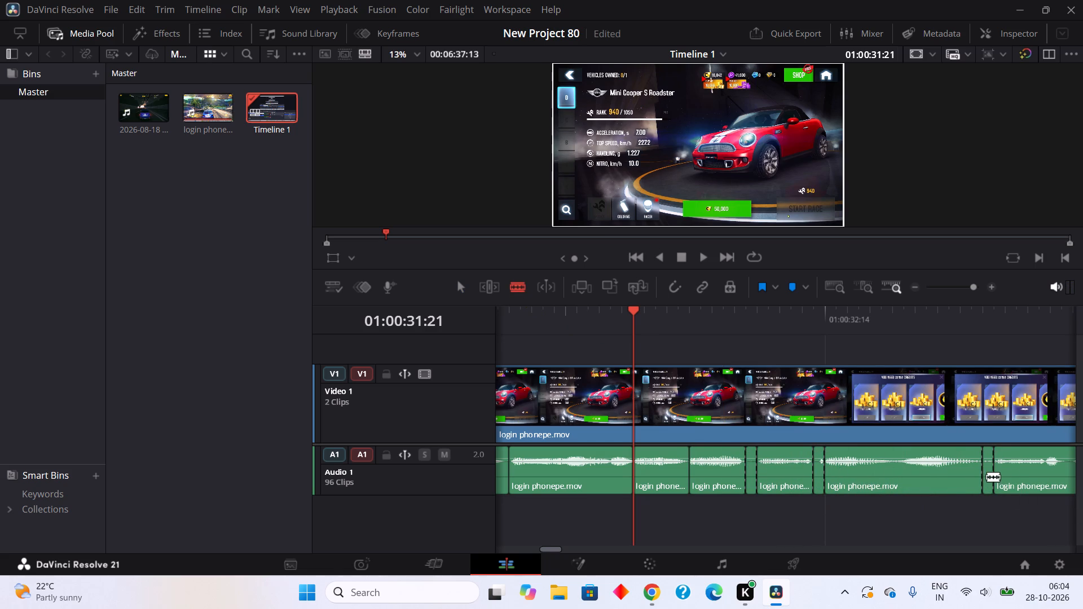
Cut out the audio pieces at about 01:00:33:04–33:05, 32:13–32:14 and 32:07–32:08.
right_click(984, 476)
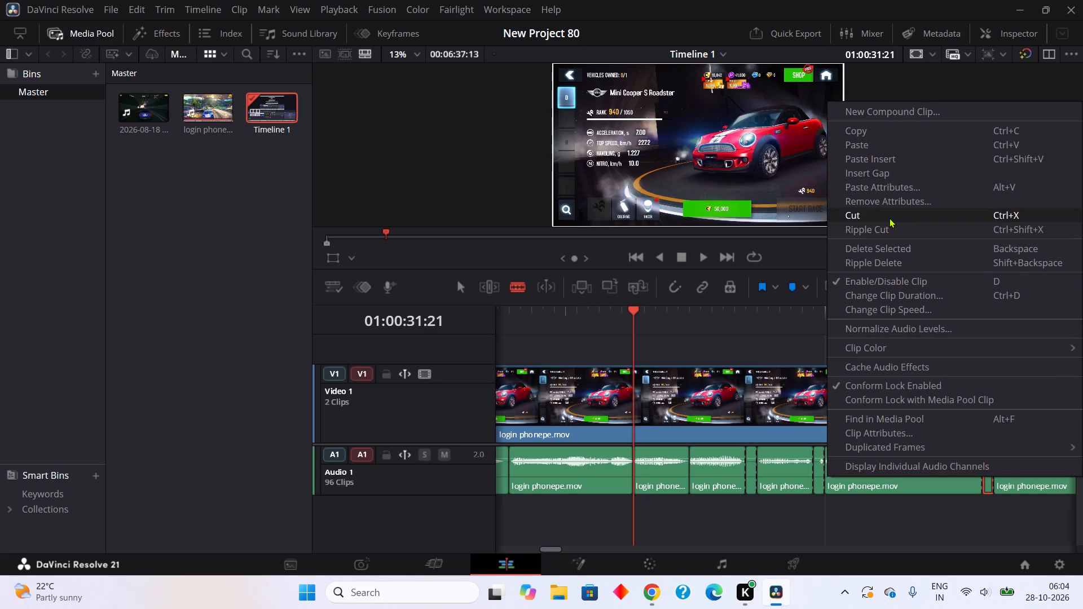
click(889, 218)
right_click(821, 488)
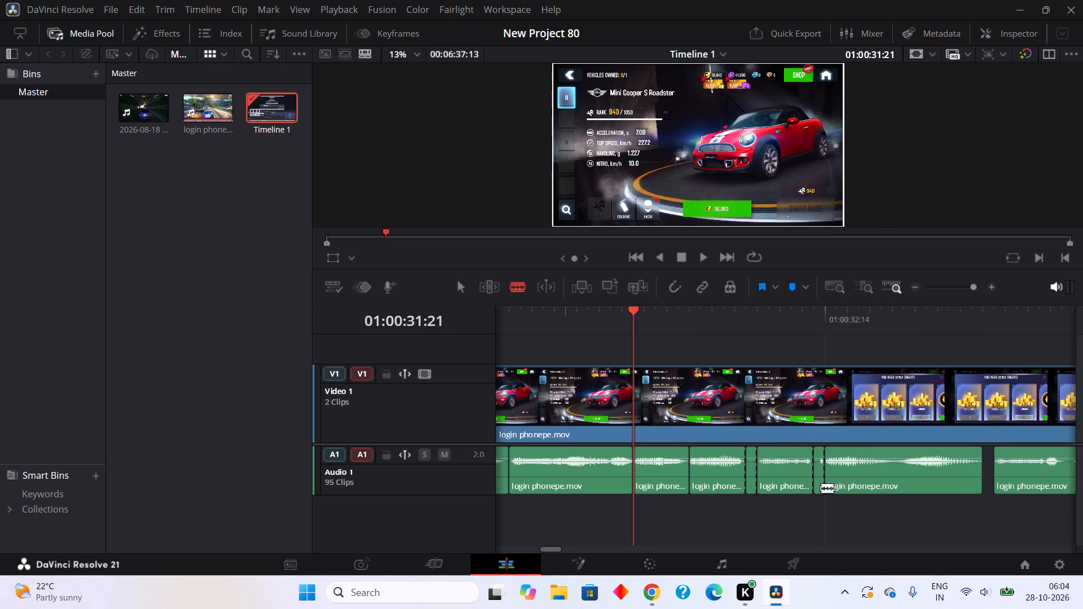
click(870, 224)
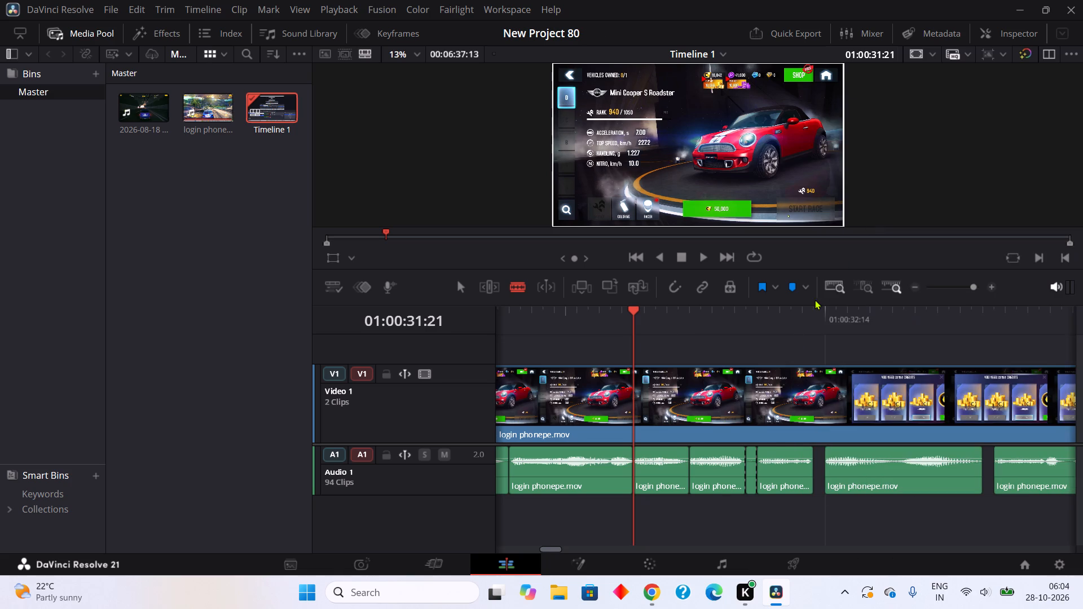
right_click(750, 482)
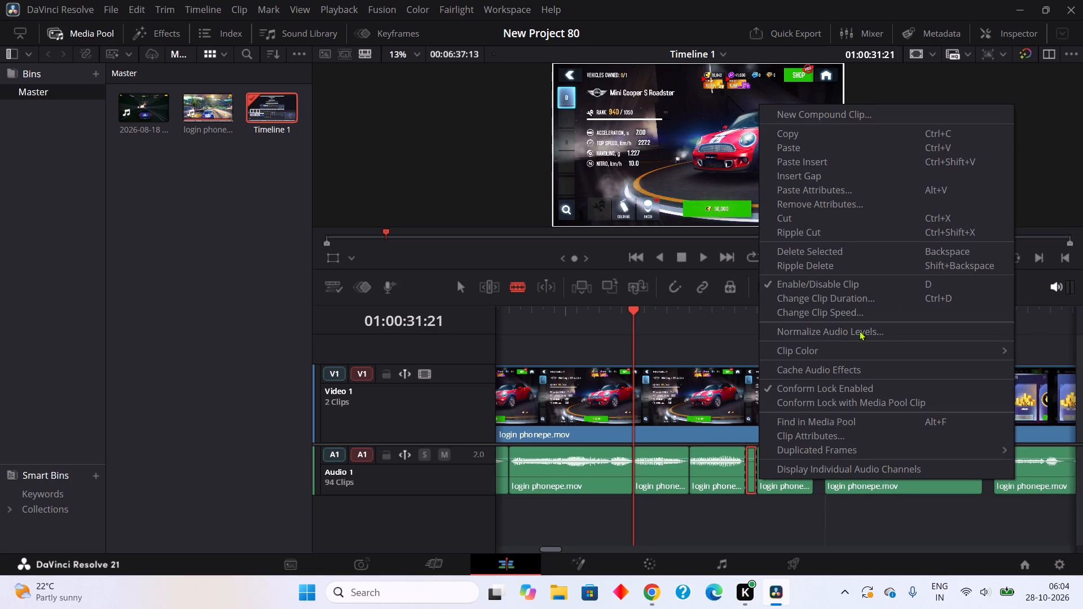
click(836, 220)
Close the gaps by moving the next three audio segments earlier, starting at about 01:00:32:07, 32:12 and 33:02.
click(460, 289)
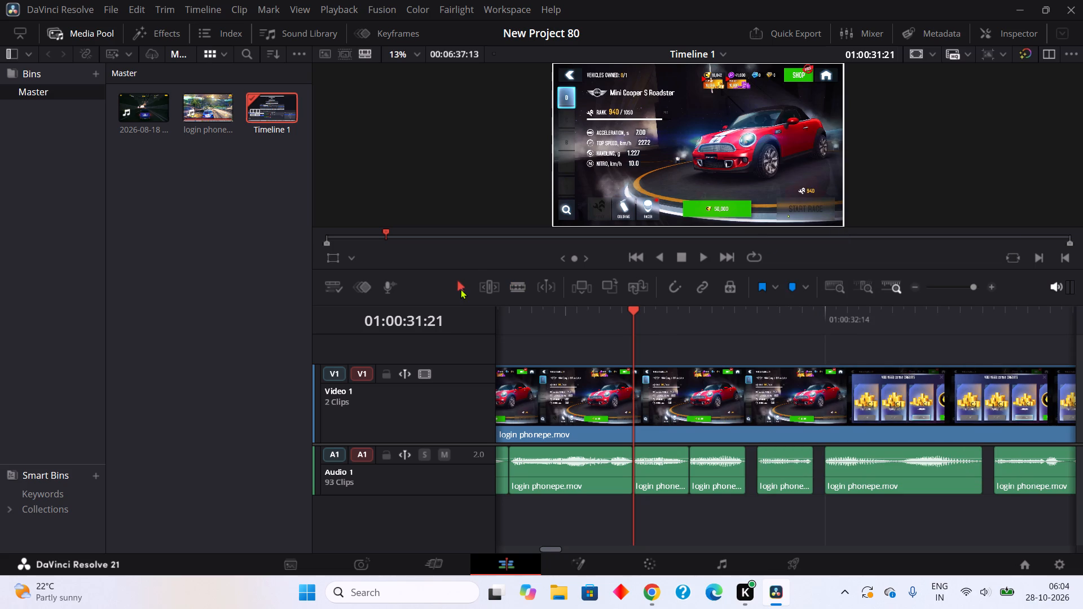
drag(776, 474, 760, 473)
drag(851, 483, 825, 483)
drag(1032, 481, 993, 481)
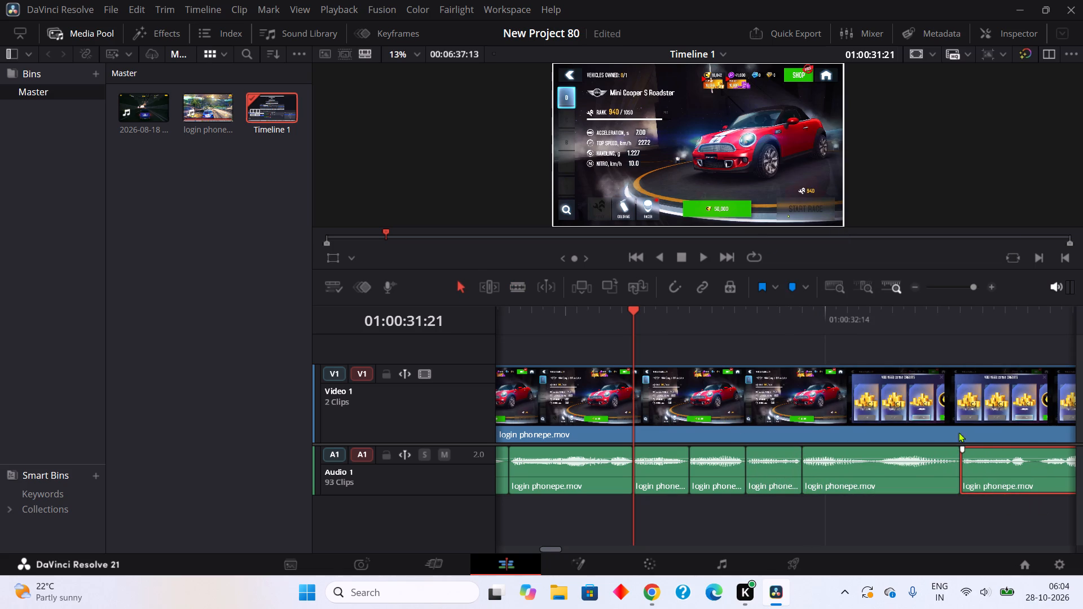
Blade the audio around the pause at about 01:00:33:08–33:09 and remove that piece with Ripple Cut.
click(518, 284)
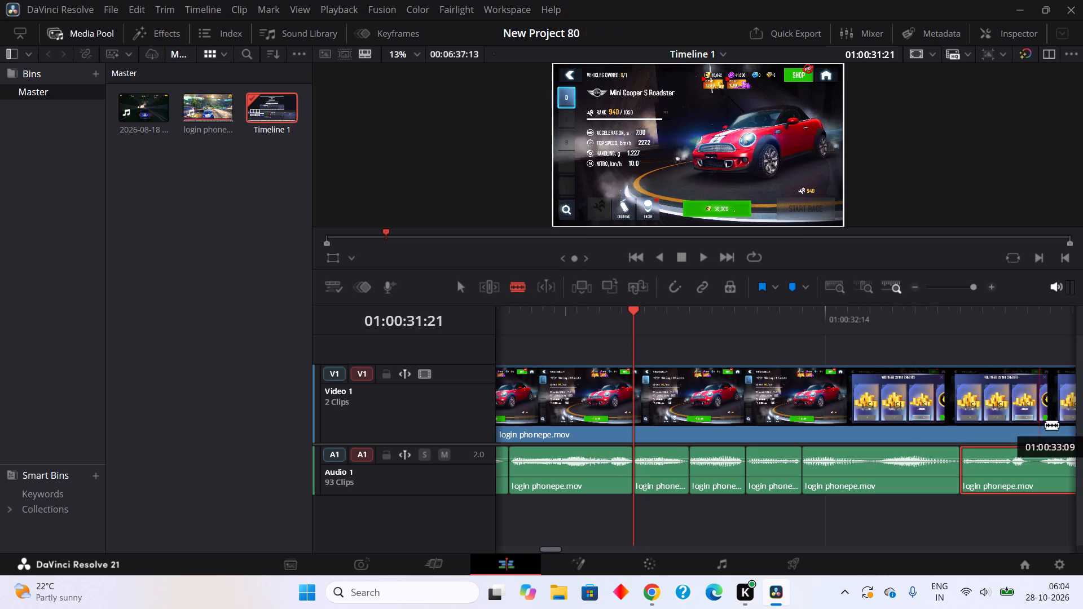
double_click(1031, 475)
click(1047, 474)
right_click(1032, 478)
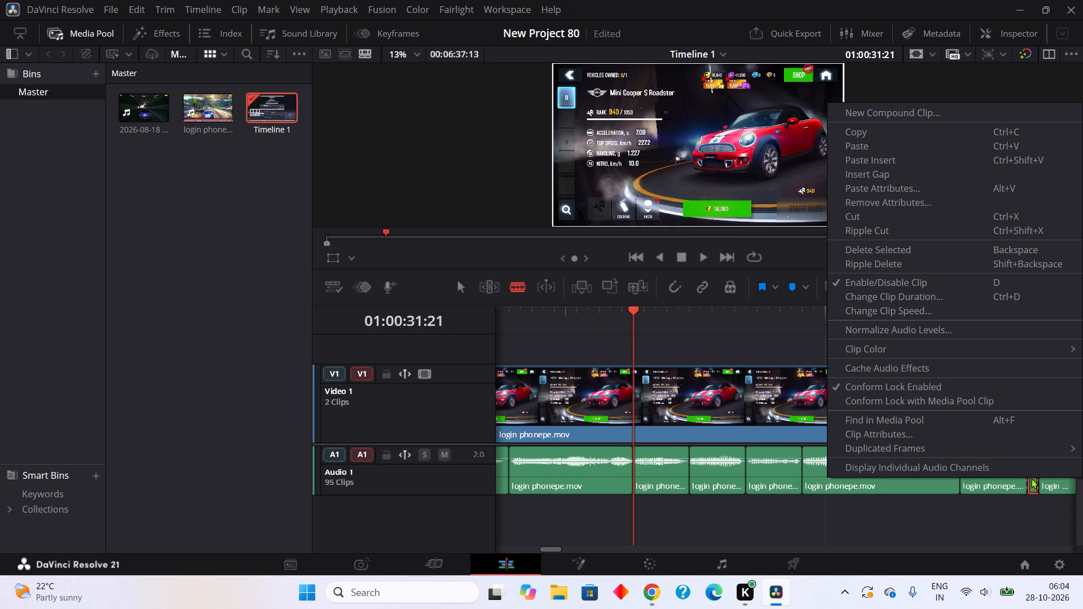
click(903, 232)
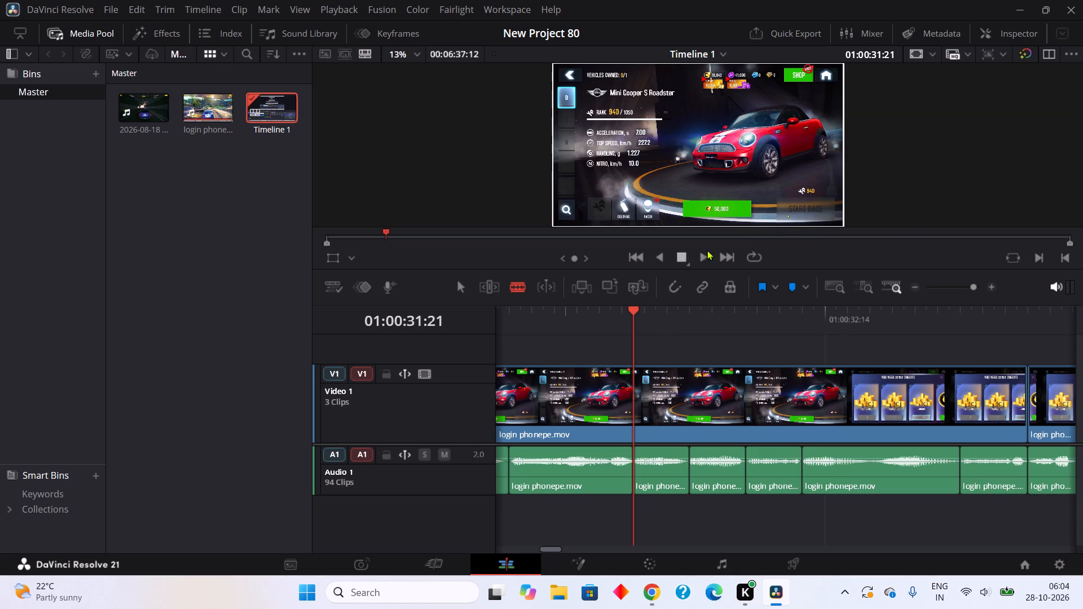
Blade the audio around the pauses at about 01:00:33:12–33:13, 34:01–34:03 and 34:07–34:10.
click(698, 253)
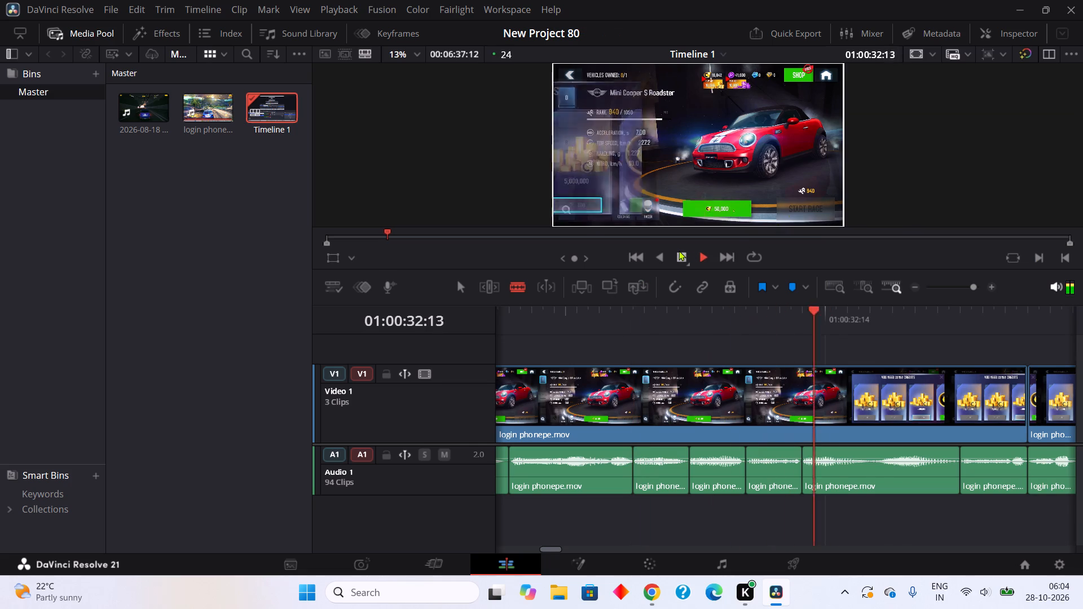
click(679, 250)
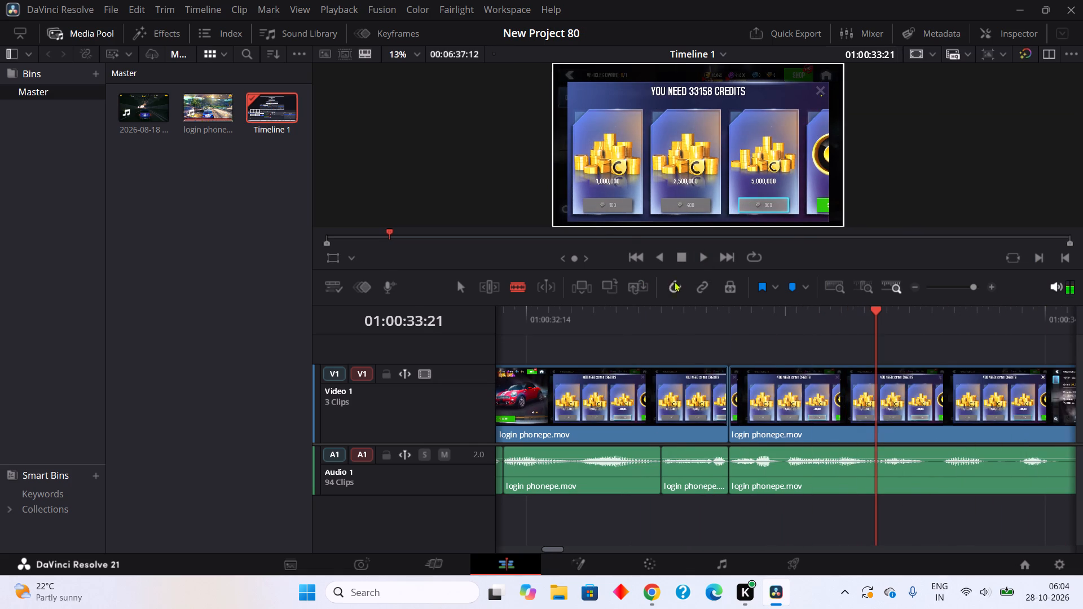
click(784, 484)
click(788, 473)
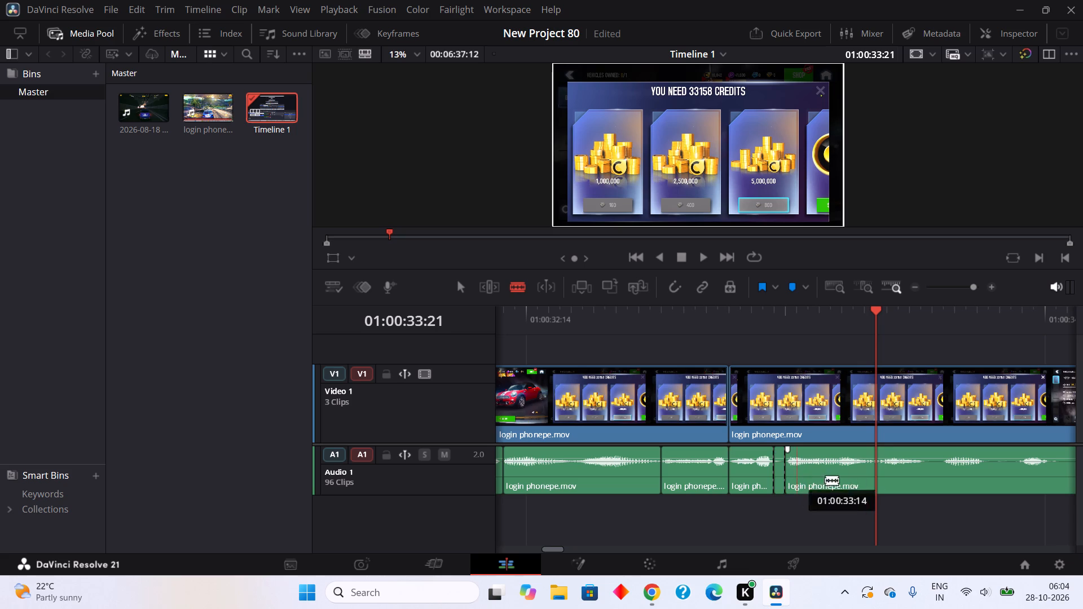
click(932, 475)
click(944, 476)
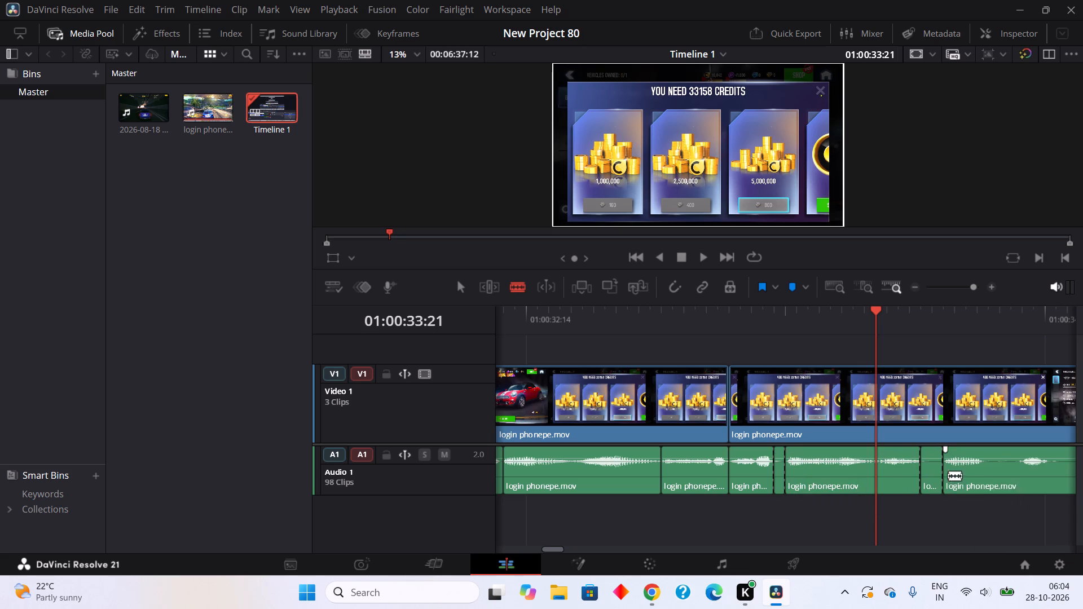
click(990, 478)
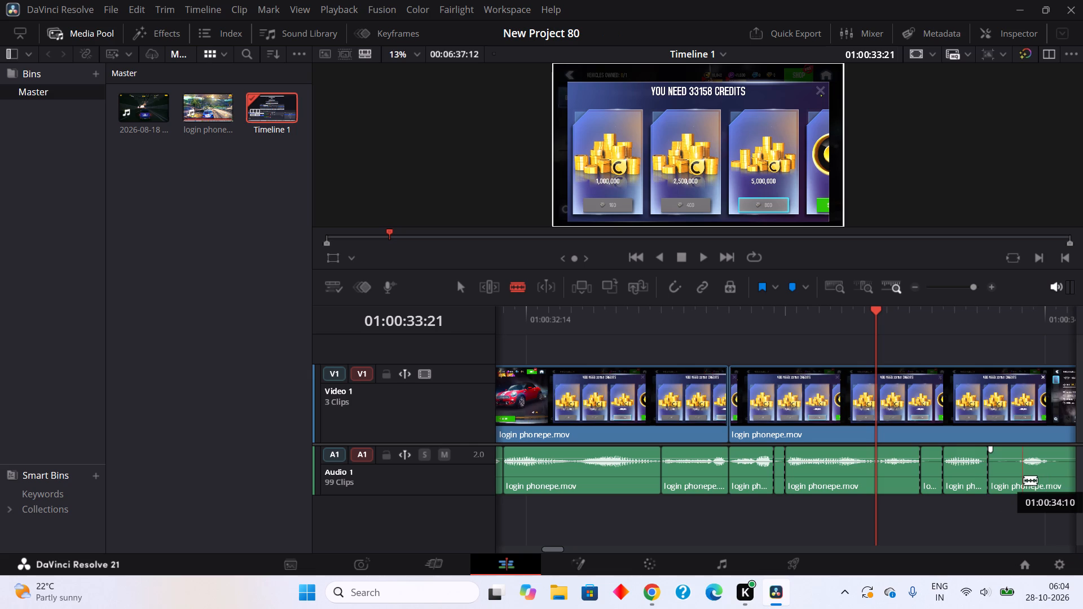
double_click(1024, 480)
Cut out the audio pieces at about 01:00:34:07–34:10, 34:01–34:03 and 33:12–33:13, leaving the gaps open.
right_click(987, 479)
right_click(1011, 477)
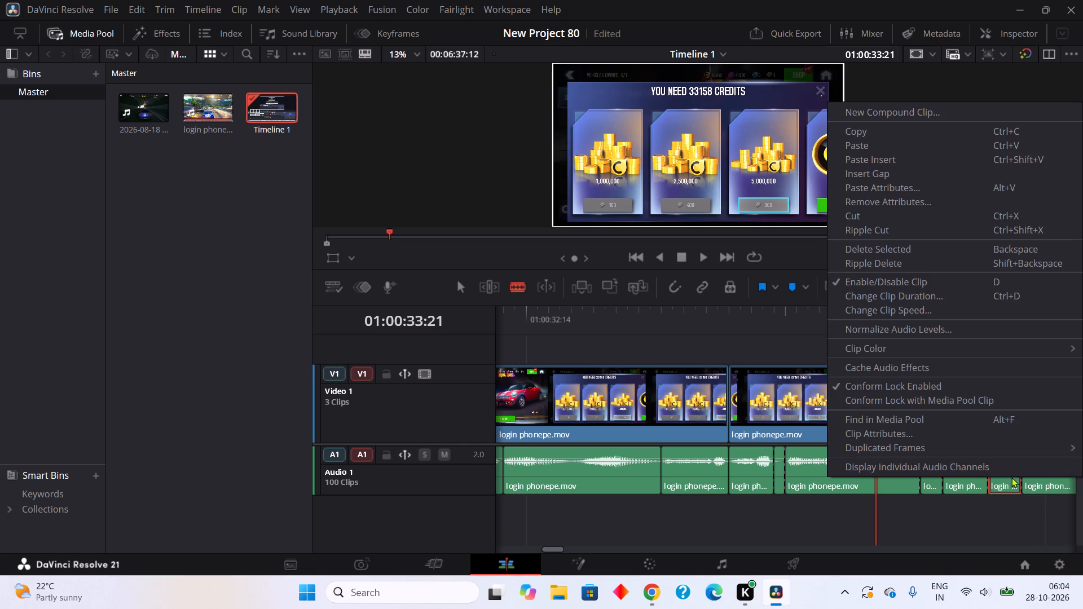
click(855, 216)
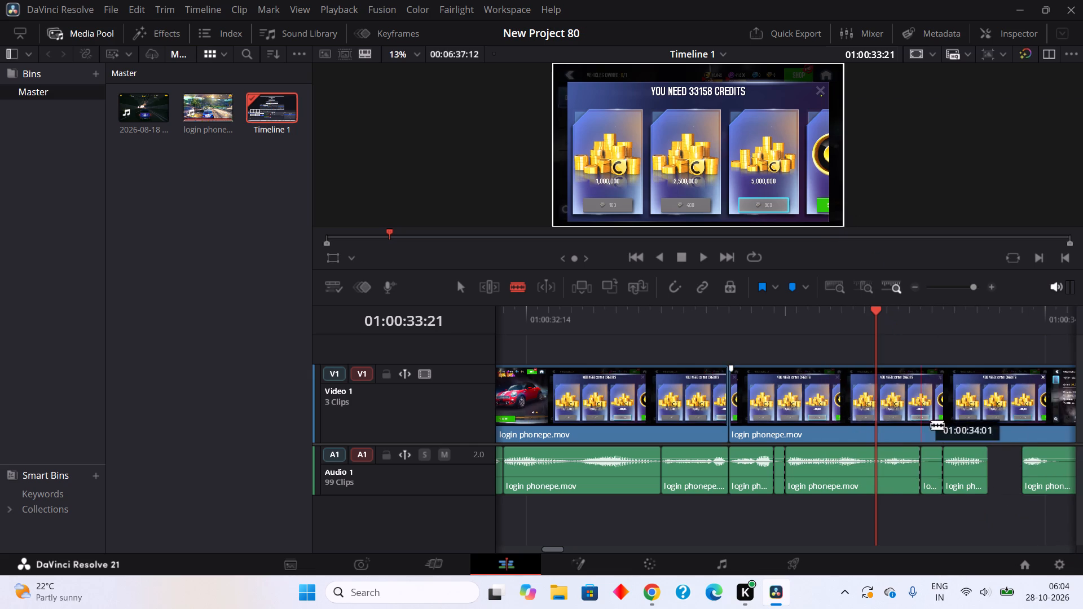
right_click(933, 482)
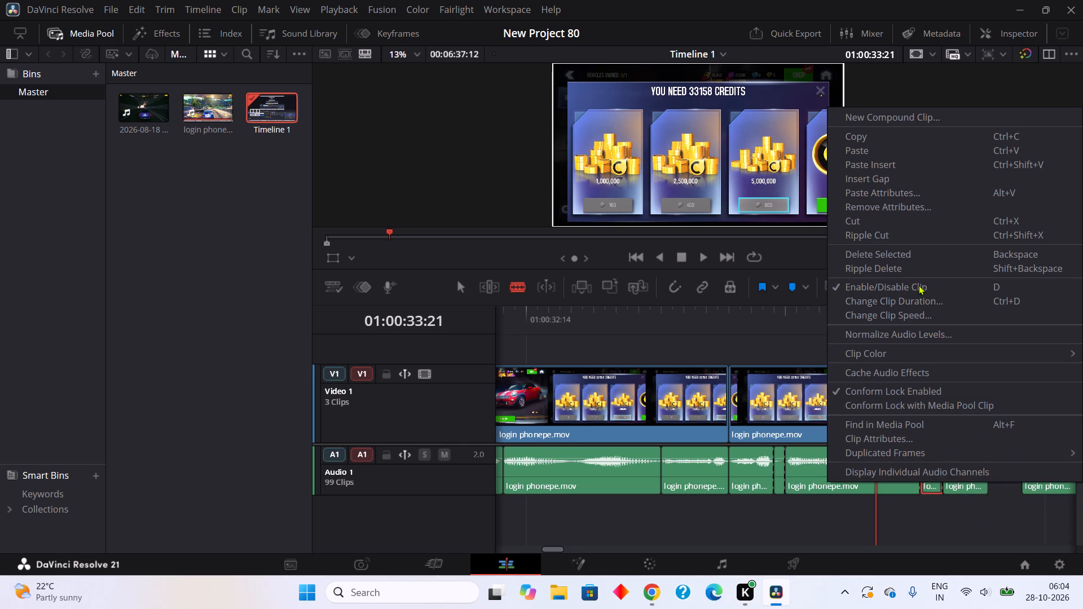
click(852, 226)
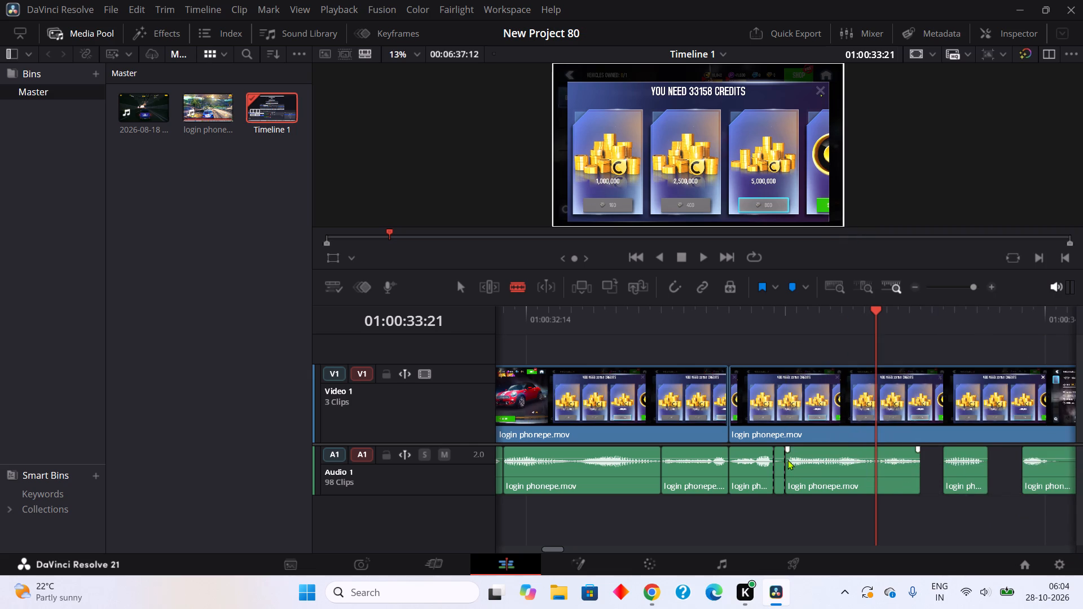
right_click(778, 487)
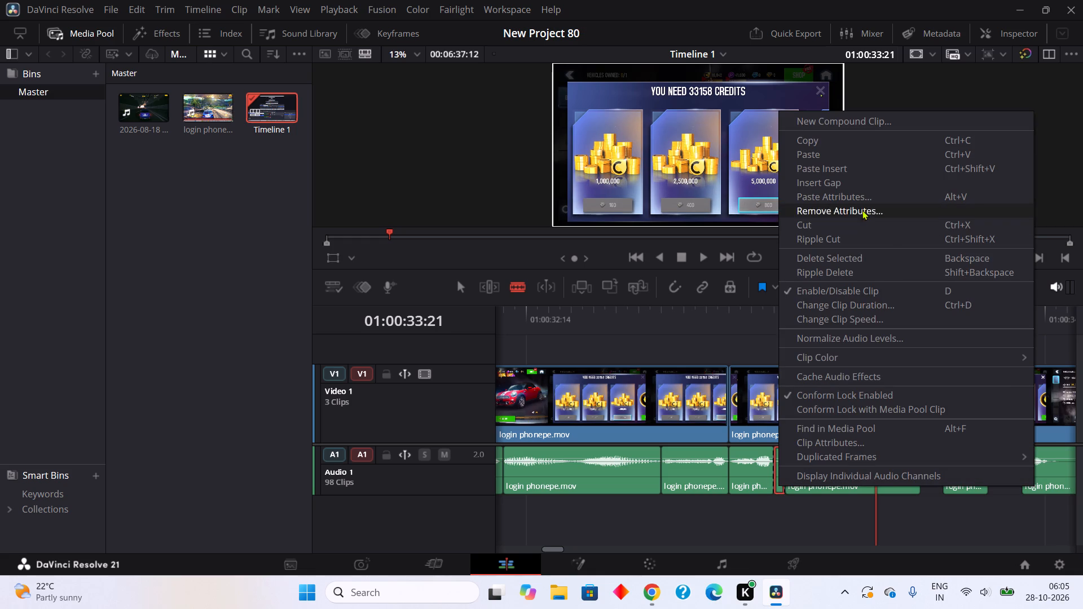
click(851, 222)
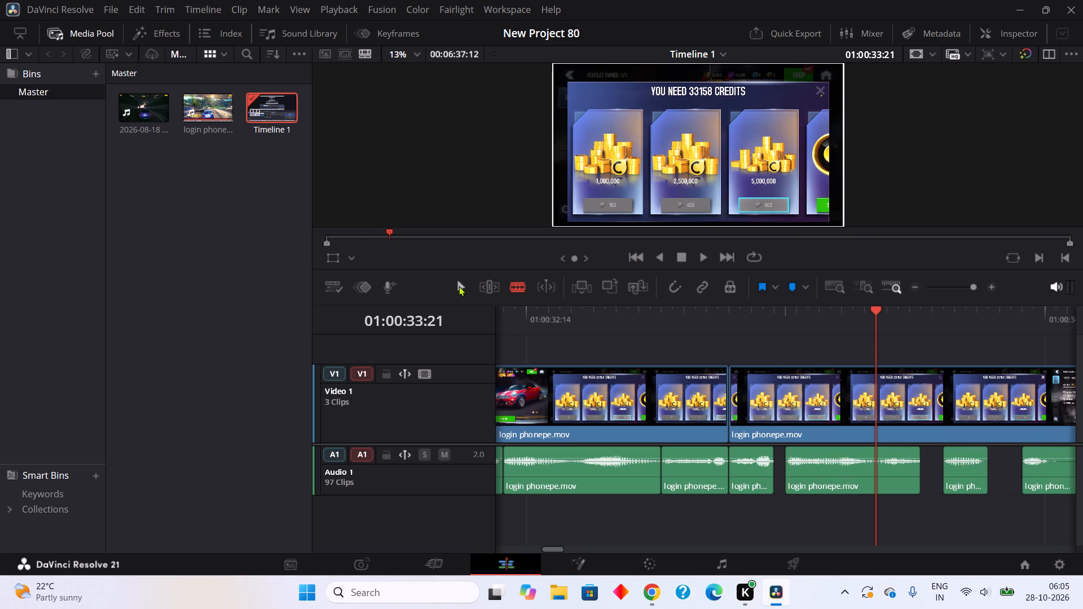
Close the gaps by moving the next three audio segments earlier, starting at about 01:00:33:12, 34:00 and 34:04.
click(459, 286)
drag(829, 476, 810, 476)
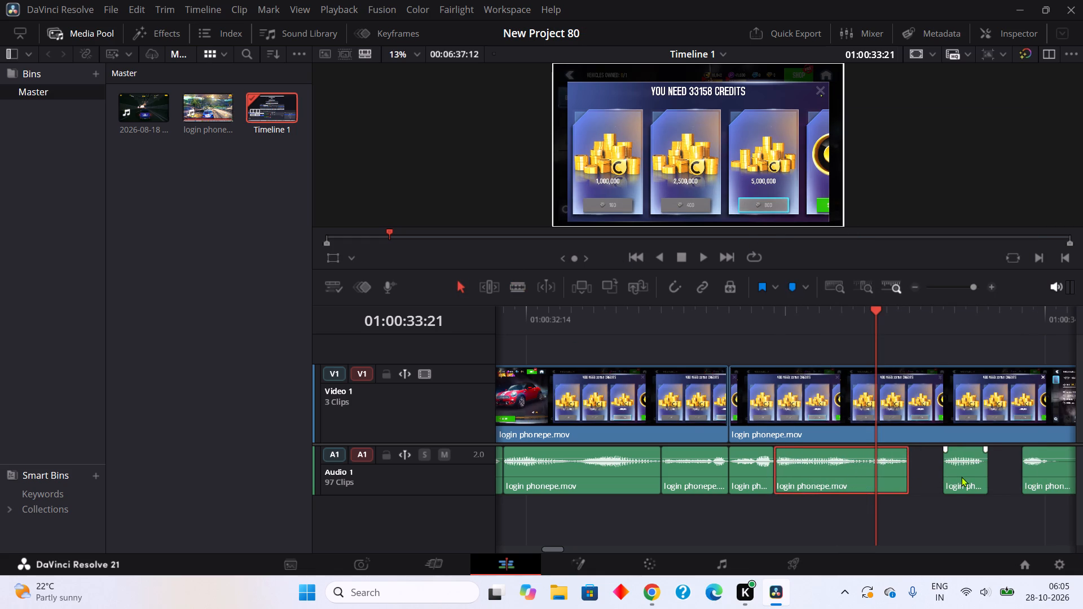
drag(961, 476, 924, 478)
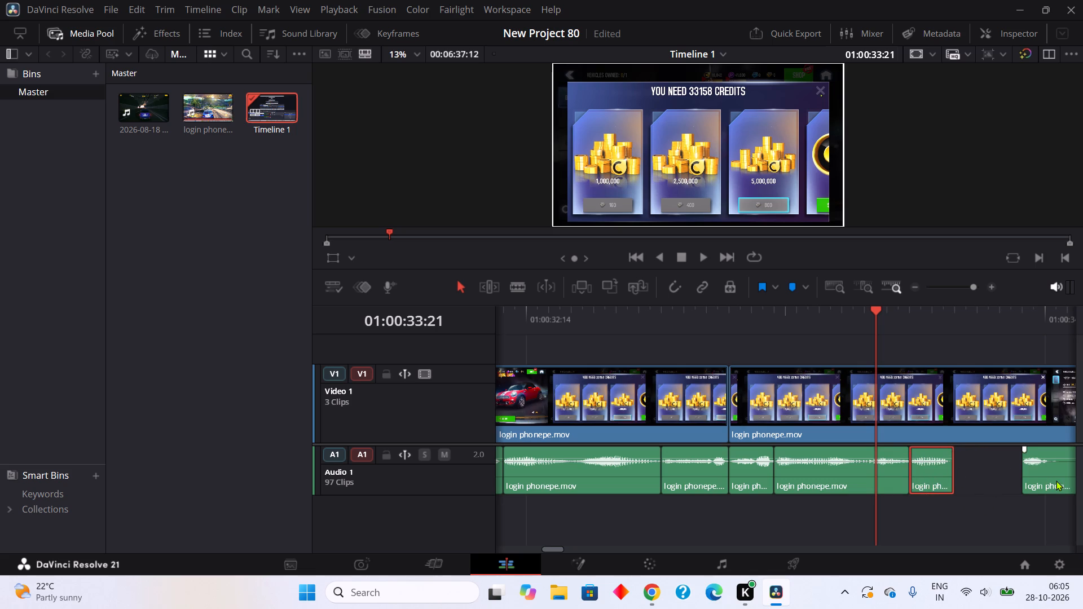
drag(1055, 481, 977, 488)
Cut out the audio pause at about 01:00:34:07–34:09 and move the following segment earlier to close its gap.
click(514, 286)
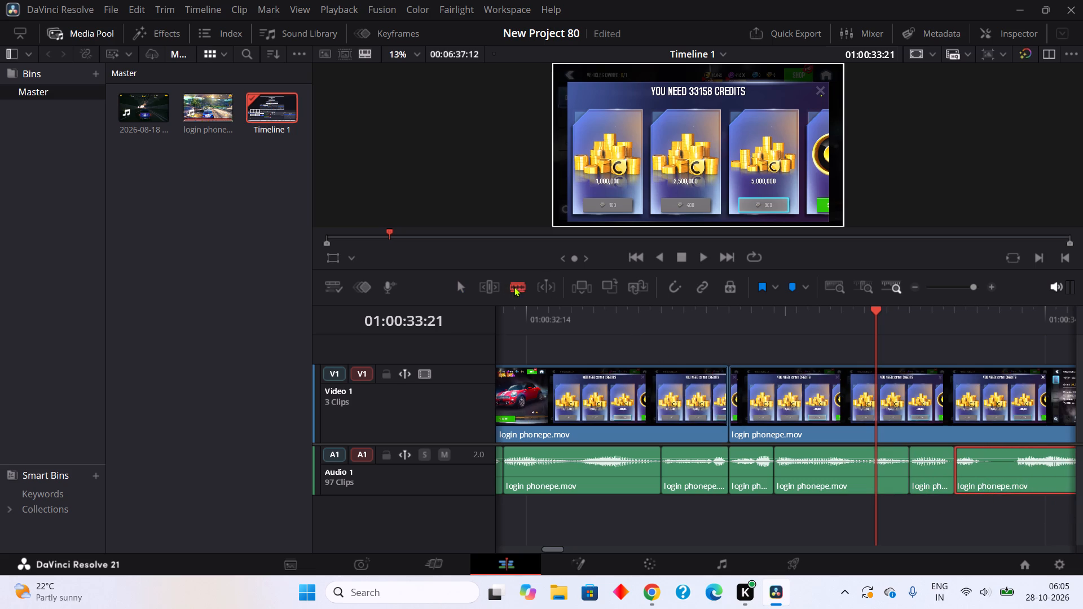
click(990, 477)
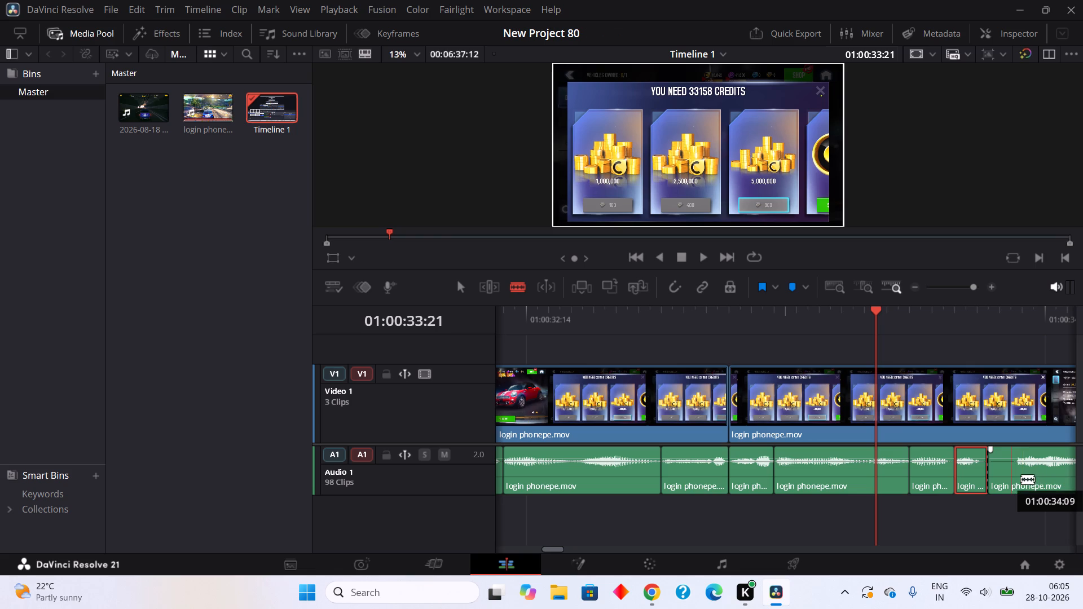
click(1022, 479)
right_click(1002, 473)
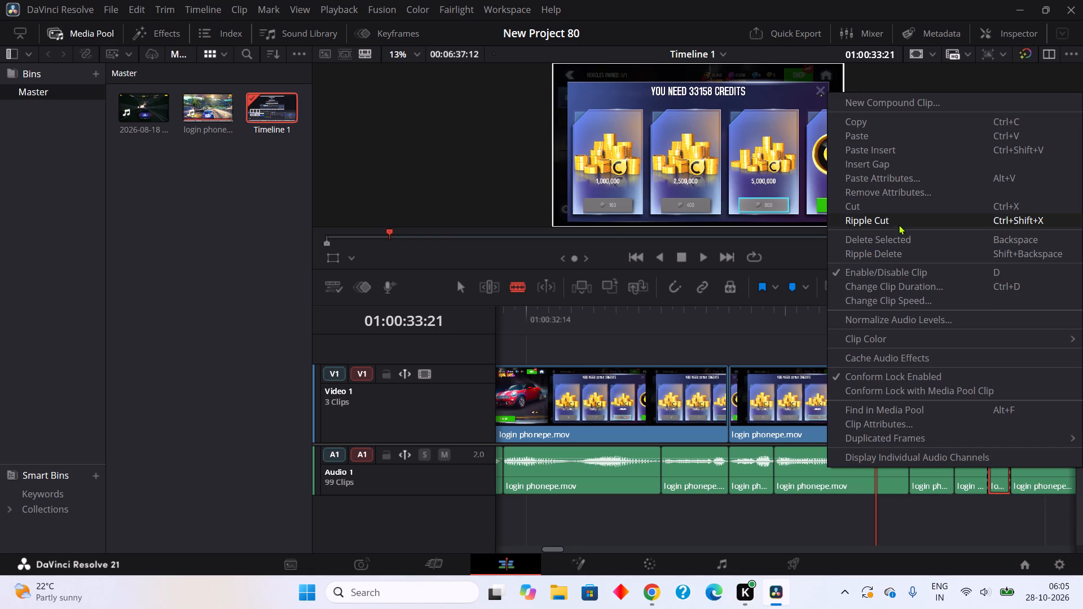
click(867, 210)
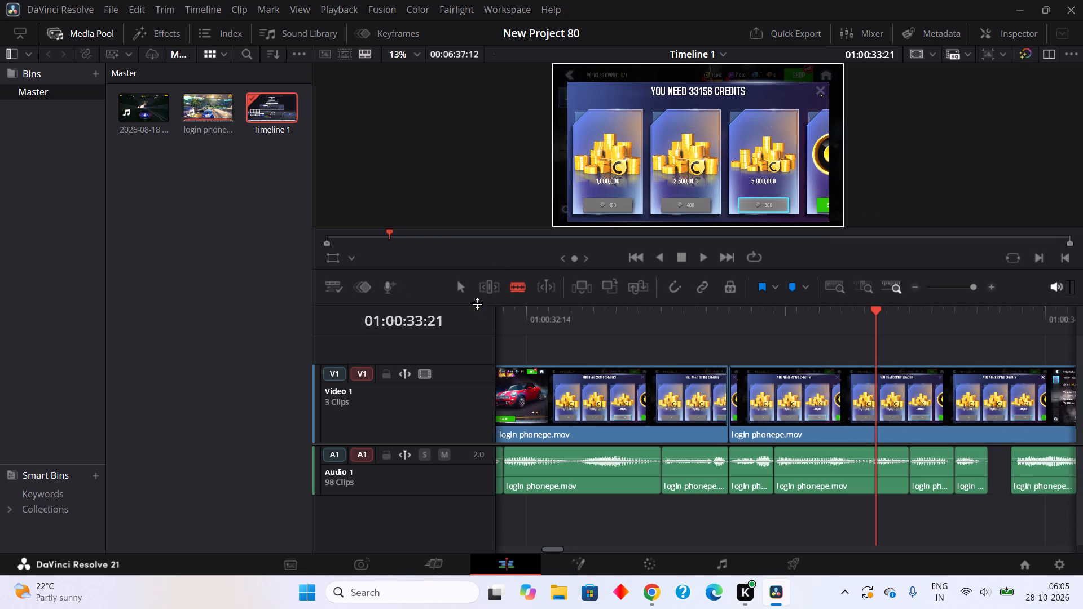
click(459, 285)
drag(1032, 476, 1002, 474)
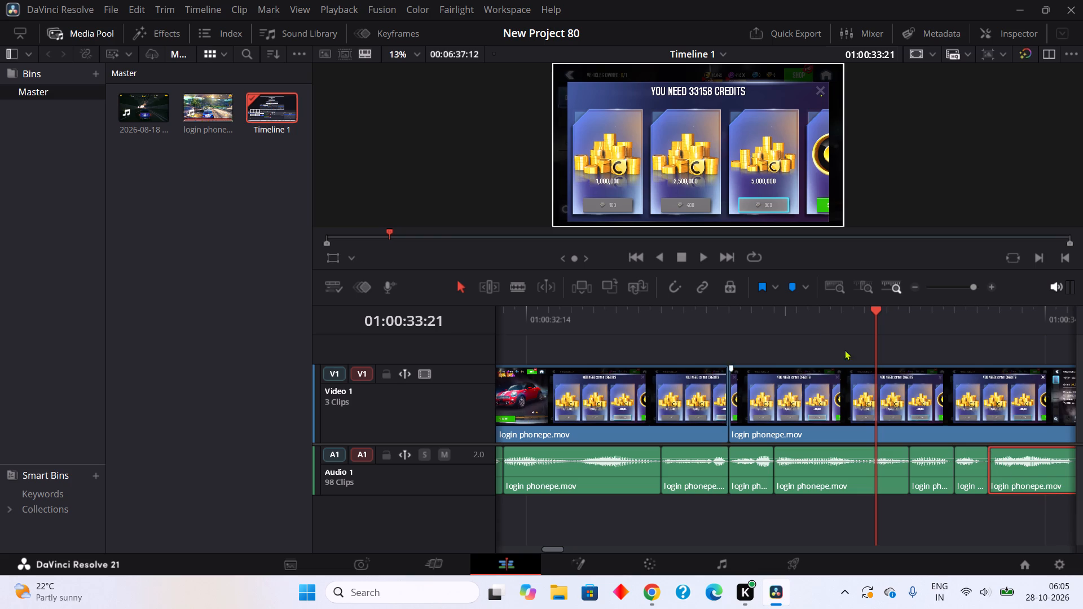
Blade the audio around the pauses at about 01:00:34:19–34:21 and 35:03–35:09.
double_click(709, 258)
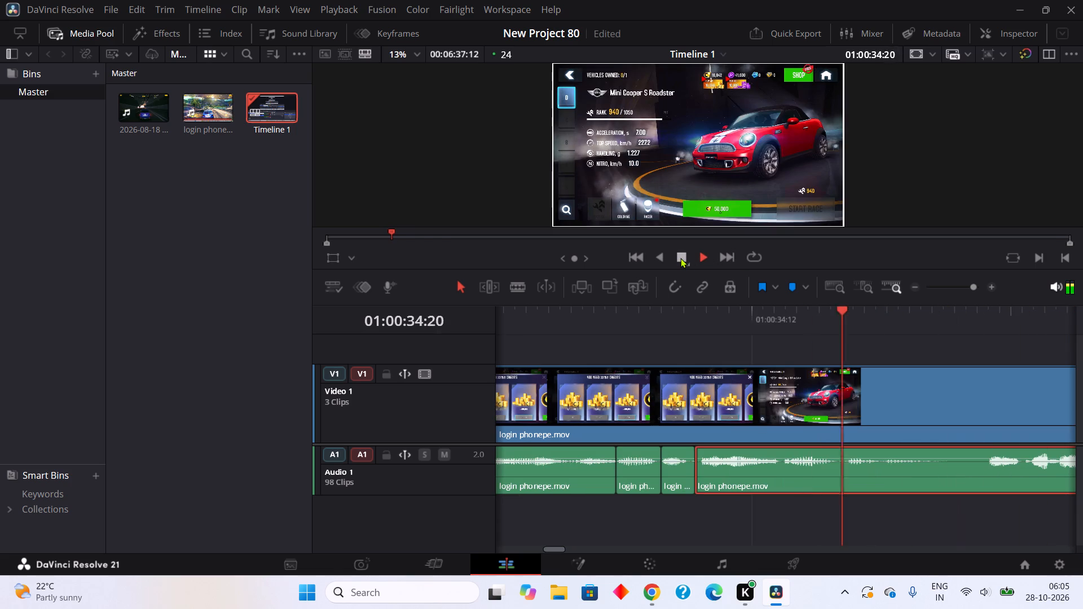
click(680, 258)
click(519, 289)
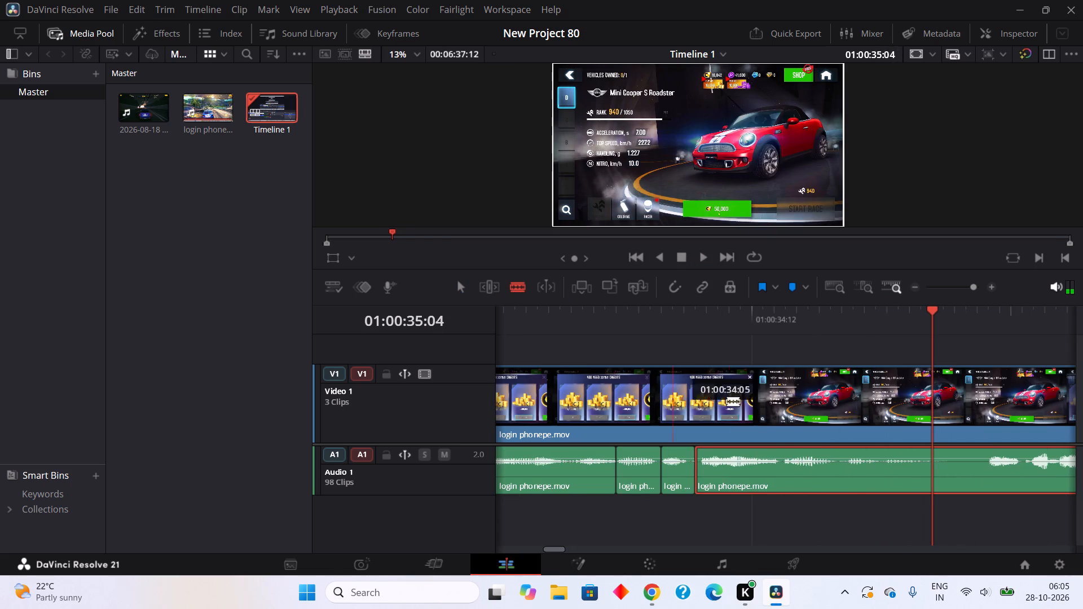
click(838, 491)
click(856, 489)
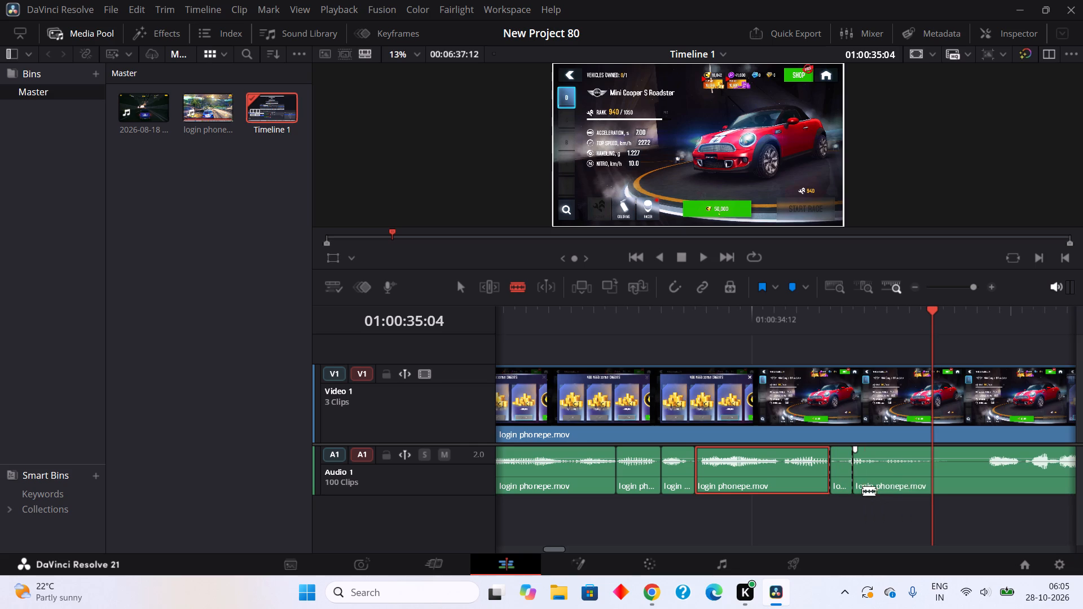
double_click(931, 478)
click(990, 482)
Remove the audio pieces at about 01:00:35:03–35:09 and 34:19–34:21 with Ripple Cut.
right_click(970, 478)
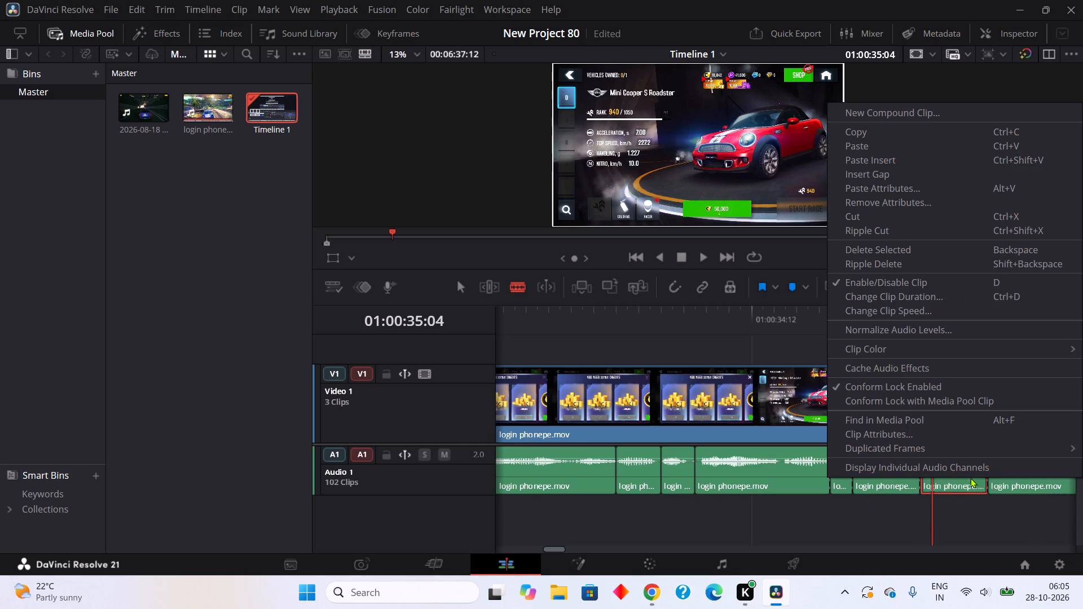
click(891, 226)
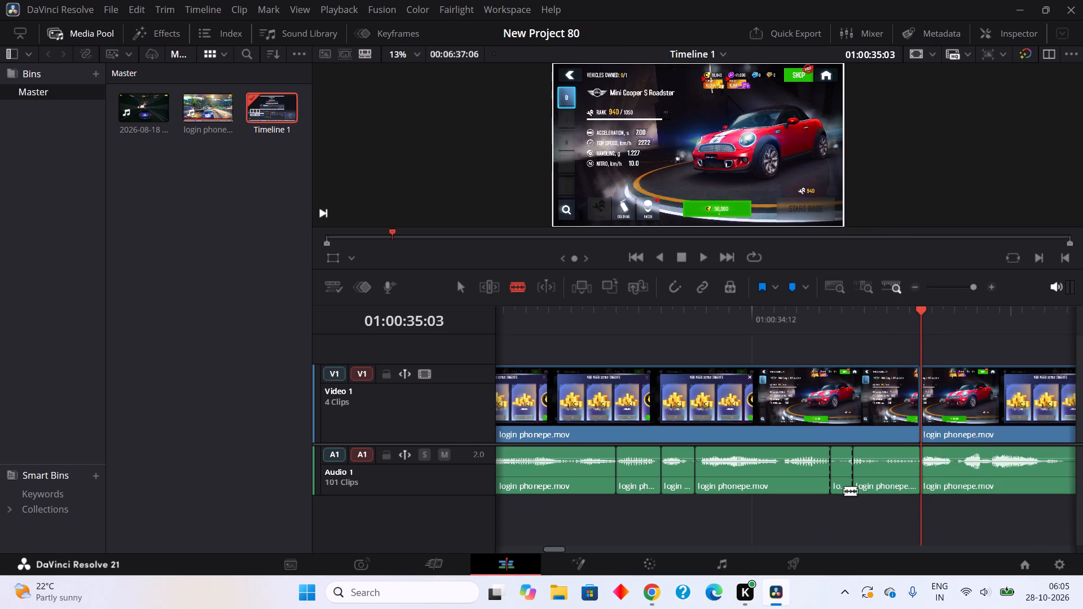
right_click(846, 482)
click(887, 230)
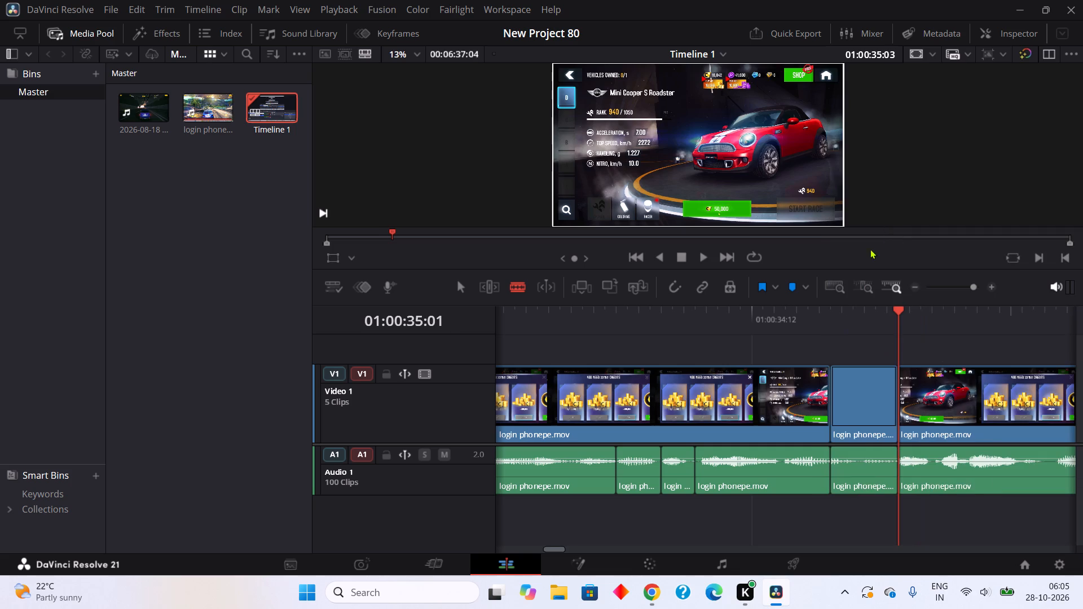